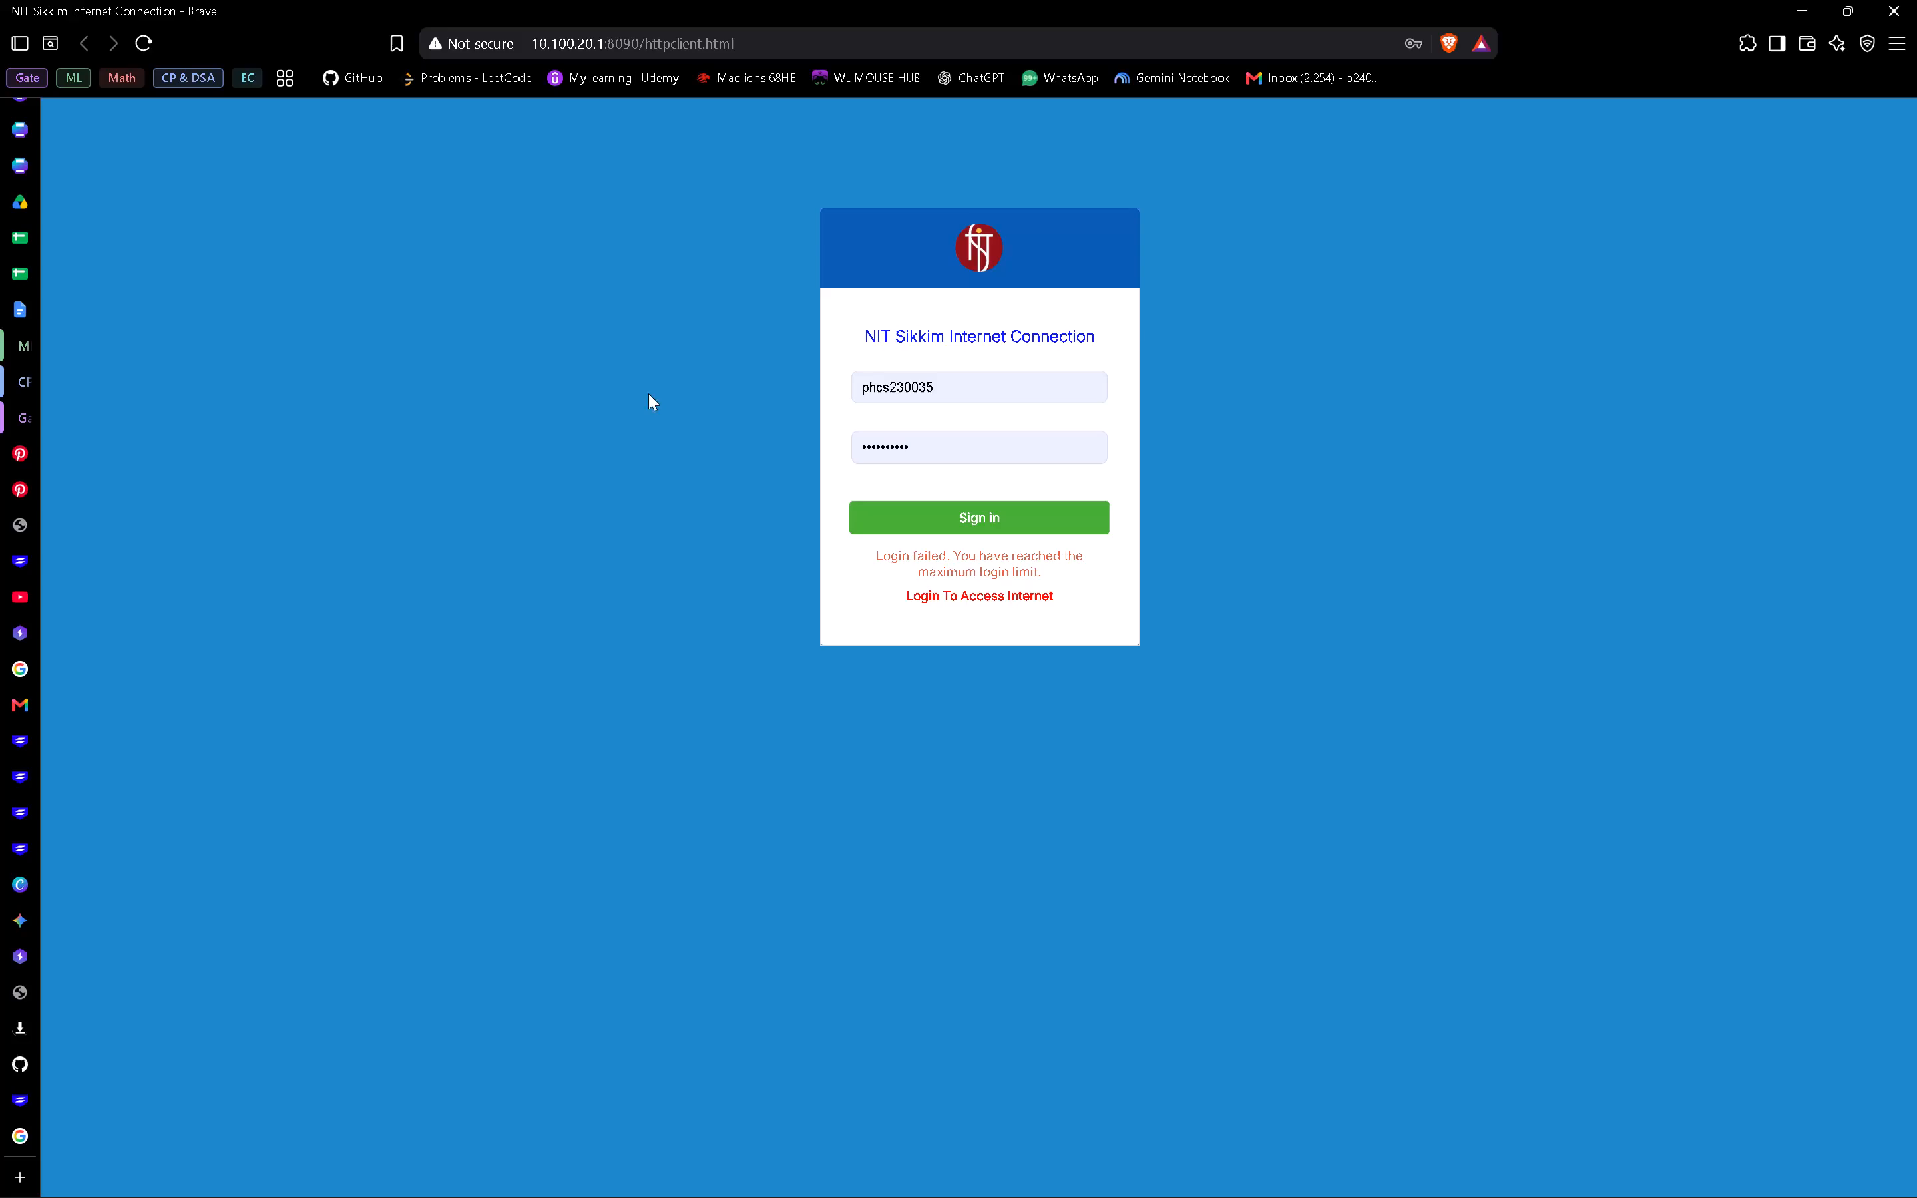
Reload the NIT Sikkim Internet Connection login page, allowing form resubmission, and sign in with the saved account username and password.
left_click(138, 41)
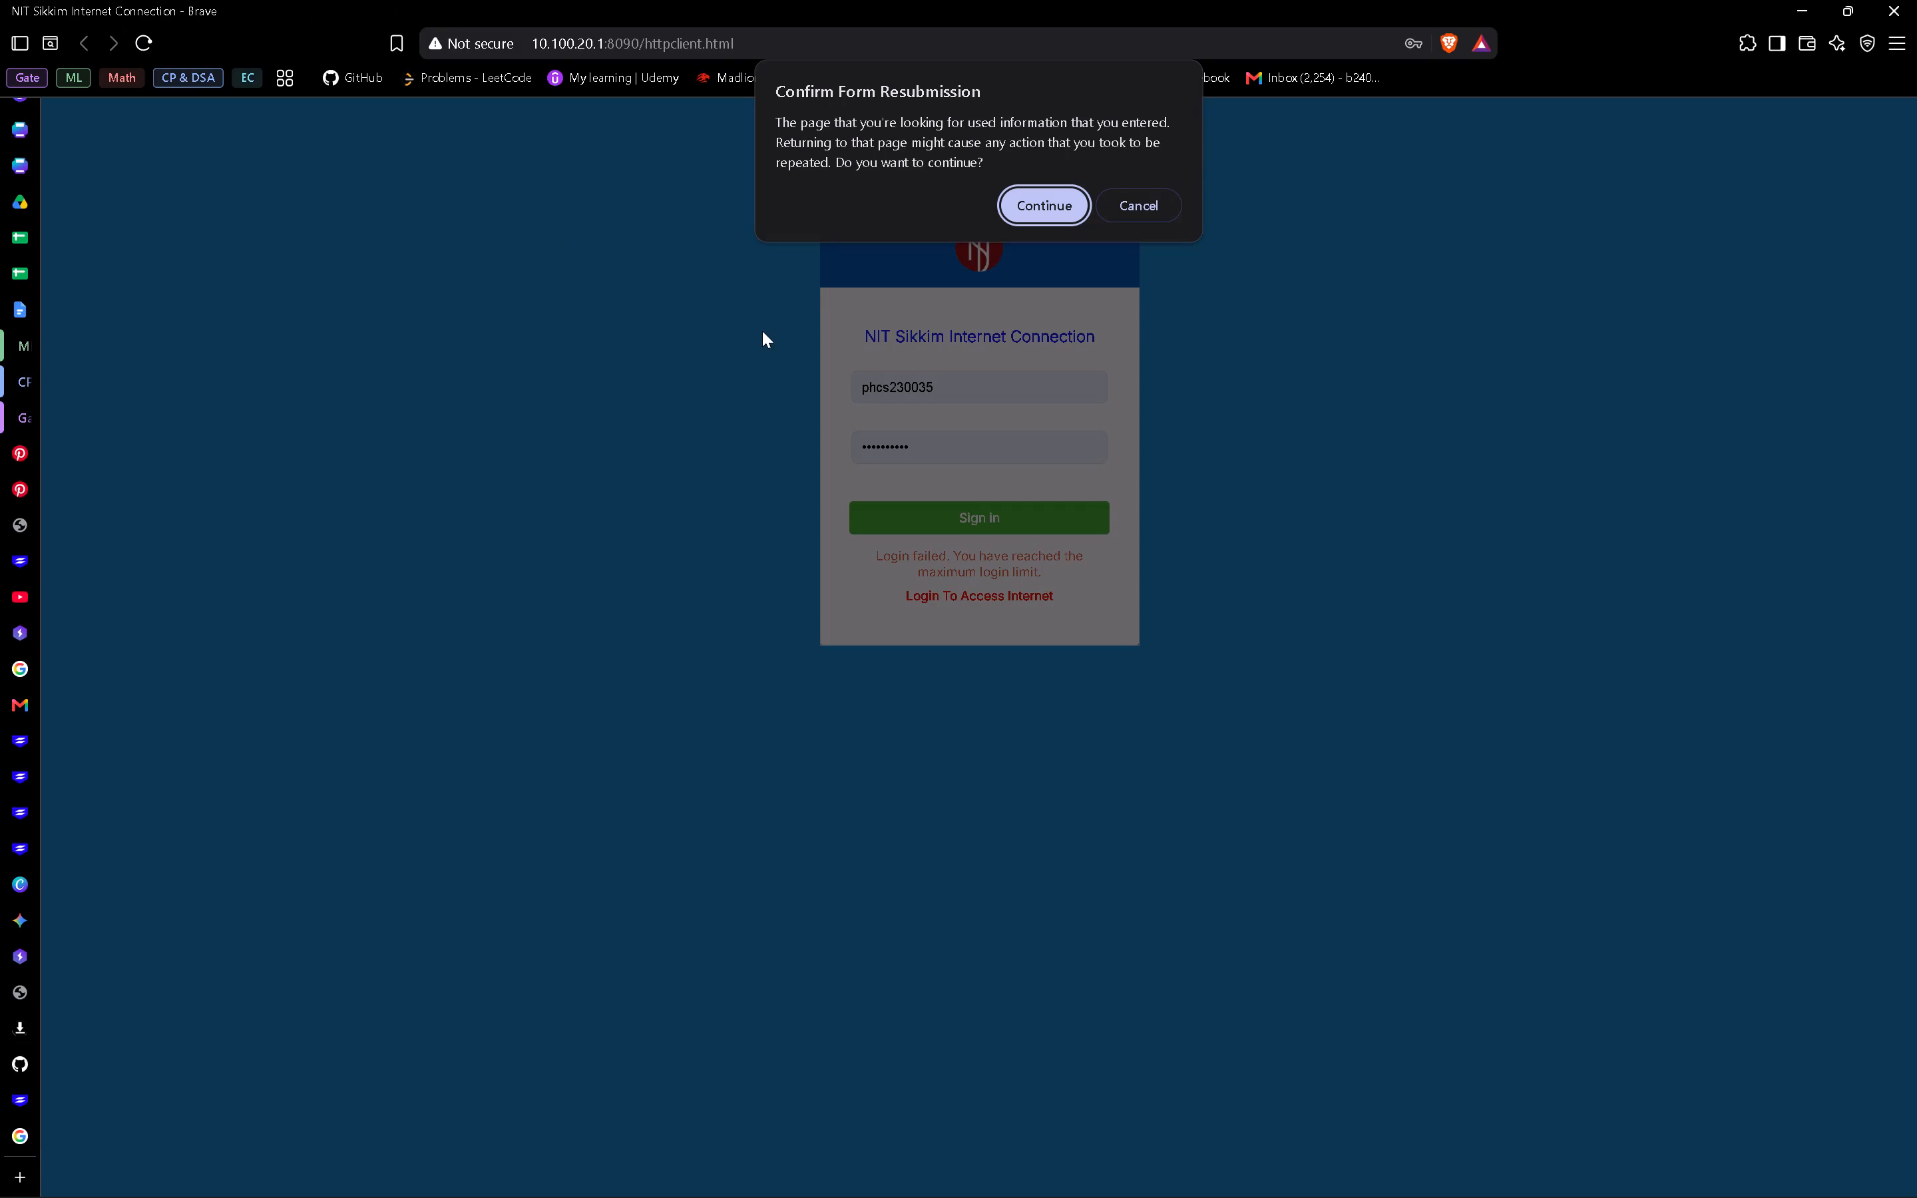
left_click(1023, 214)
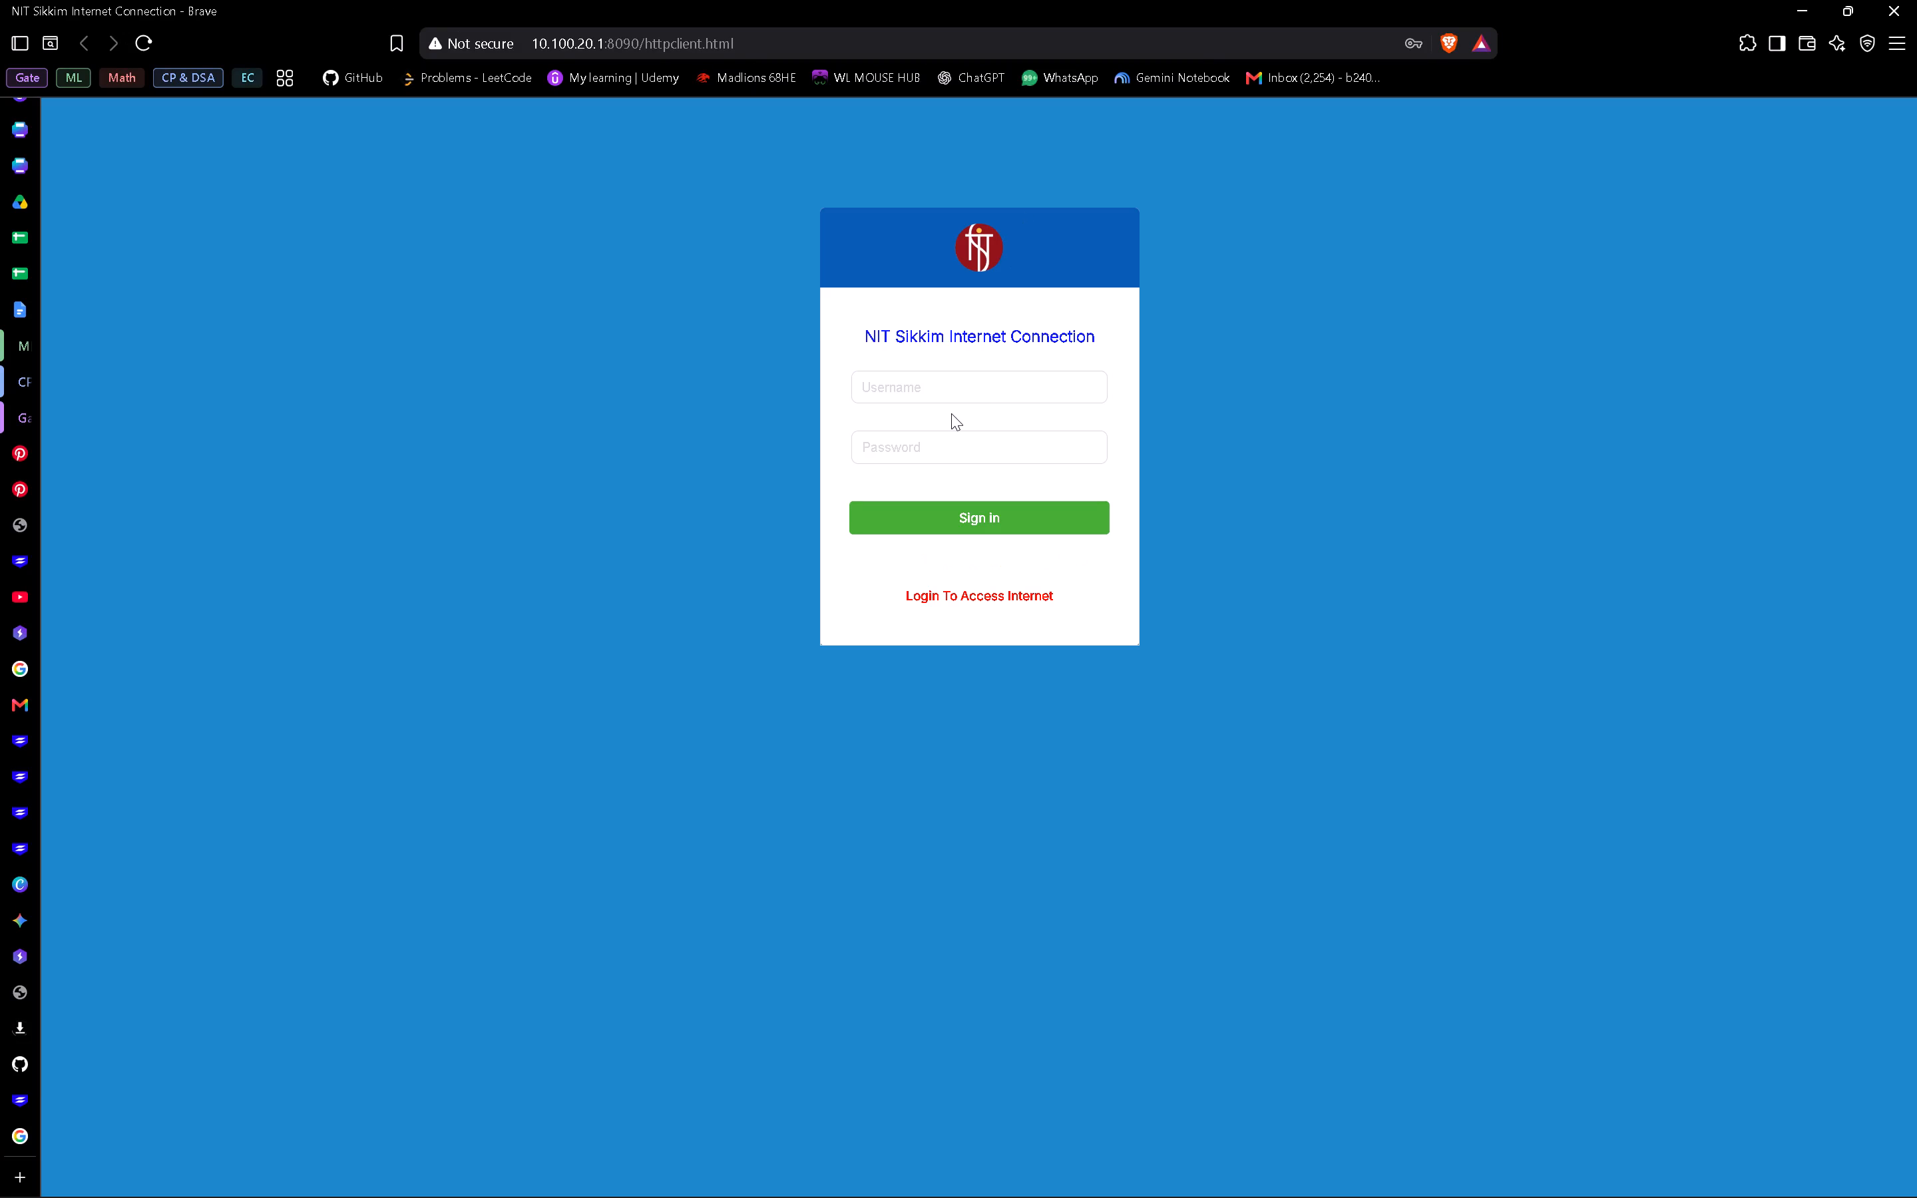
left_click(947, 389)
left_click(987, 484)
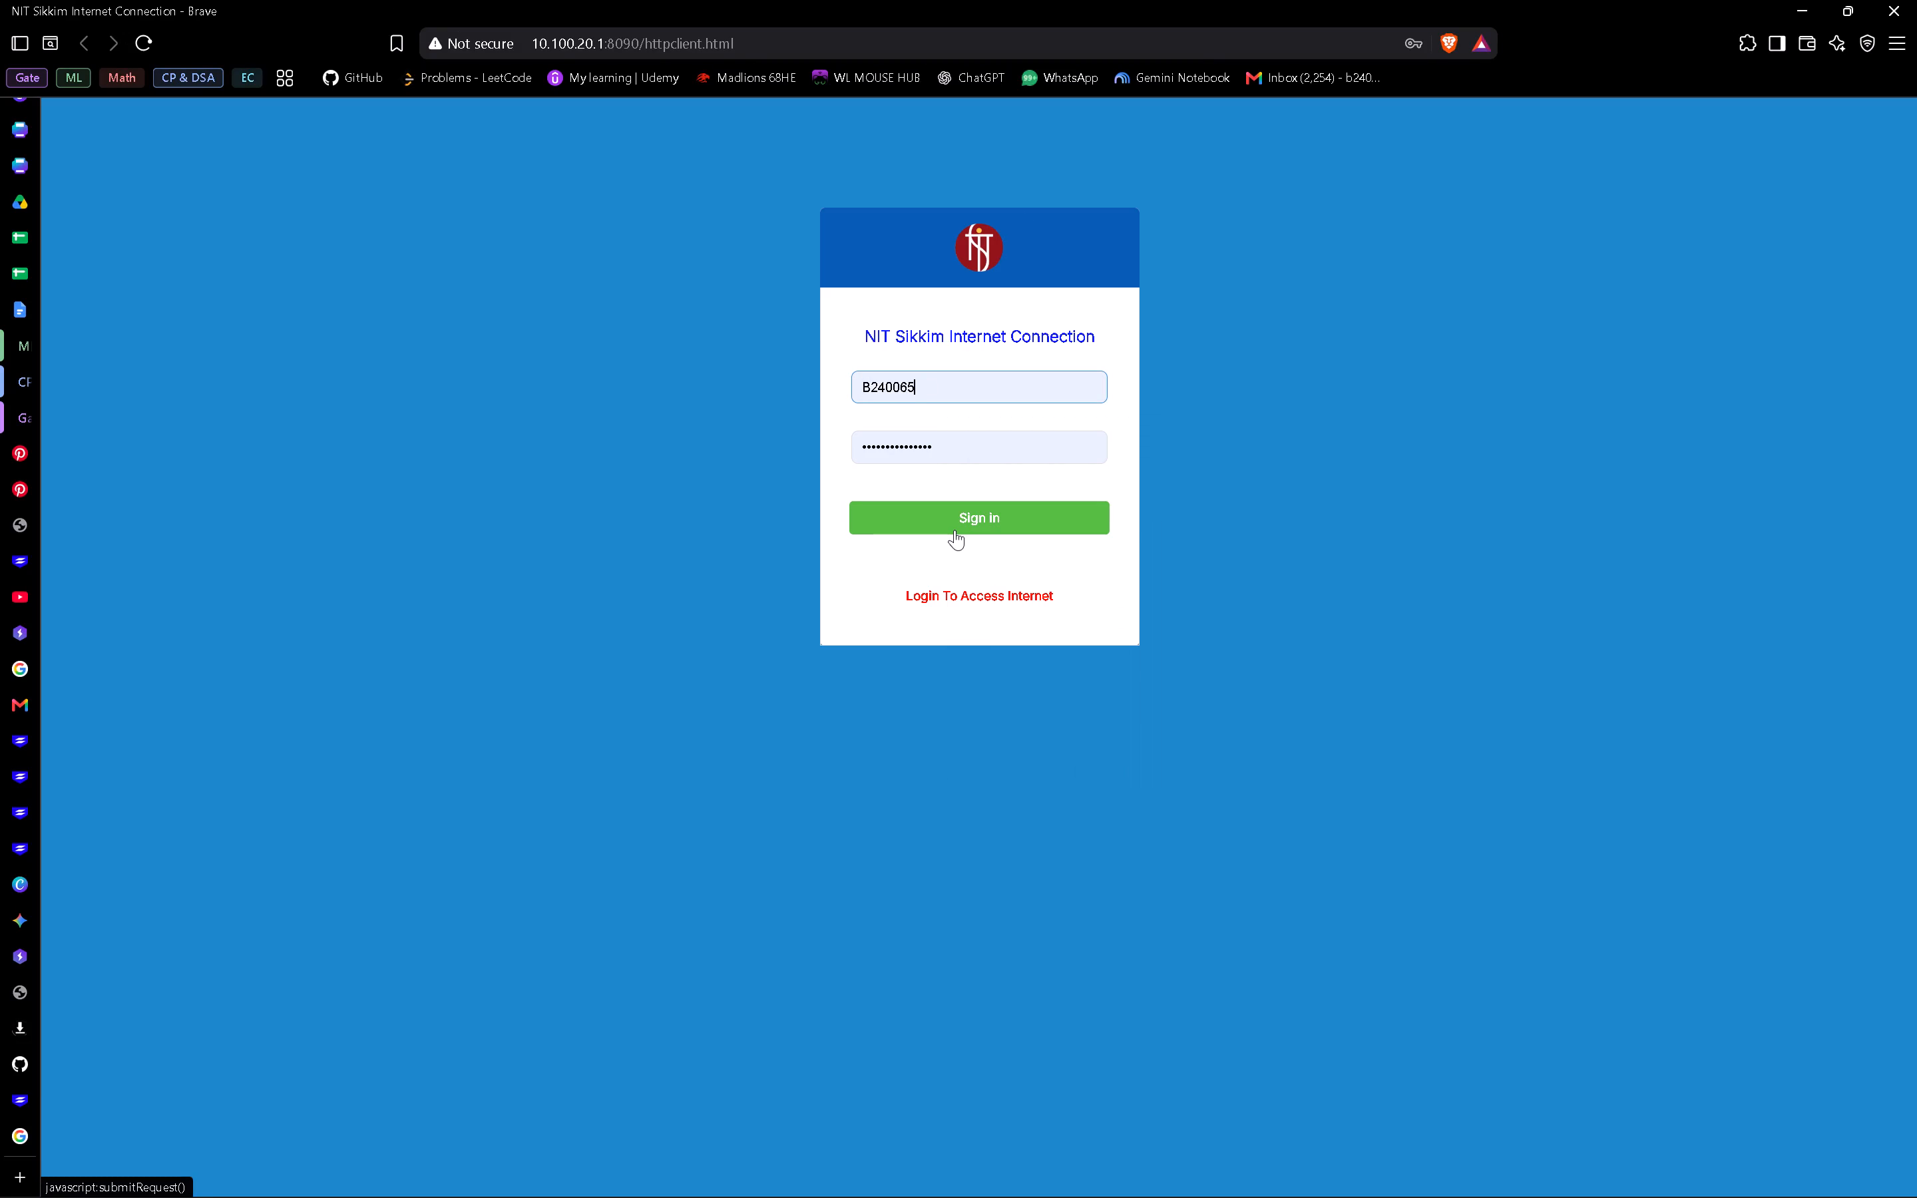
left_click(955, 524)
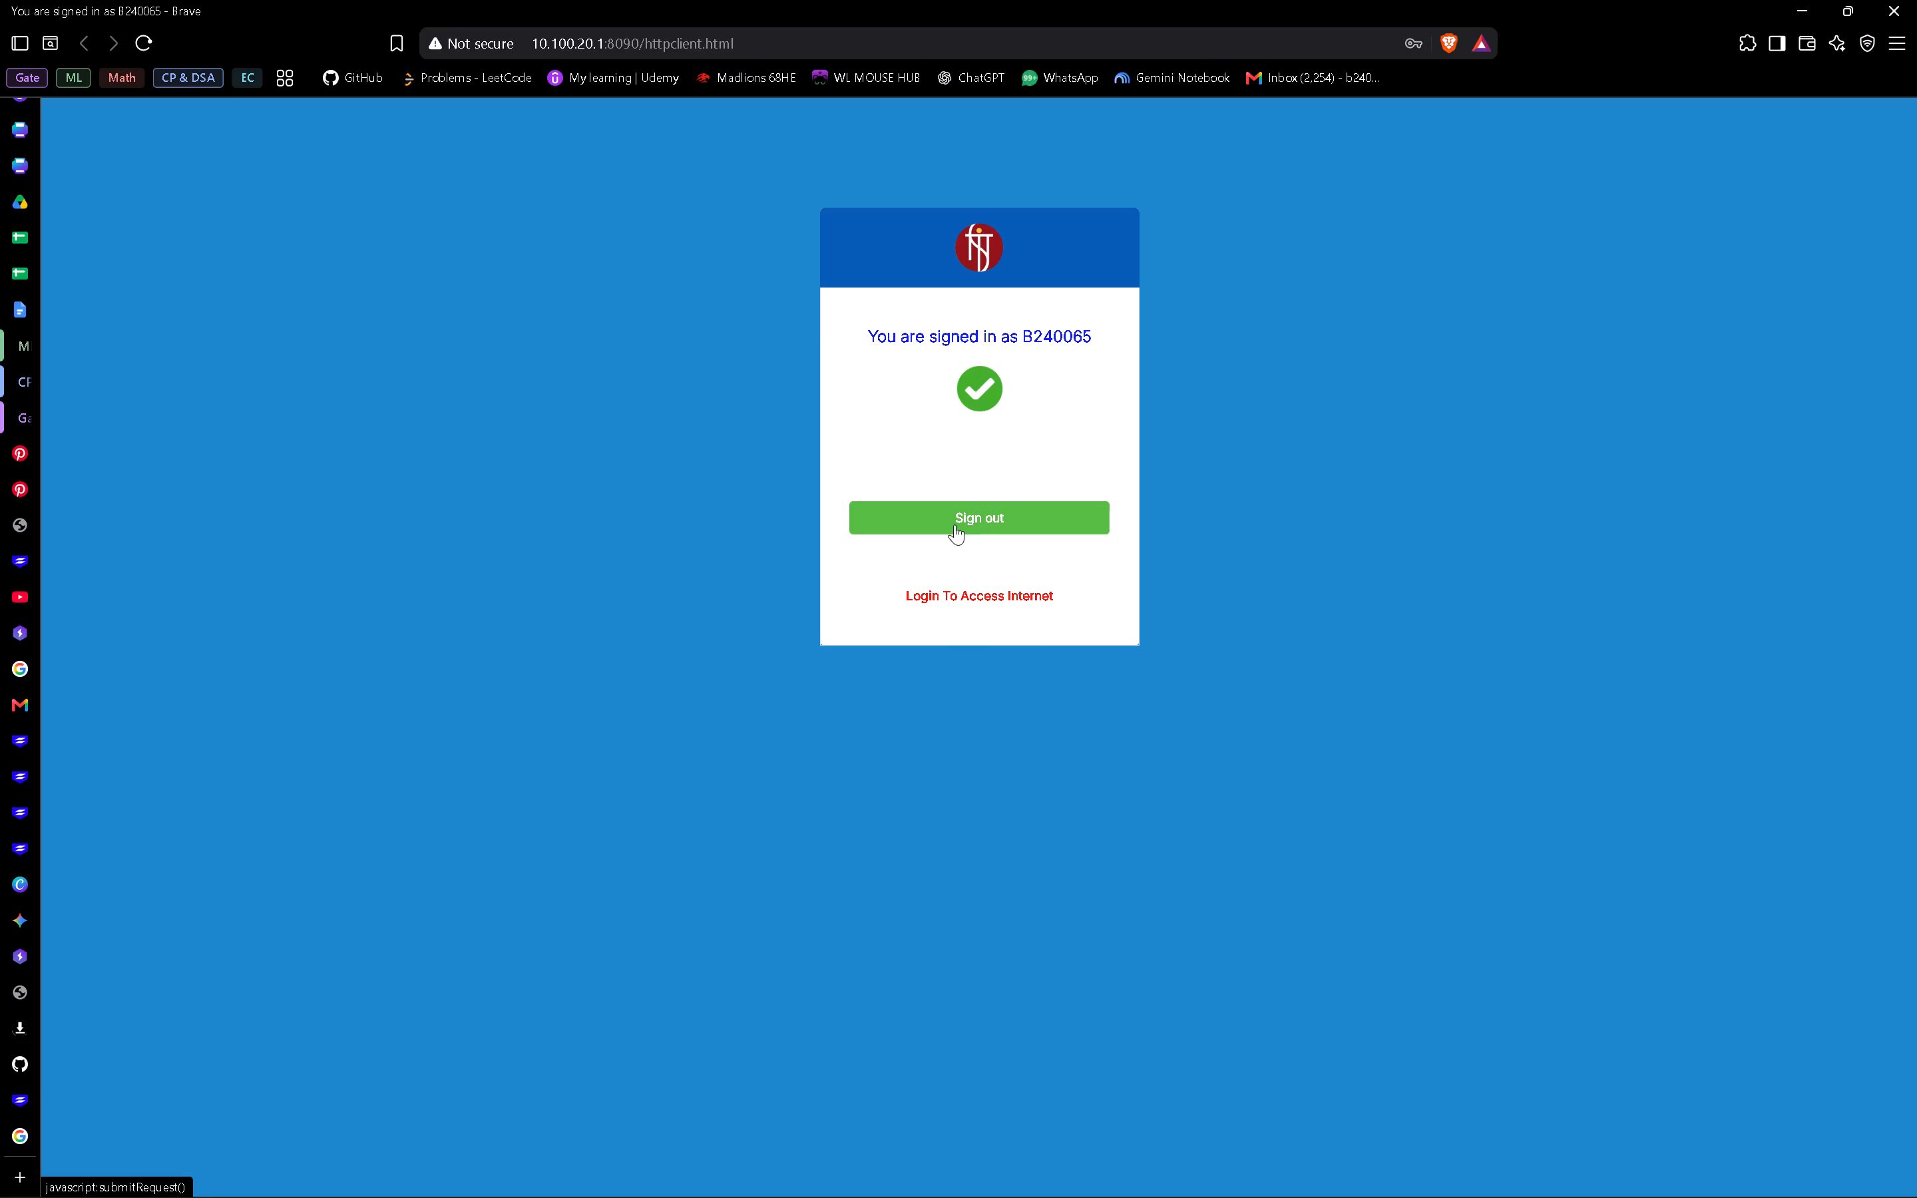
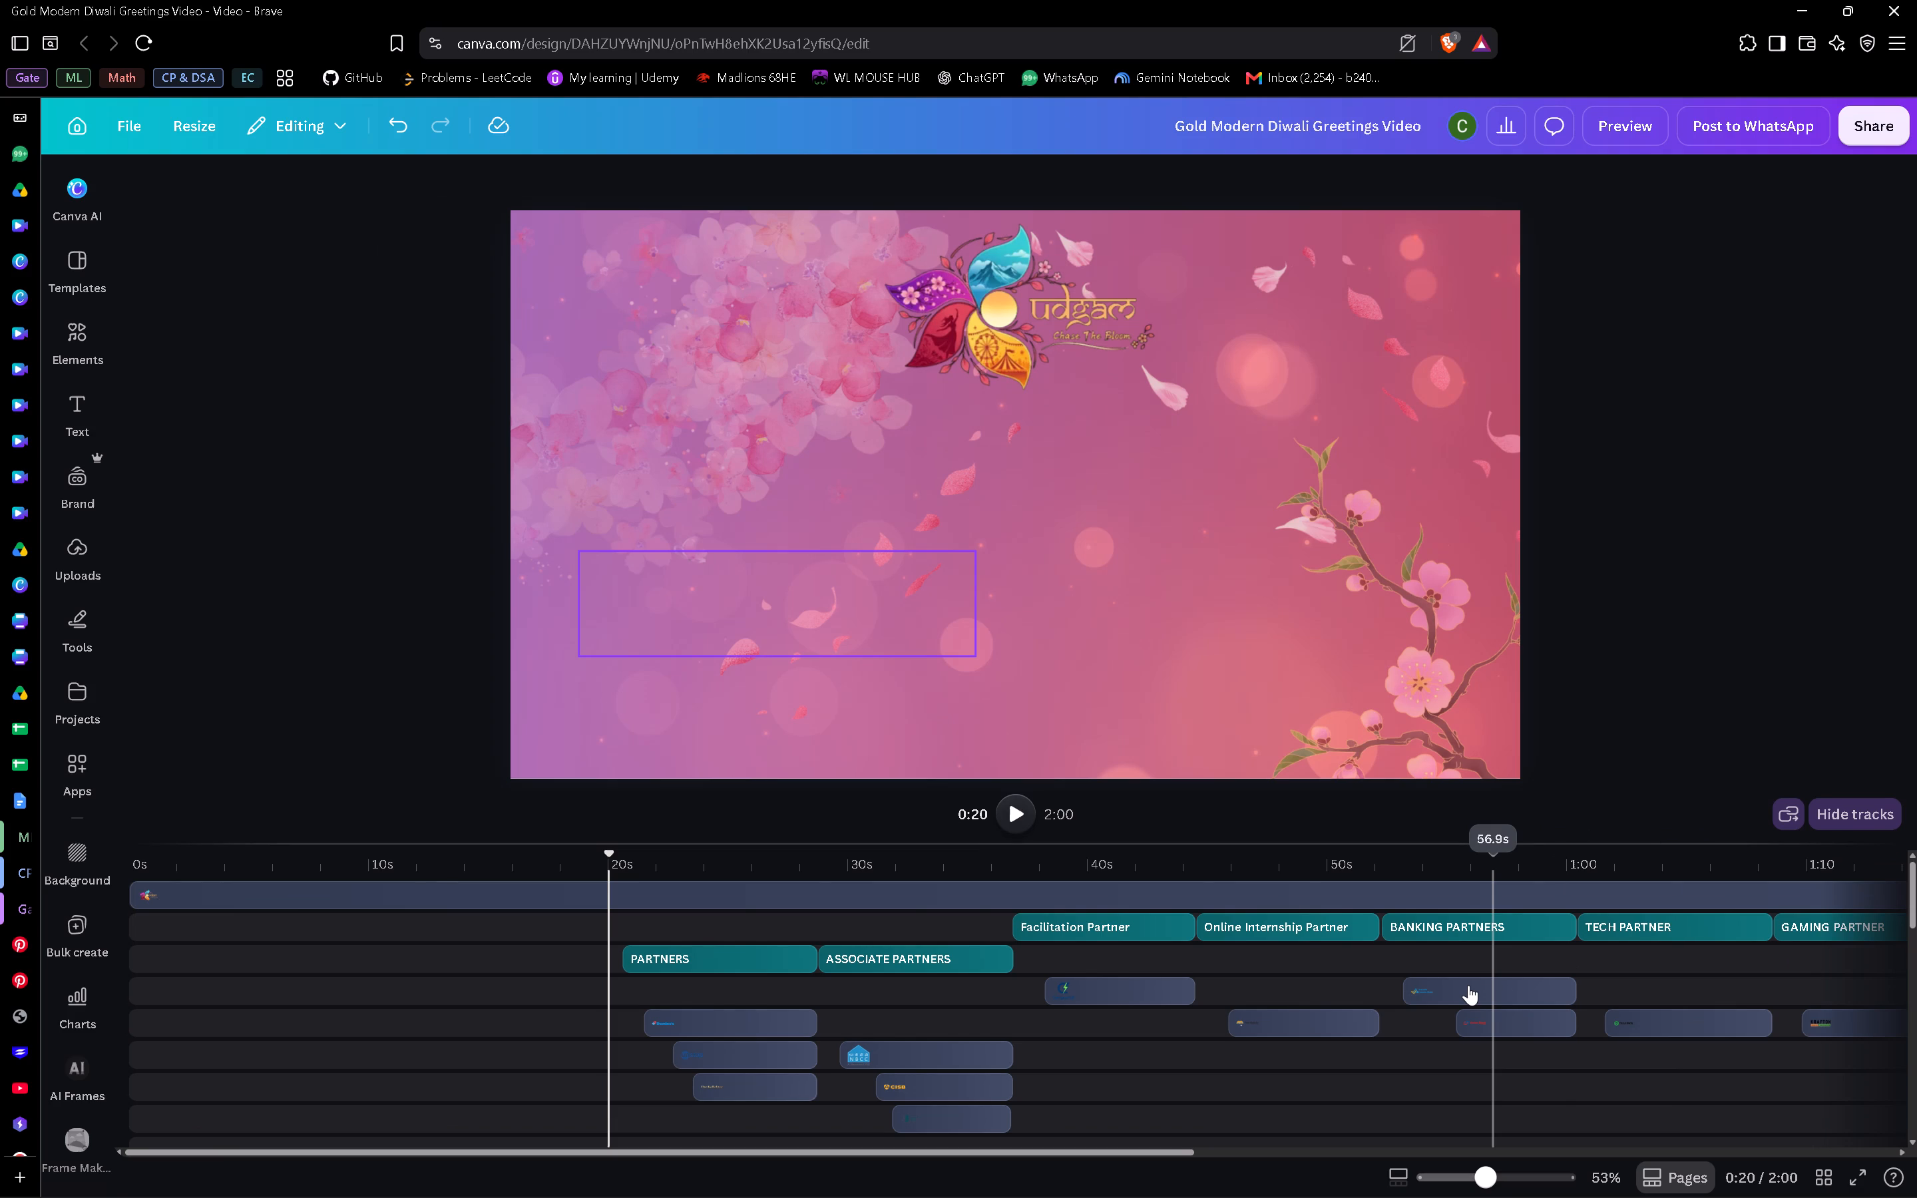
Check the sponsor logos at about 15 s on the timeline, selecting the CampusVolt logo and the NBCC logo.
scroll(1173, 1073, "down", 2)
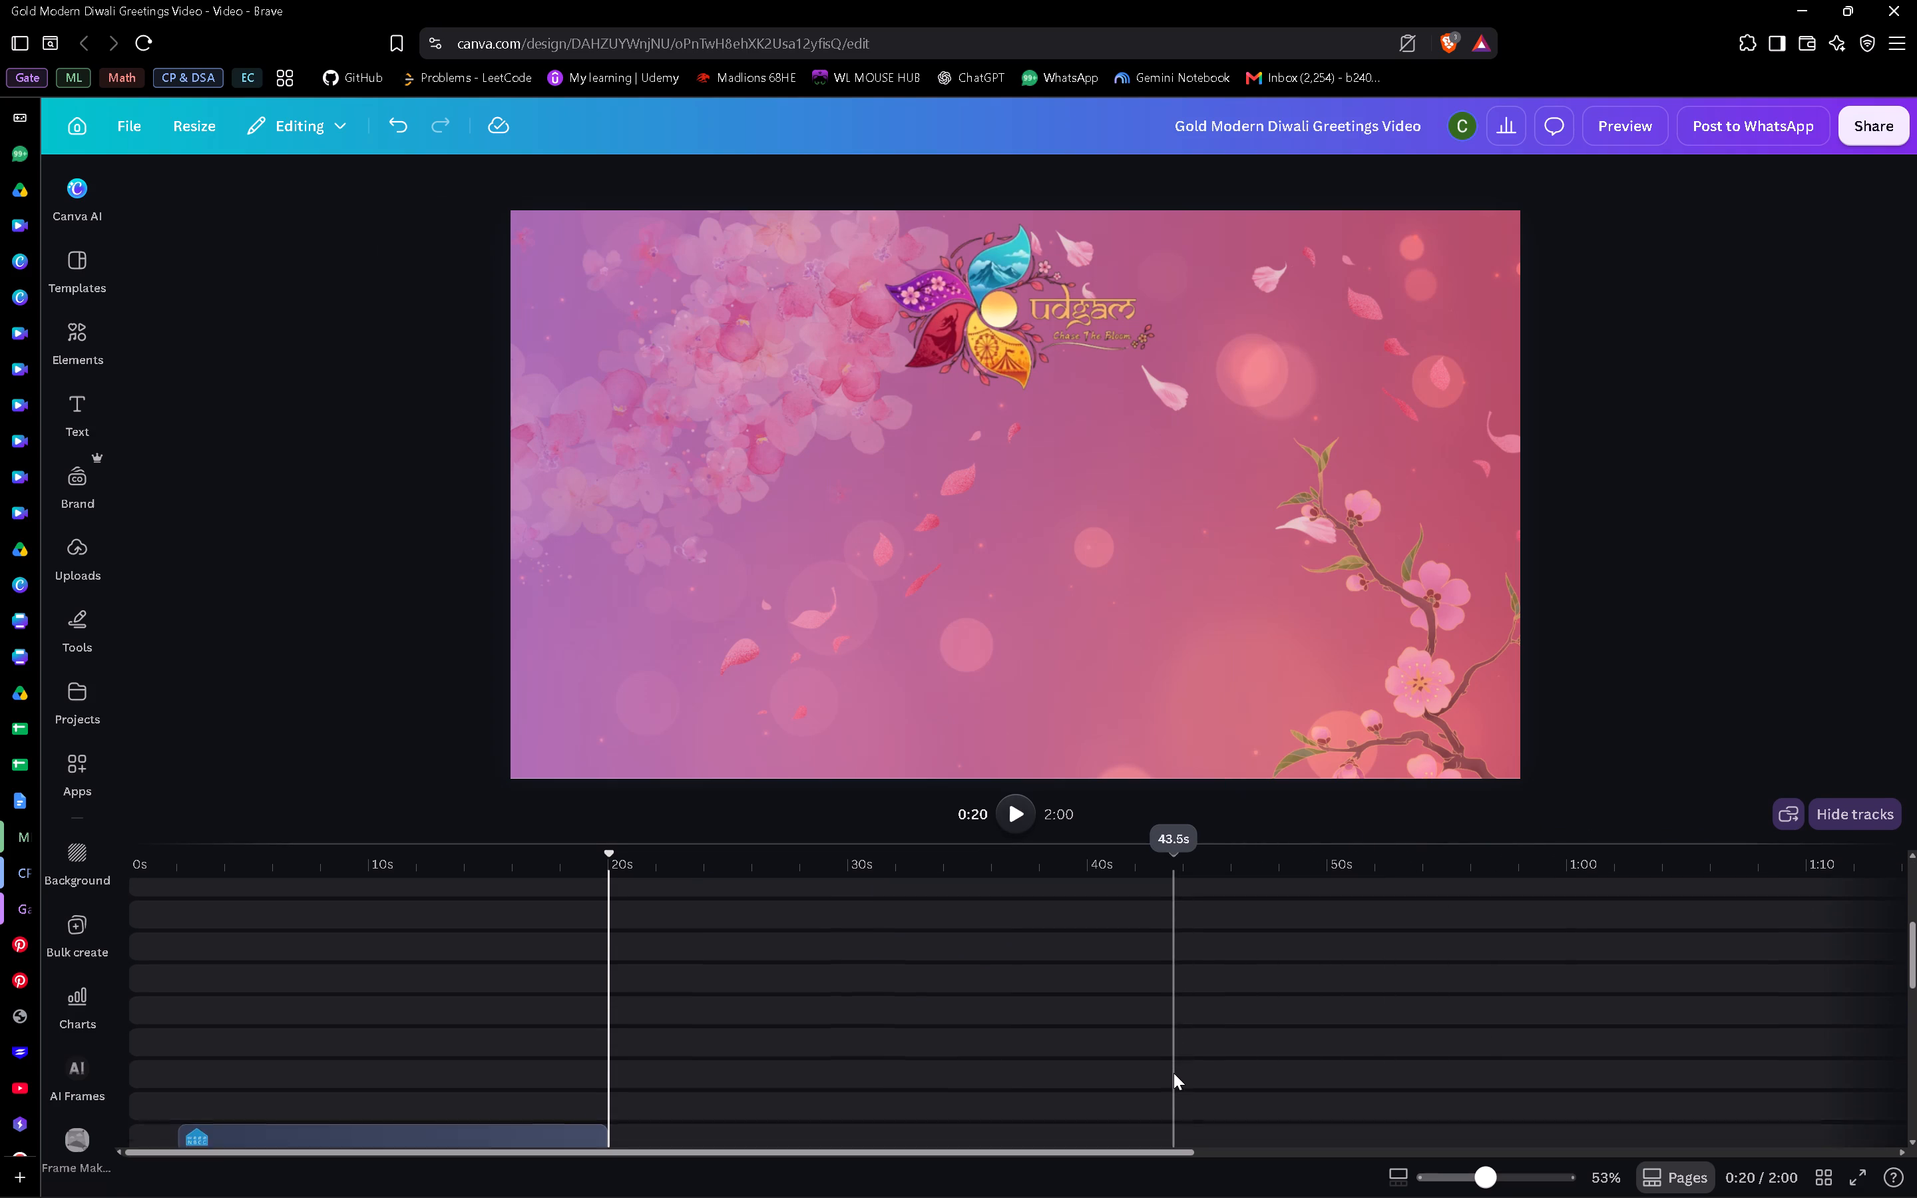
scroll(1173, 1073, "down", 3)
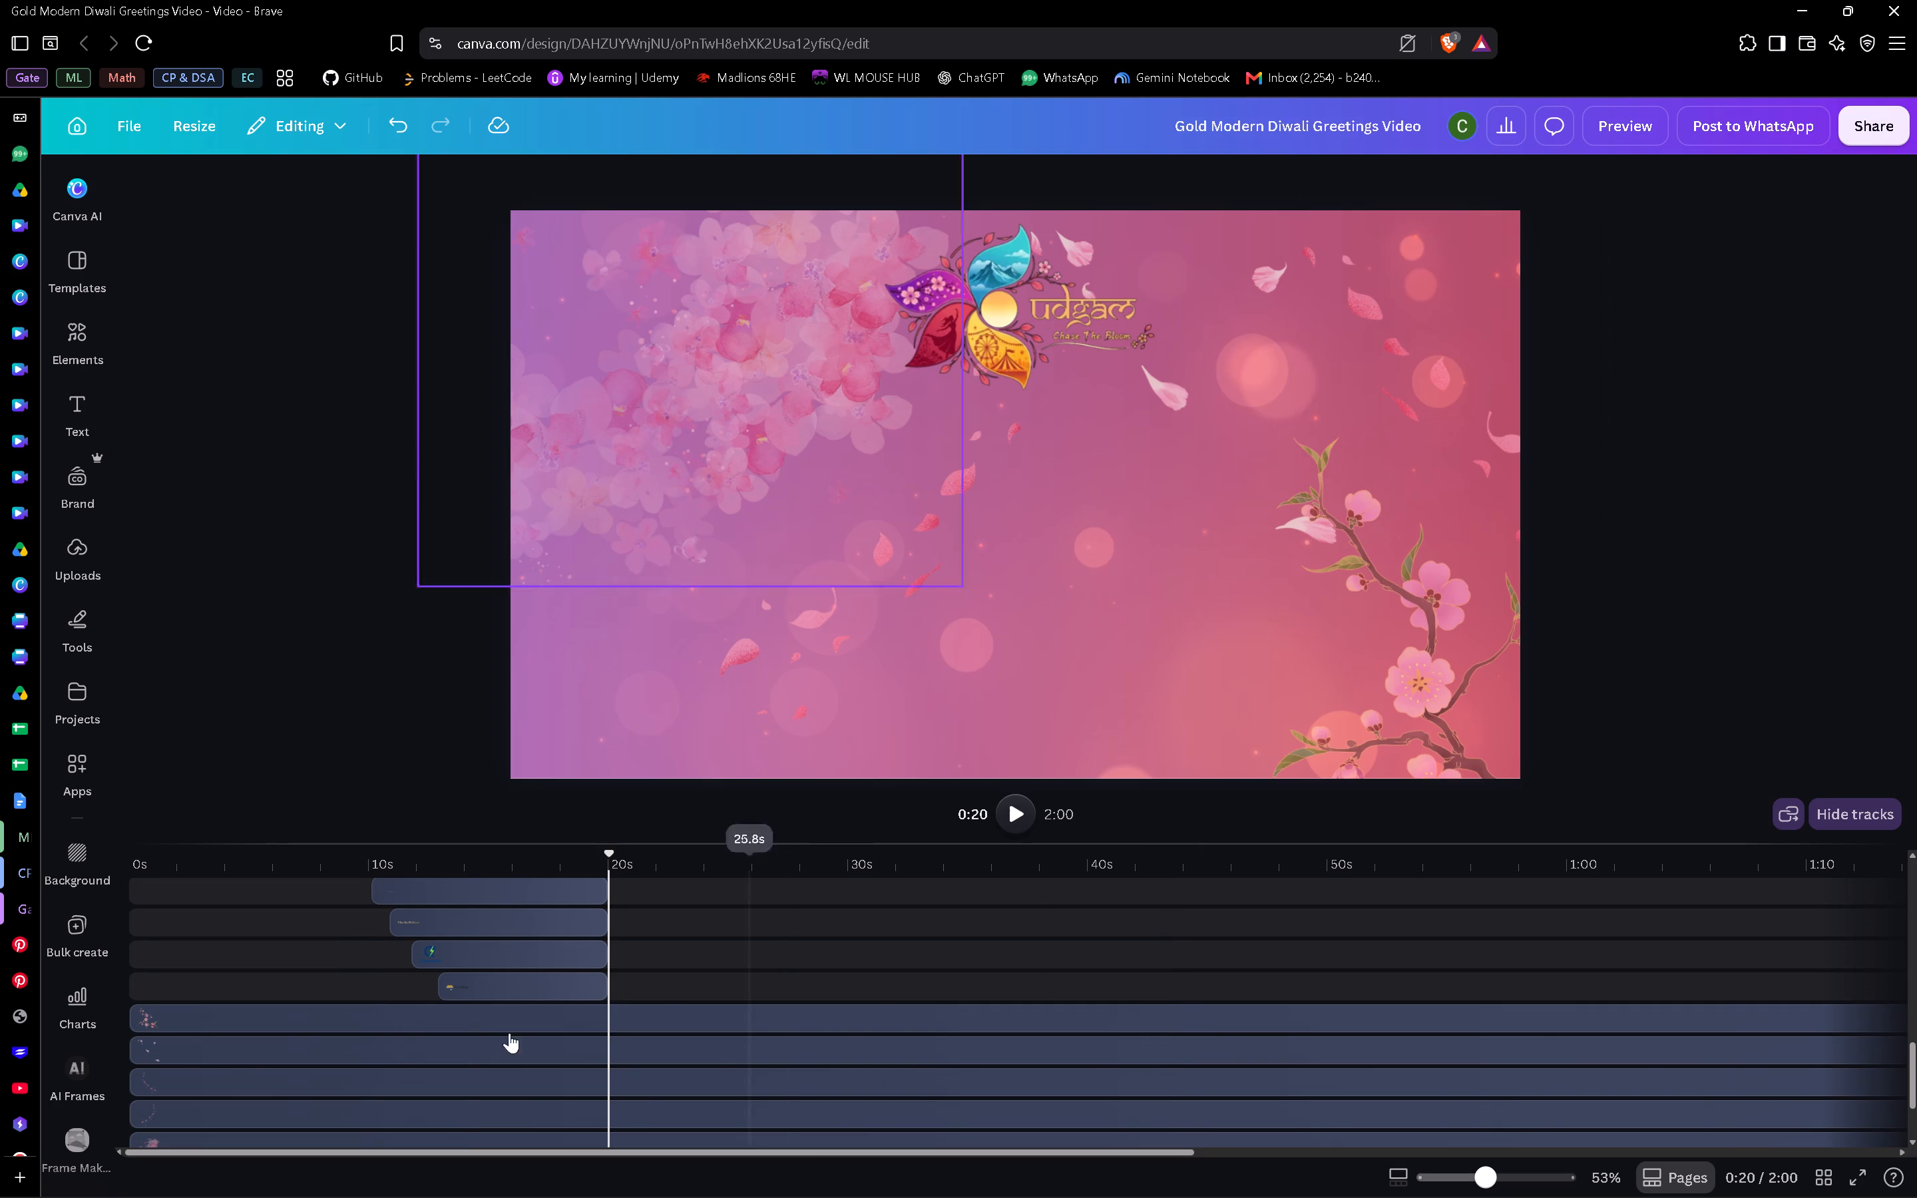
left_click(497, 958)
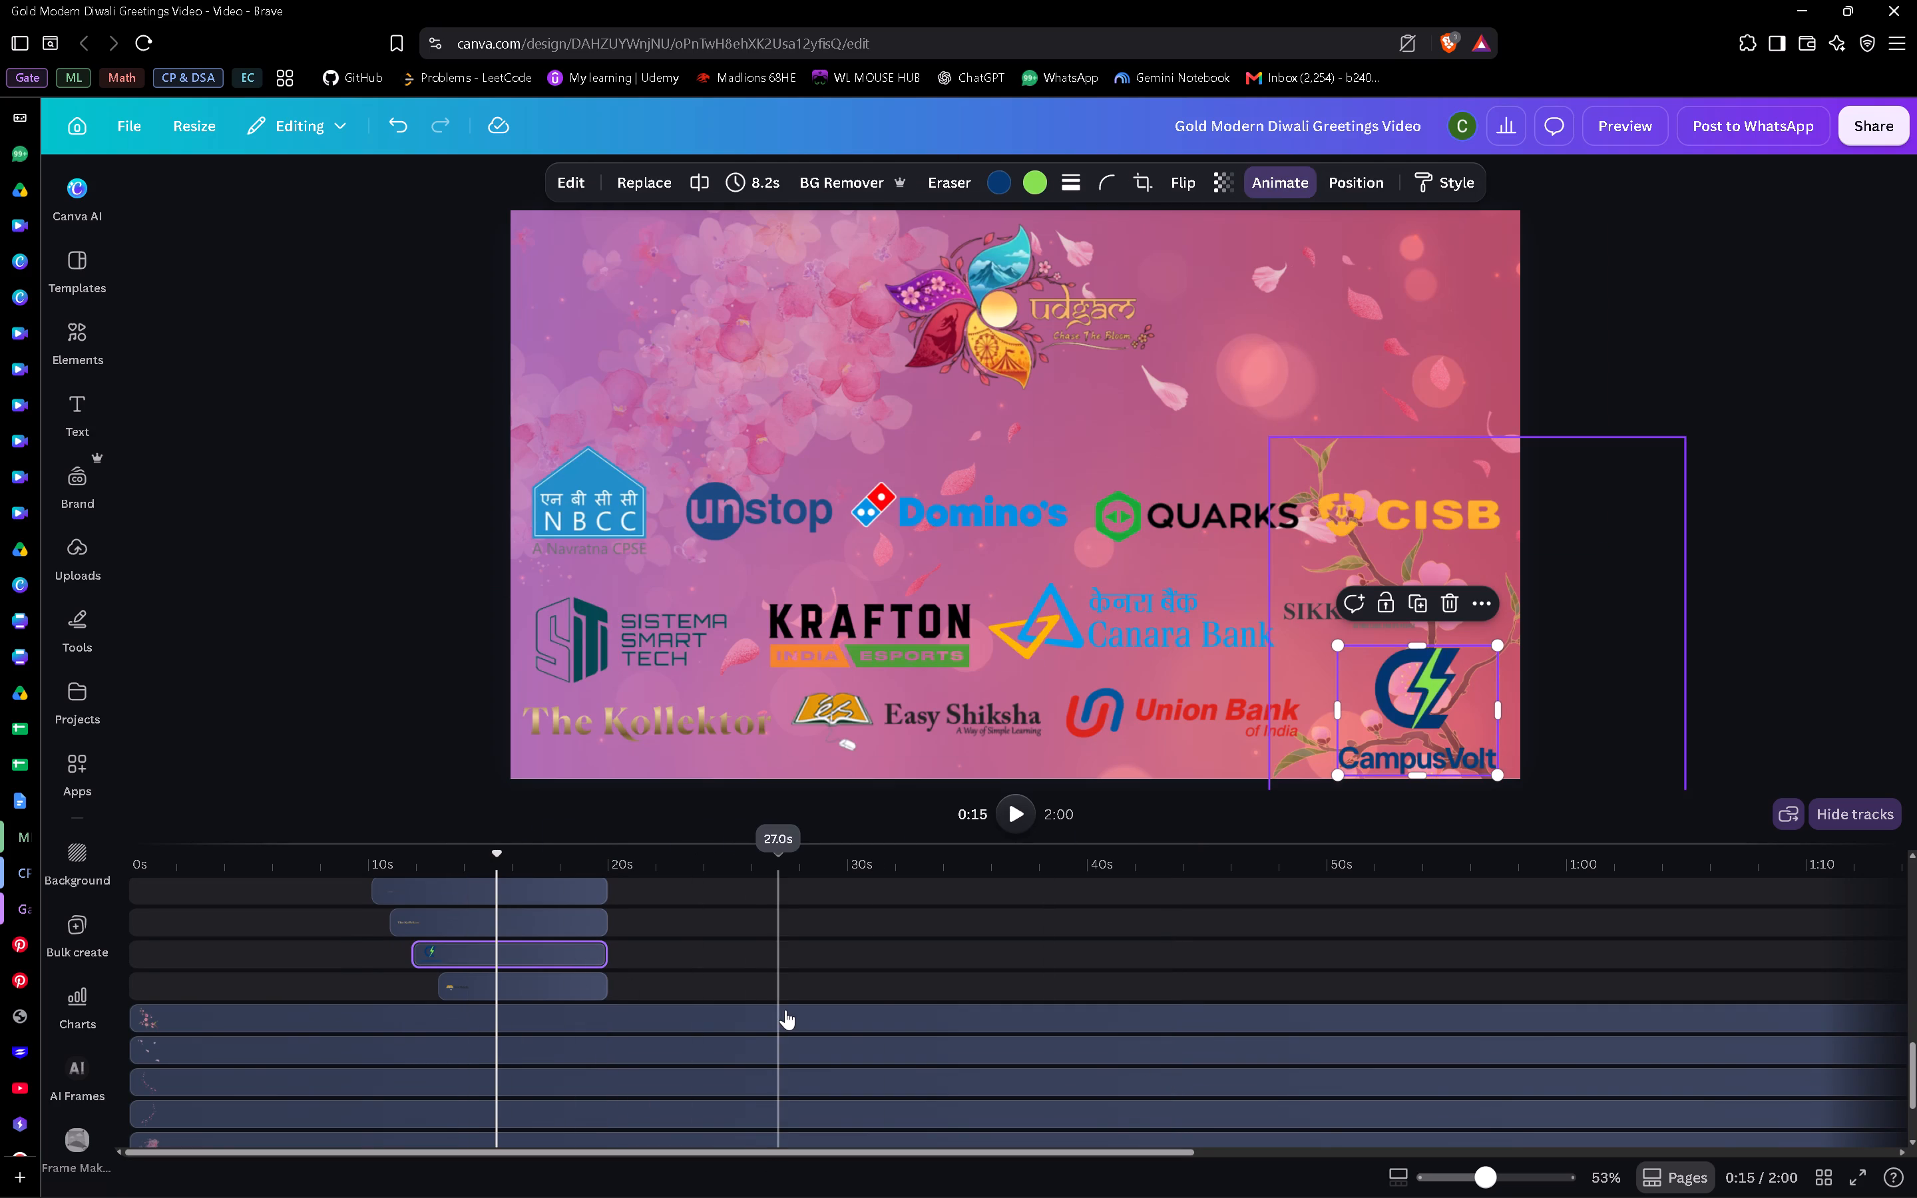
left_click(578, 531)
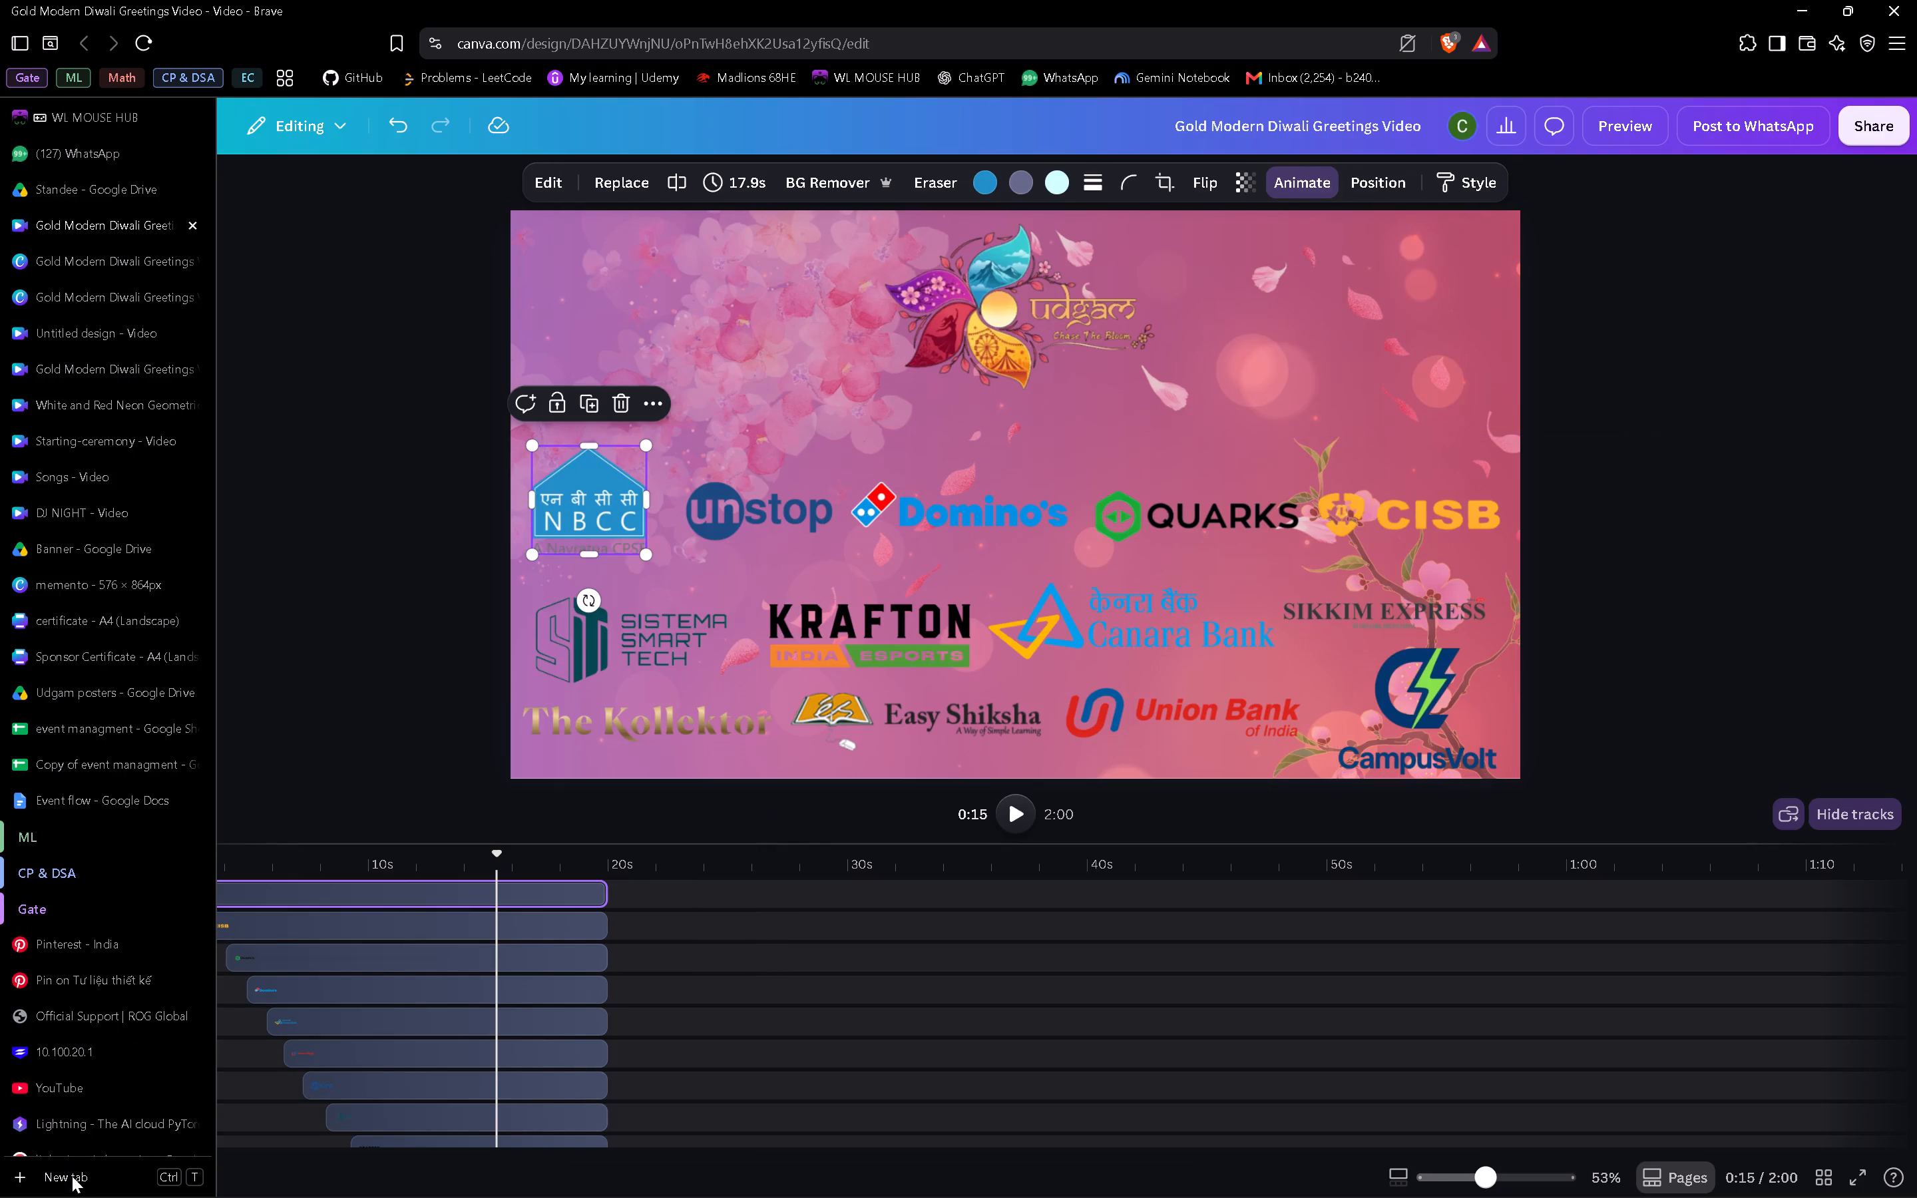
Search Google Images in a new tab for the Sikkim contractor SKA by proprietor name, preview the SKA logo and browse the other results.
left_click(72, 1176)
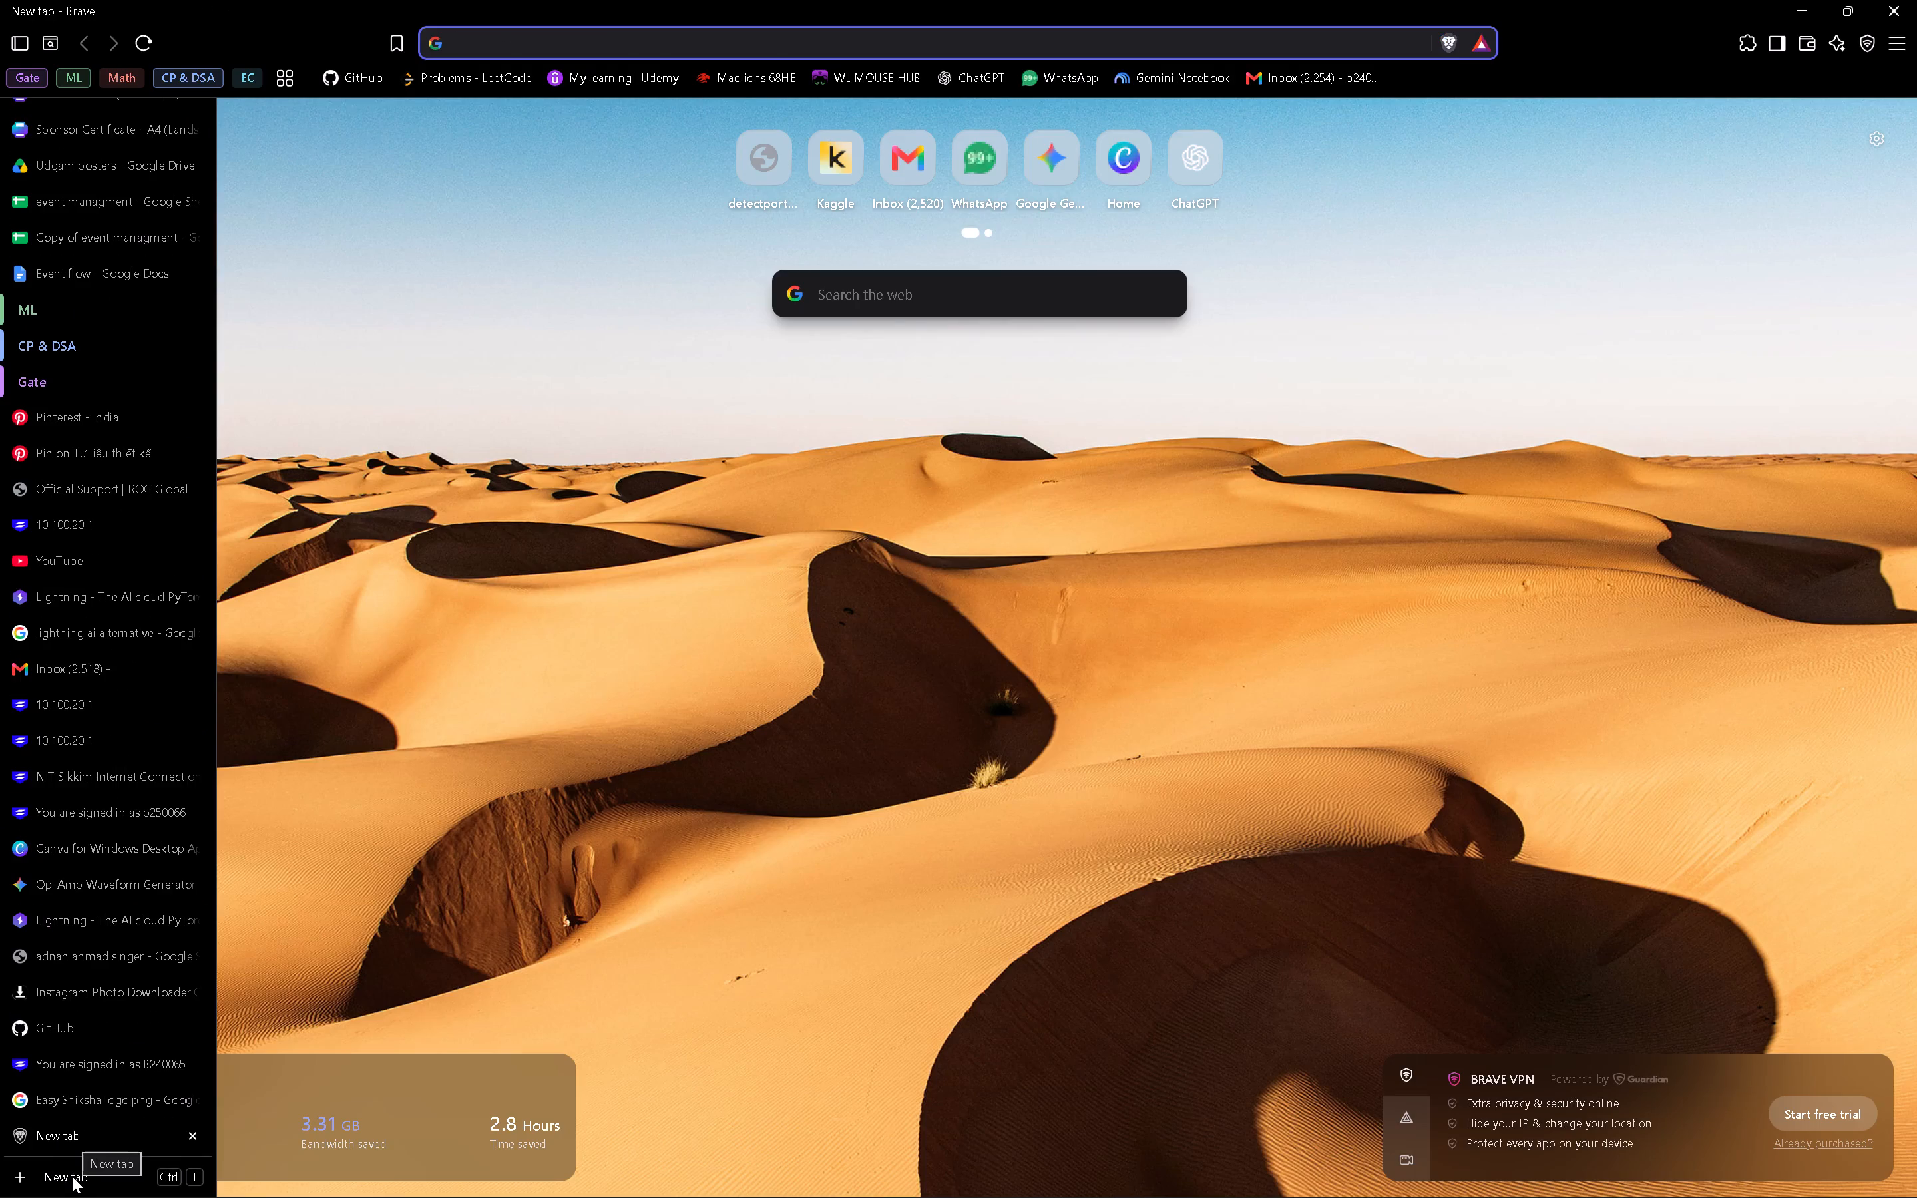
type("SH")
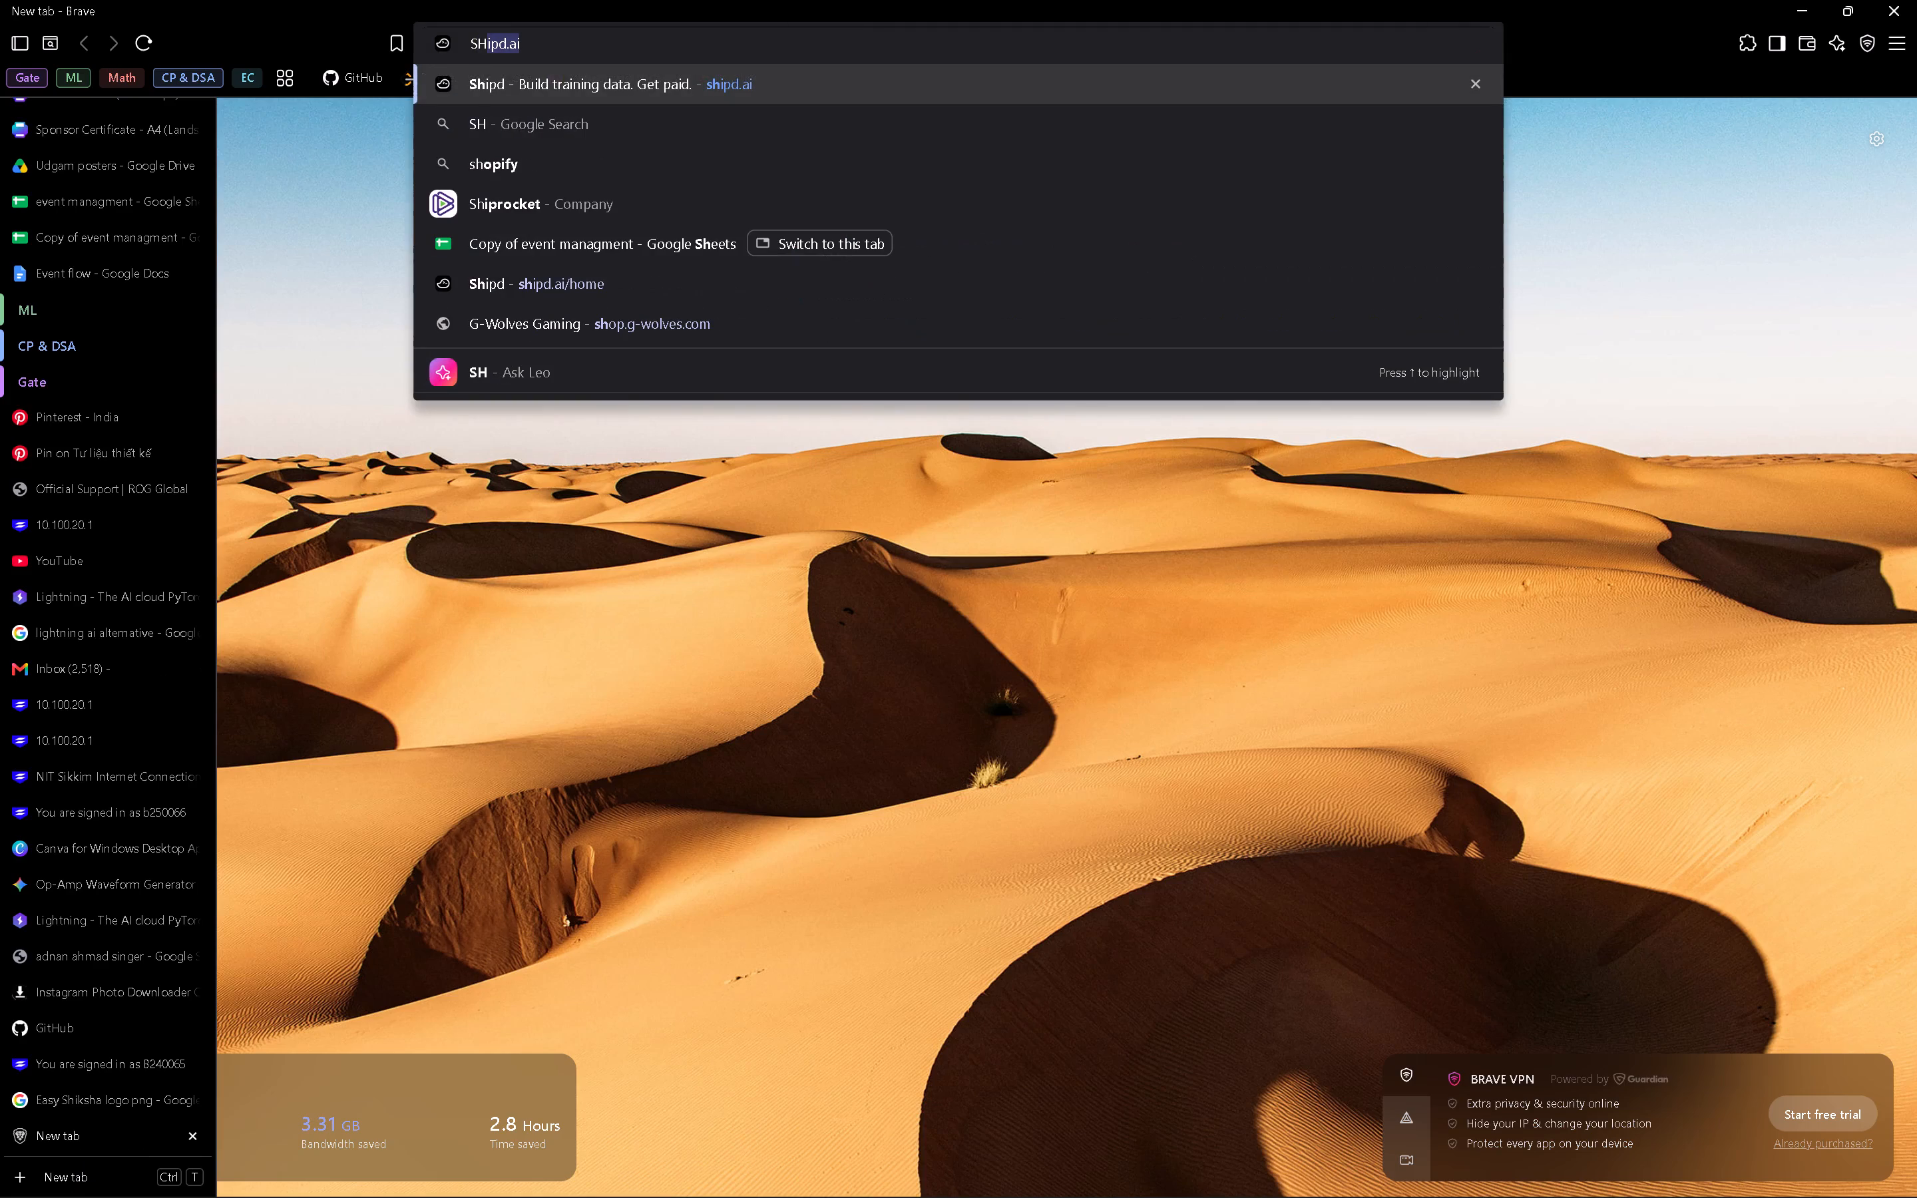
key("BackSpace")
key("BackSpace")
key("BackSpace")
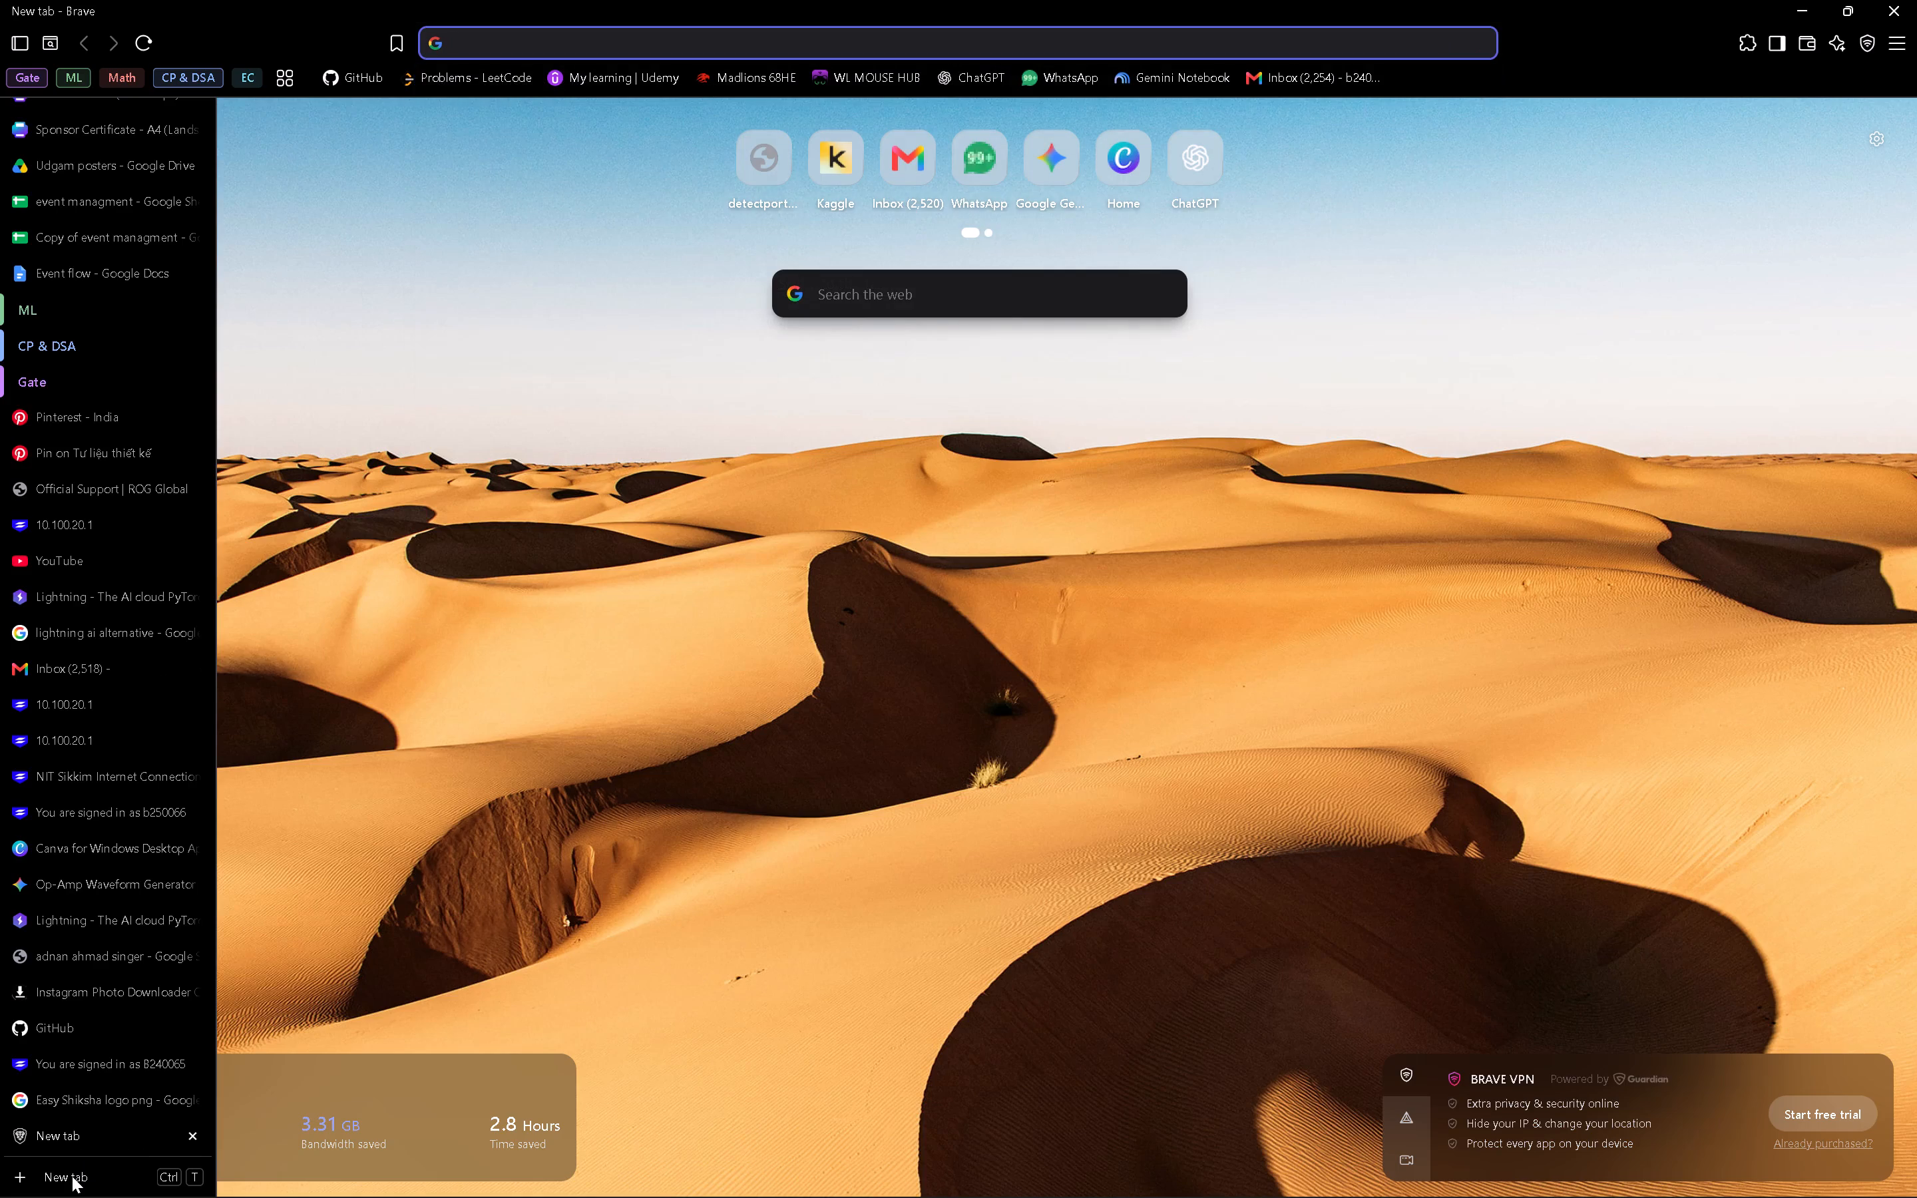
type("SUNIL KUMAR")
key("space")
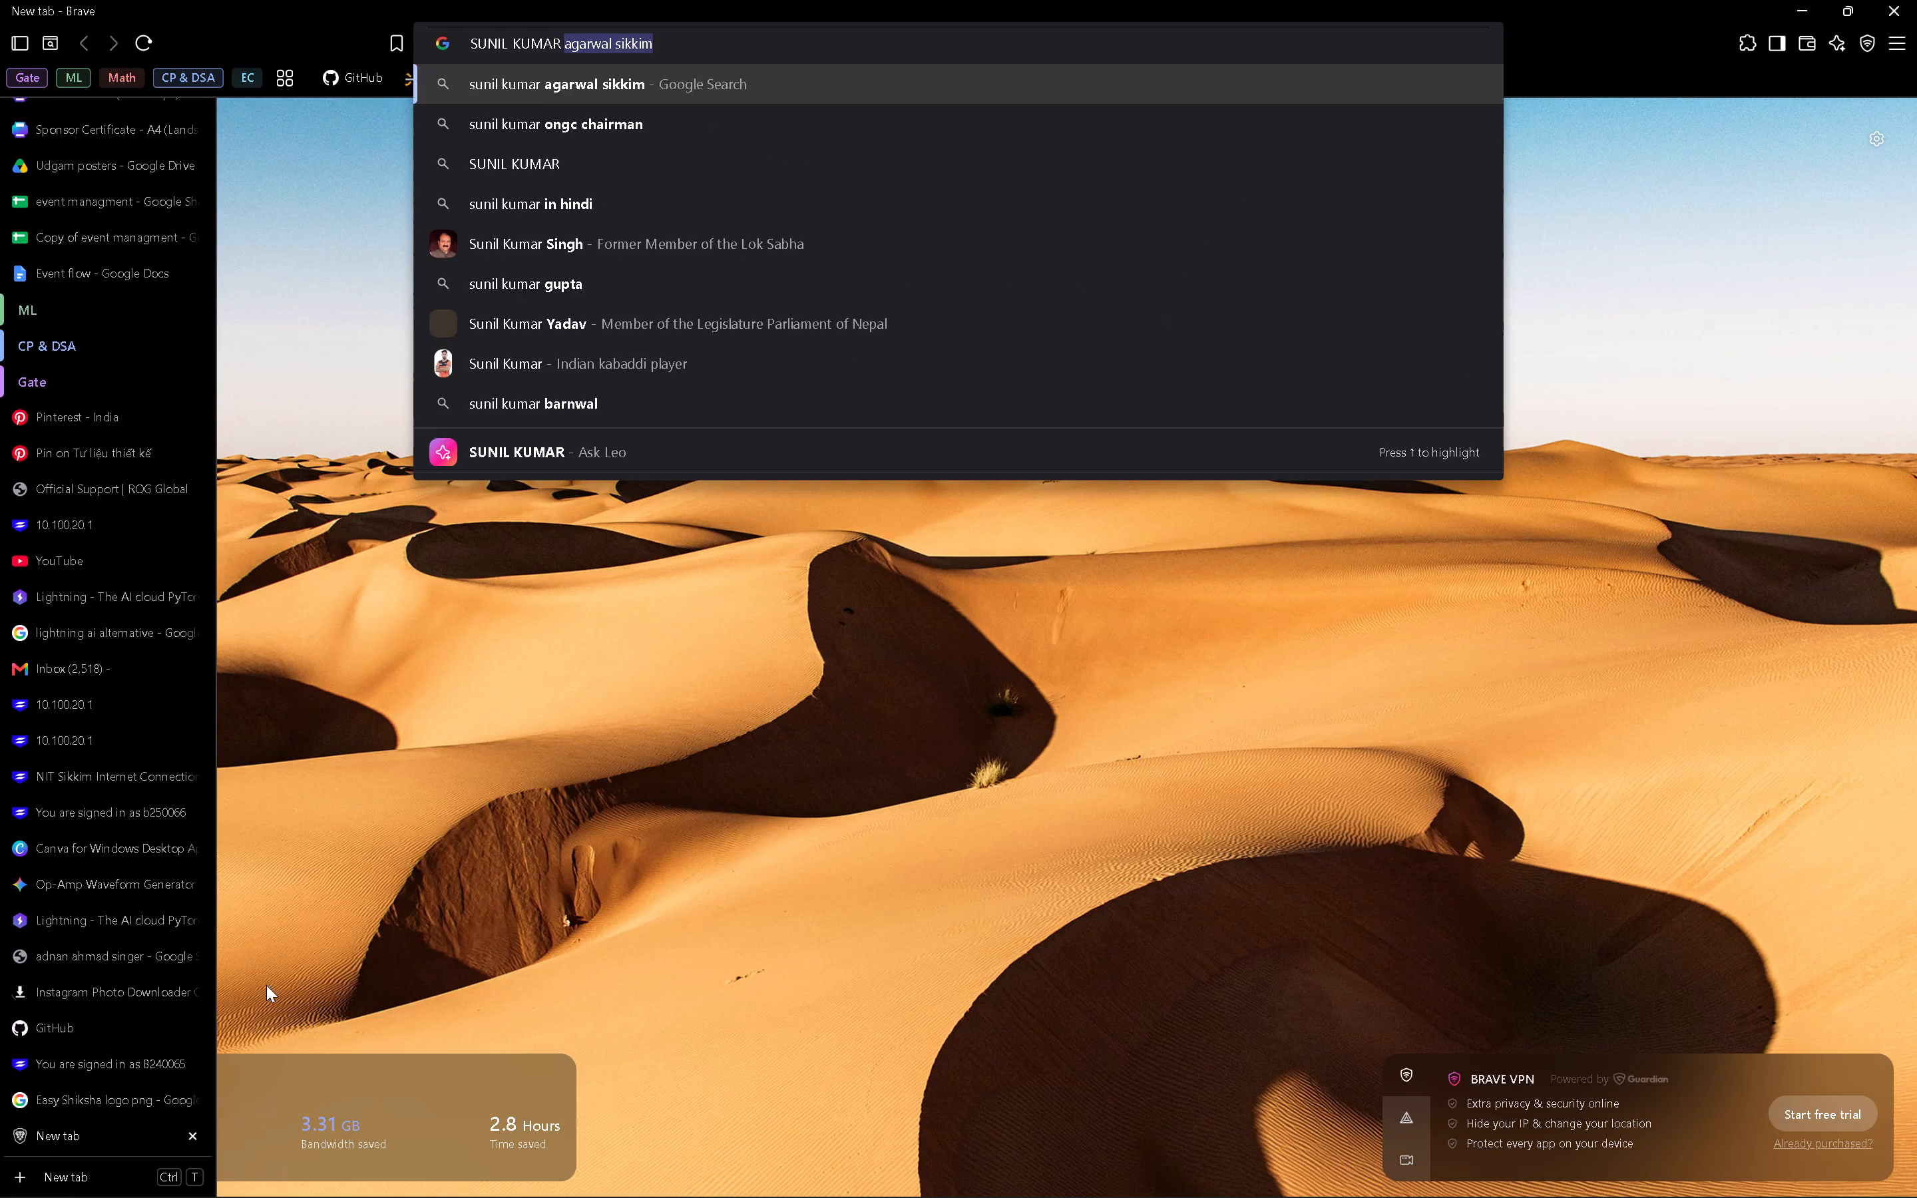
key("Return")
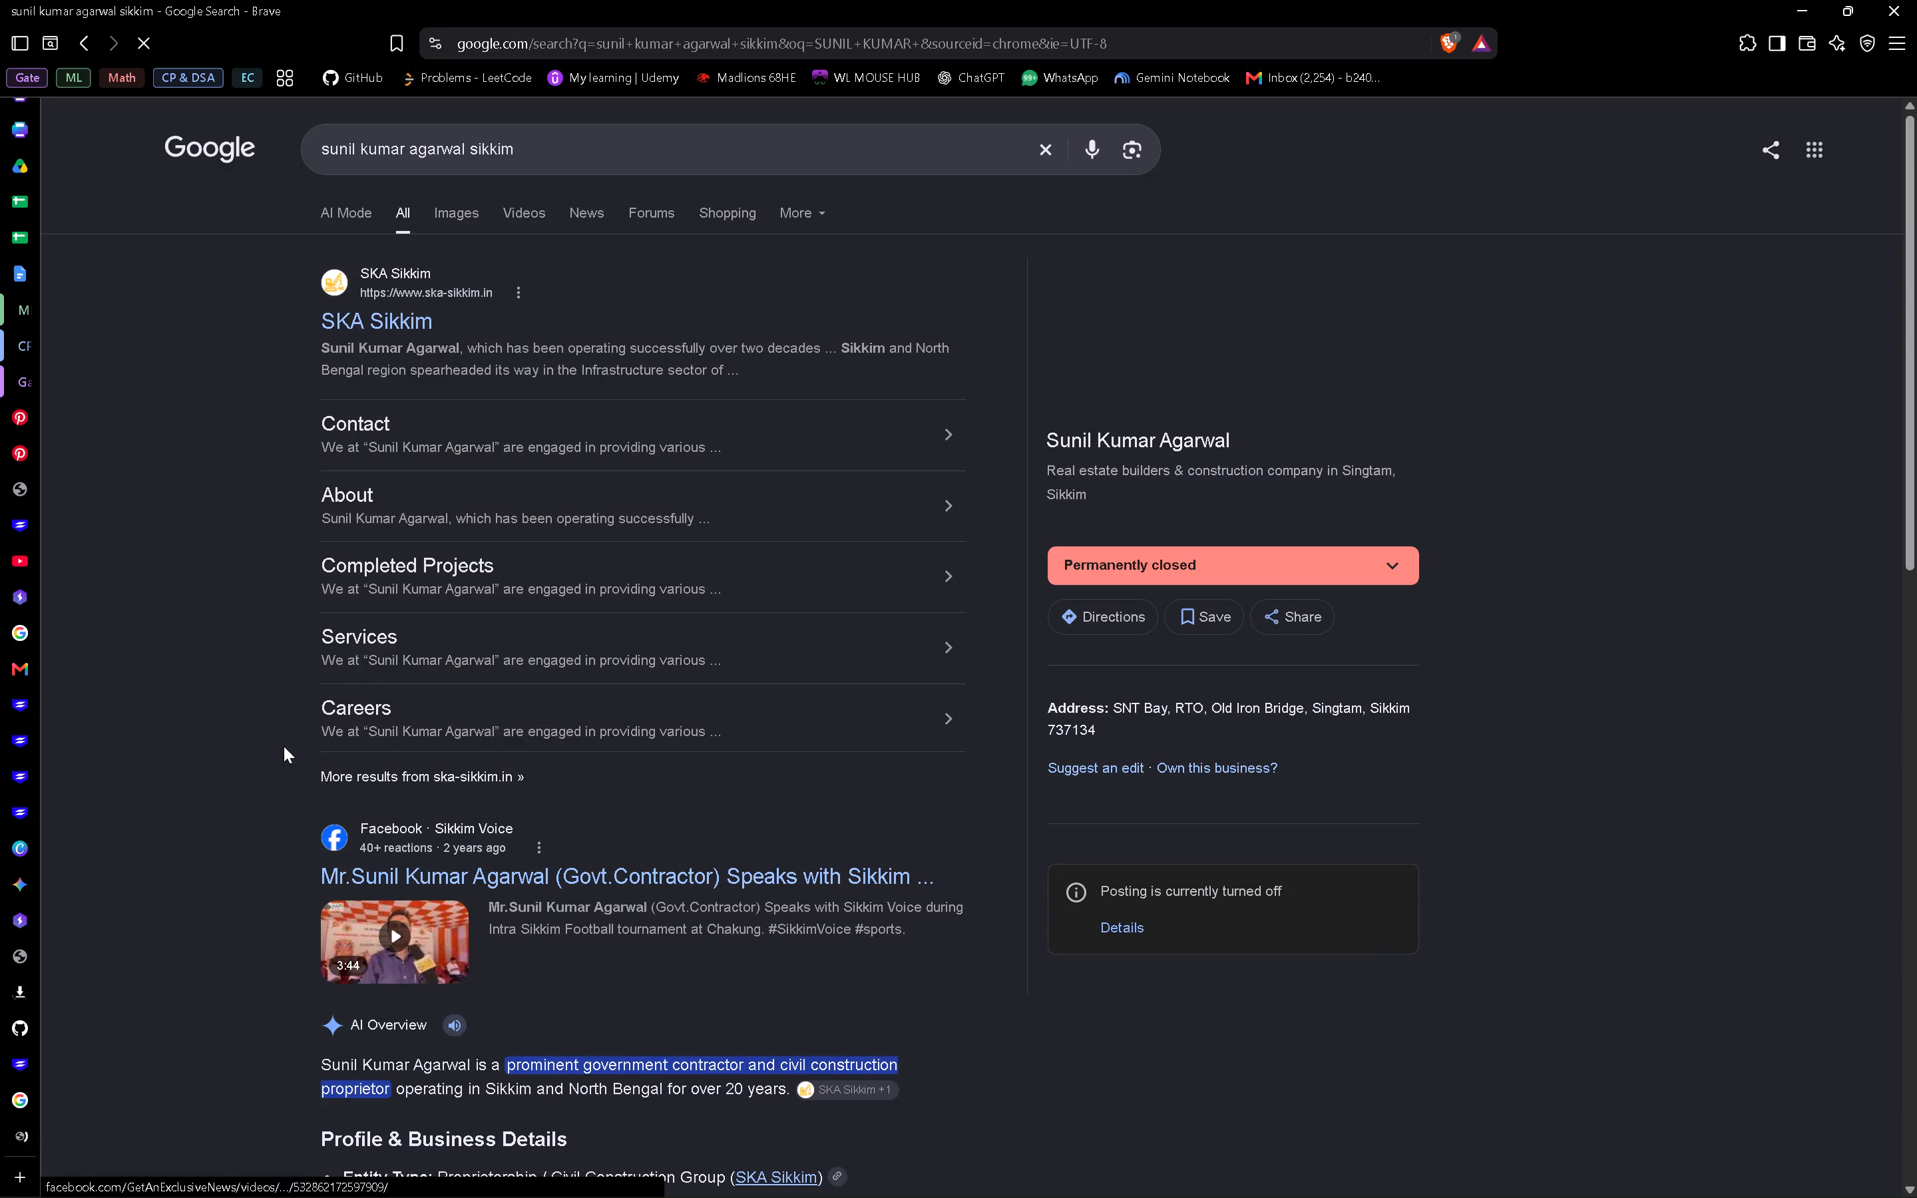
left_click(455, 216)
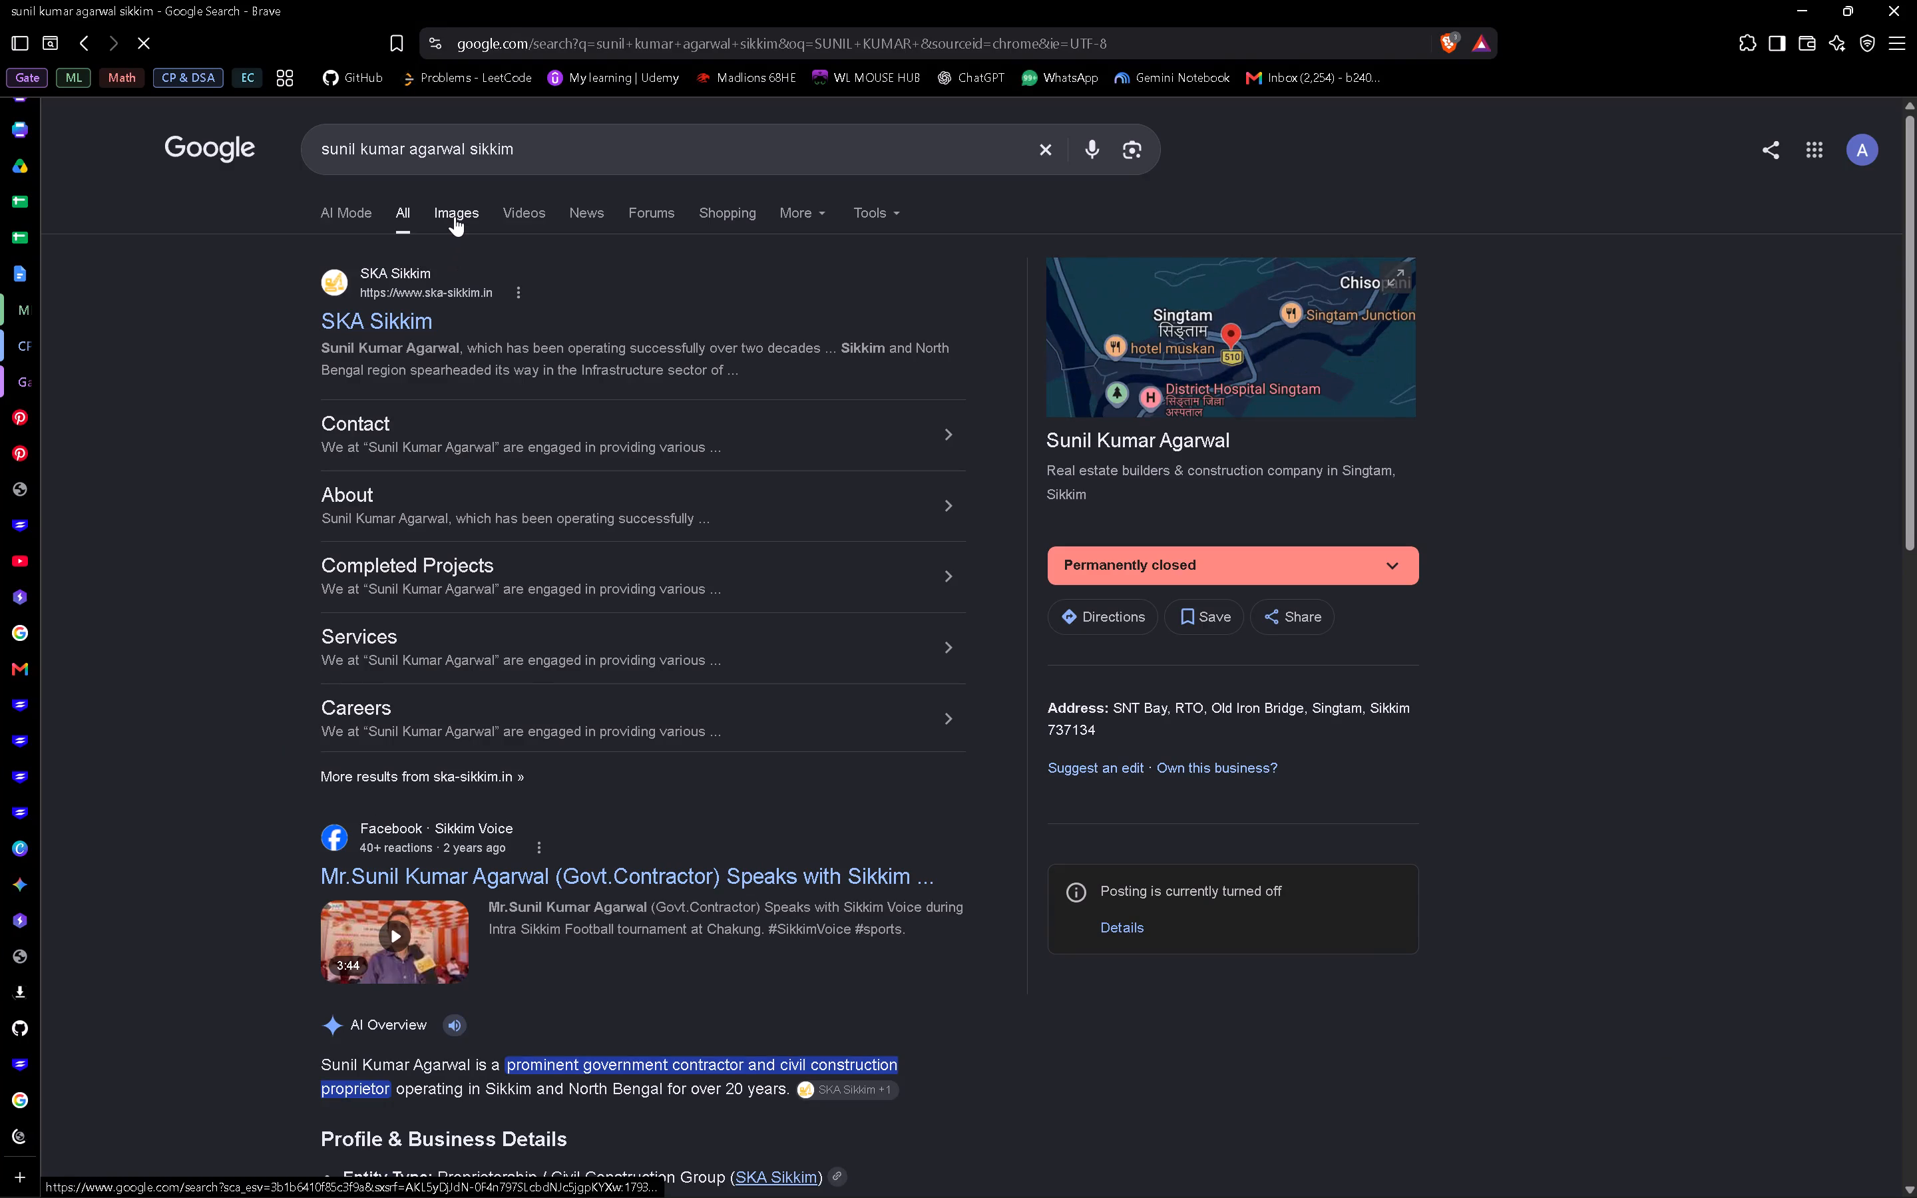
left_click(692, 349)
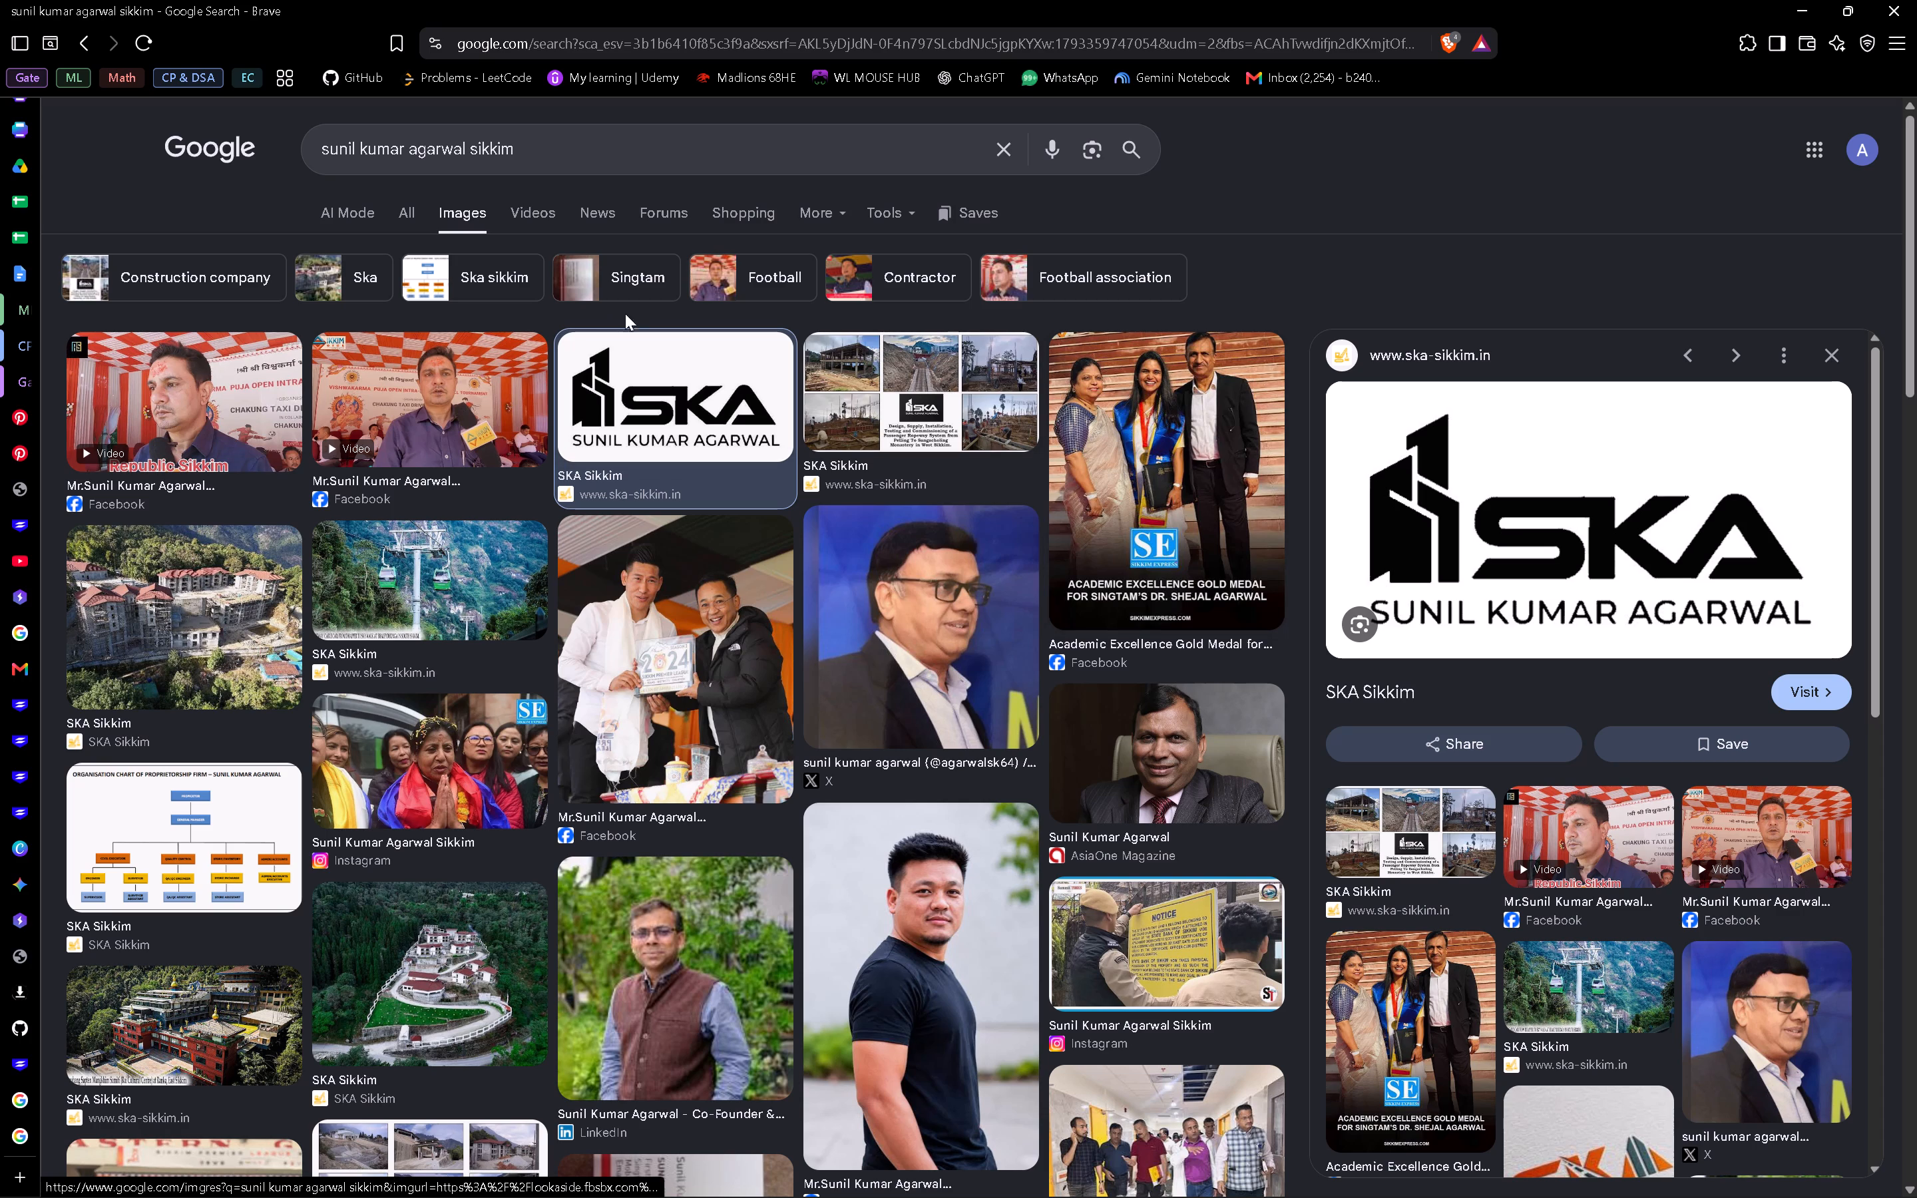
scroll(616, 877, "down", 3)
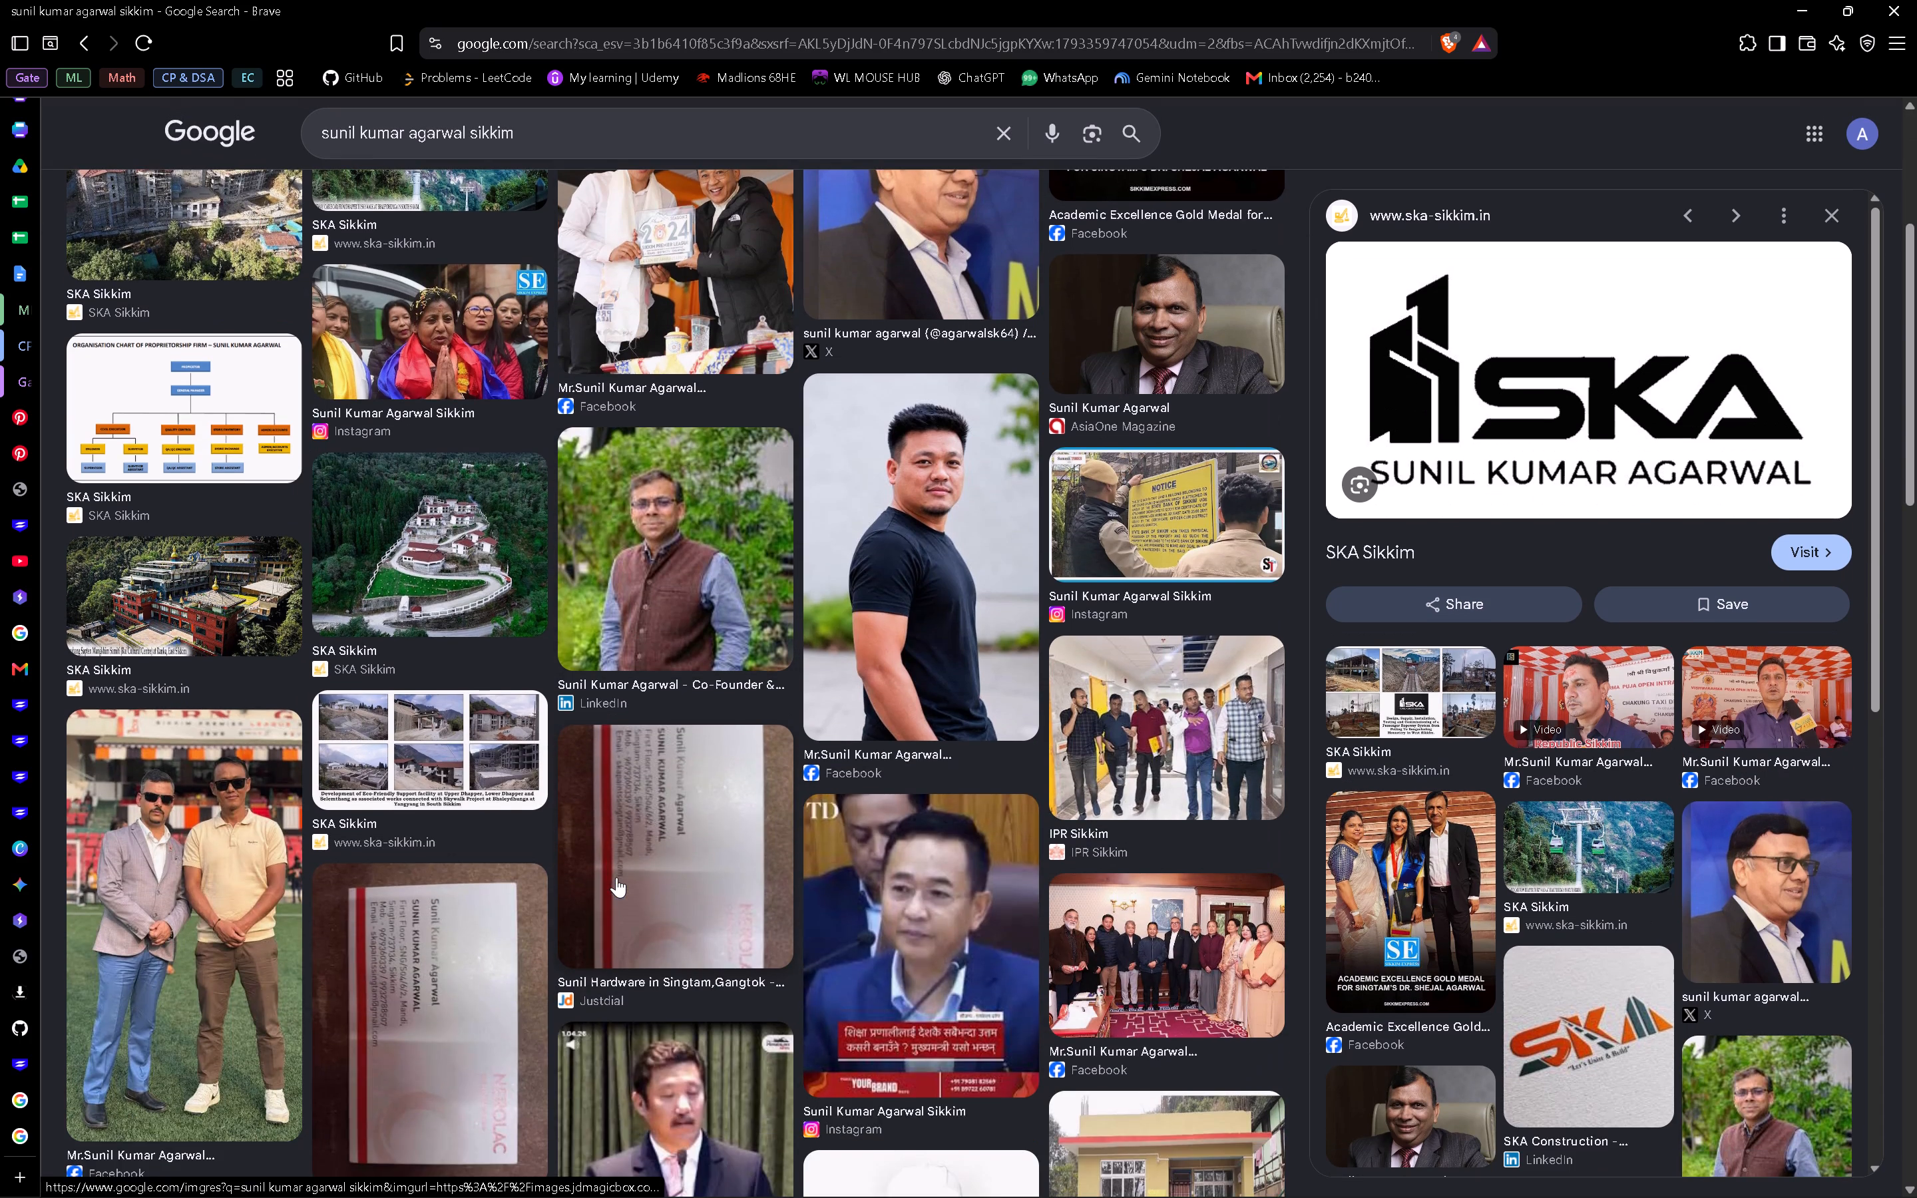
scroll(616, 877, "down", 3)
scroll(616, 877, "up", 2)
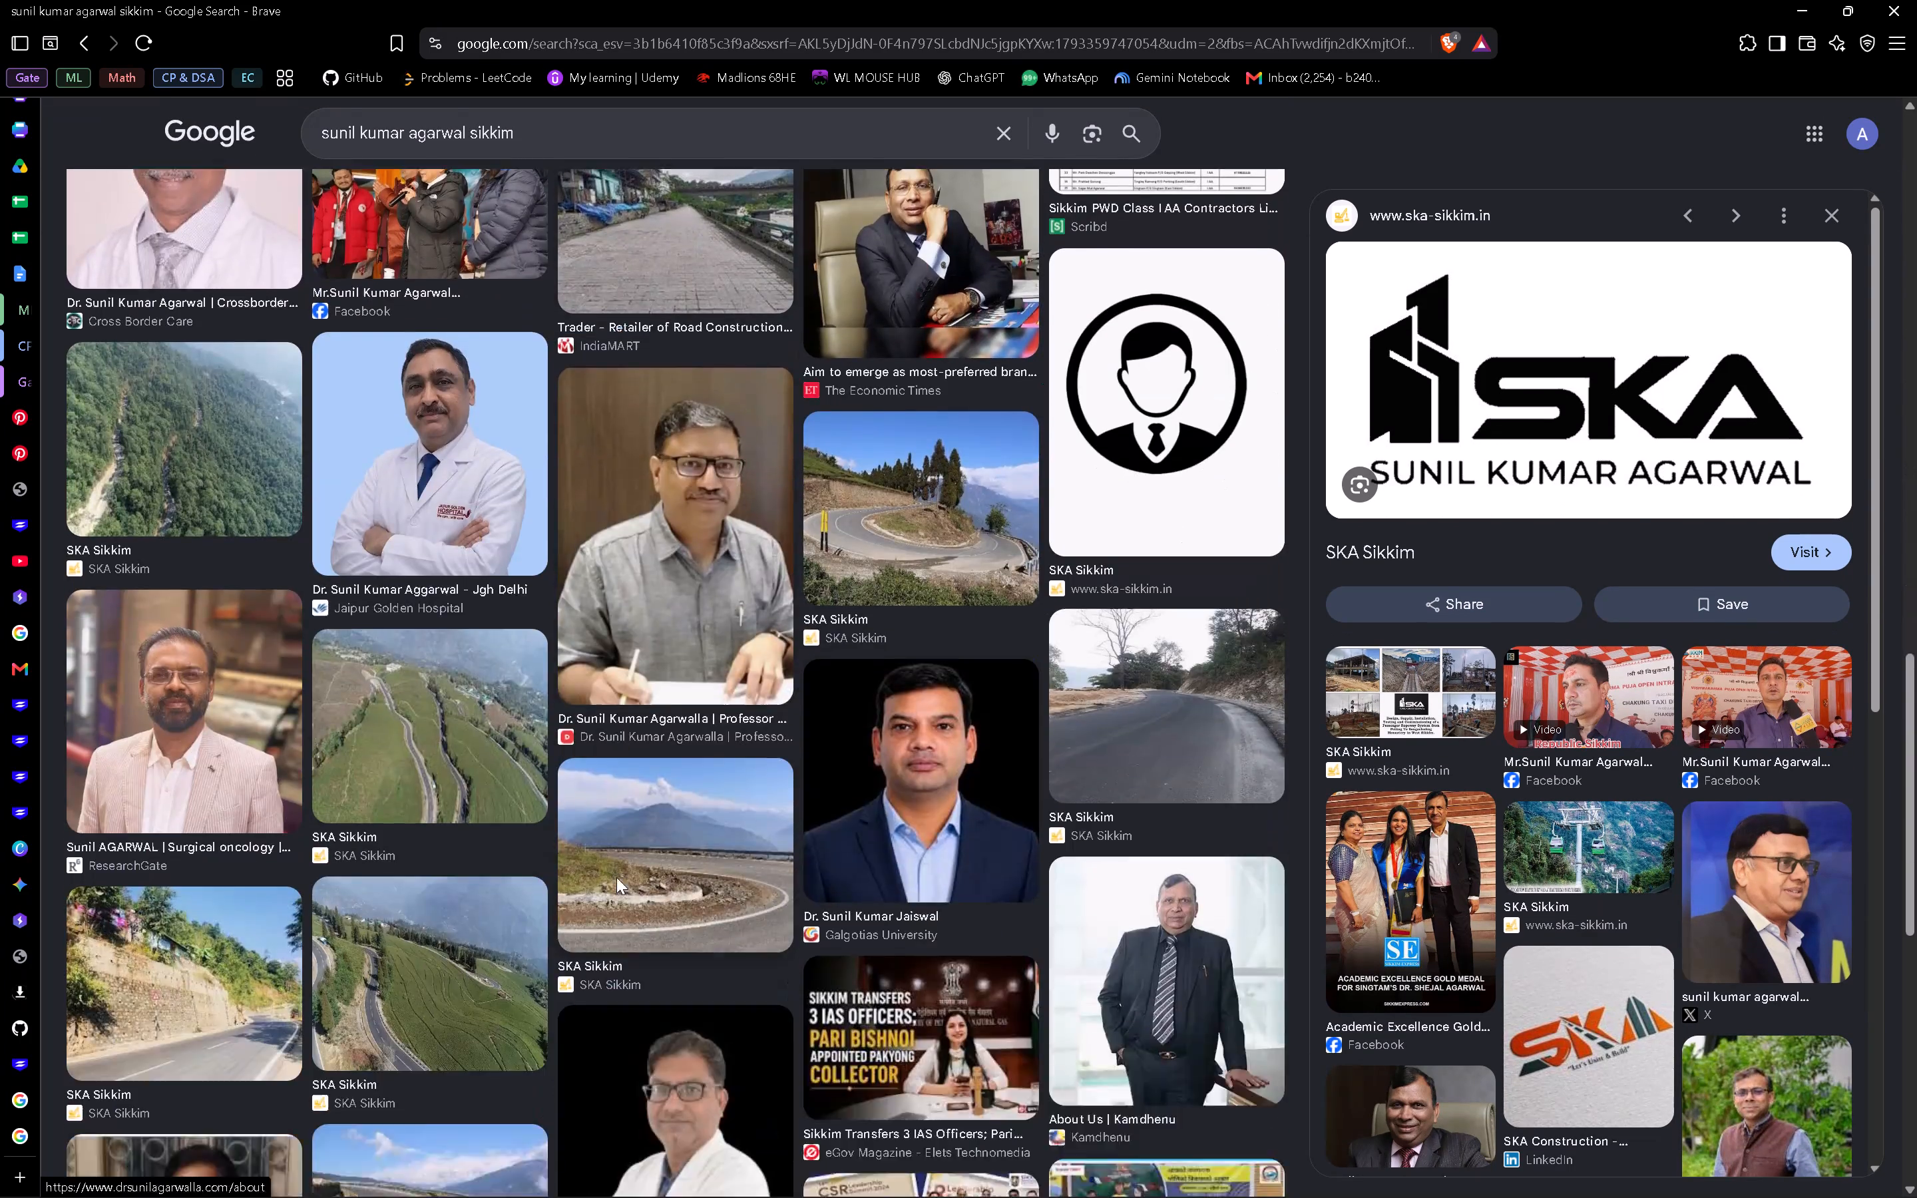
scroll(616, 877, "up", 5)
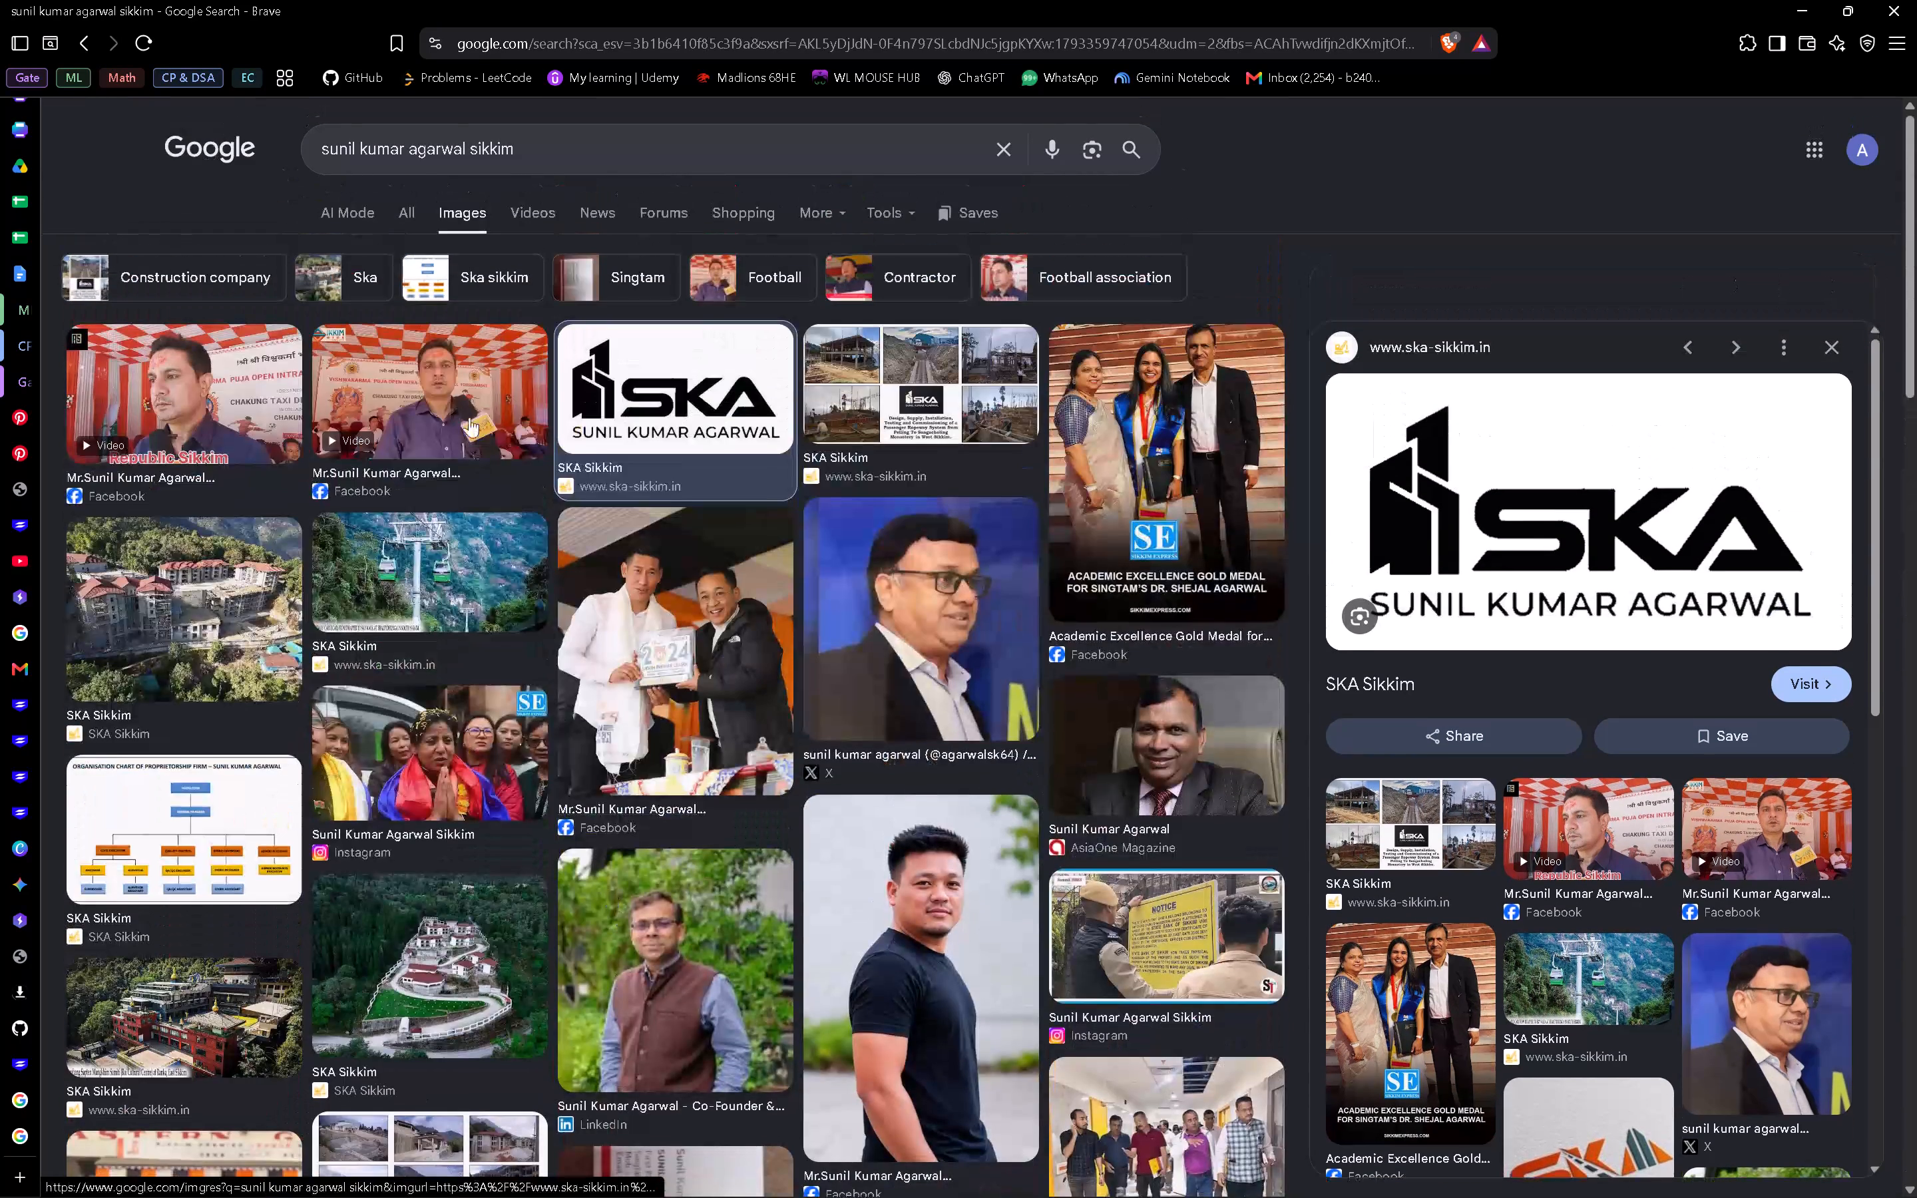
Refine the image search to the contractor's name followed by "company LOGO PNG".
left_click(514, 155)
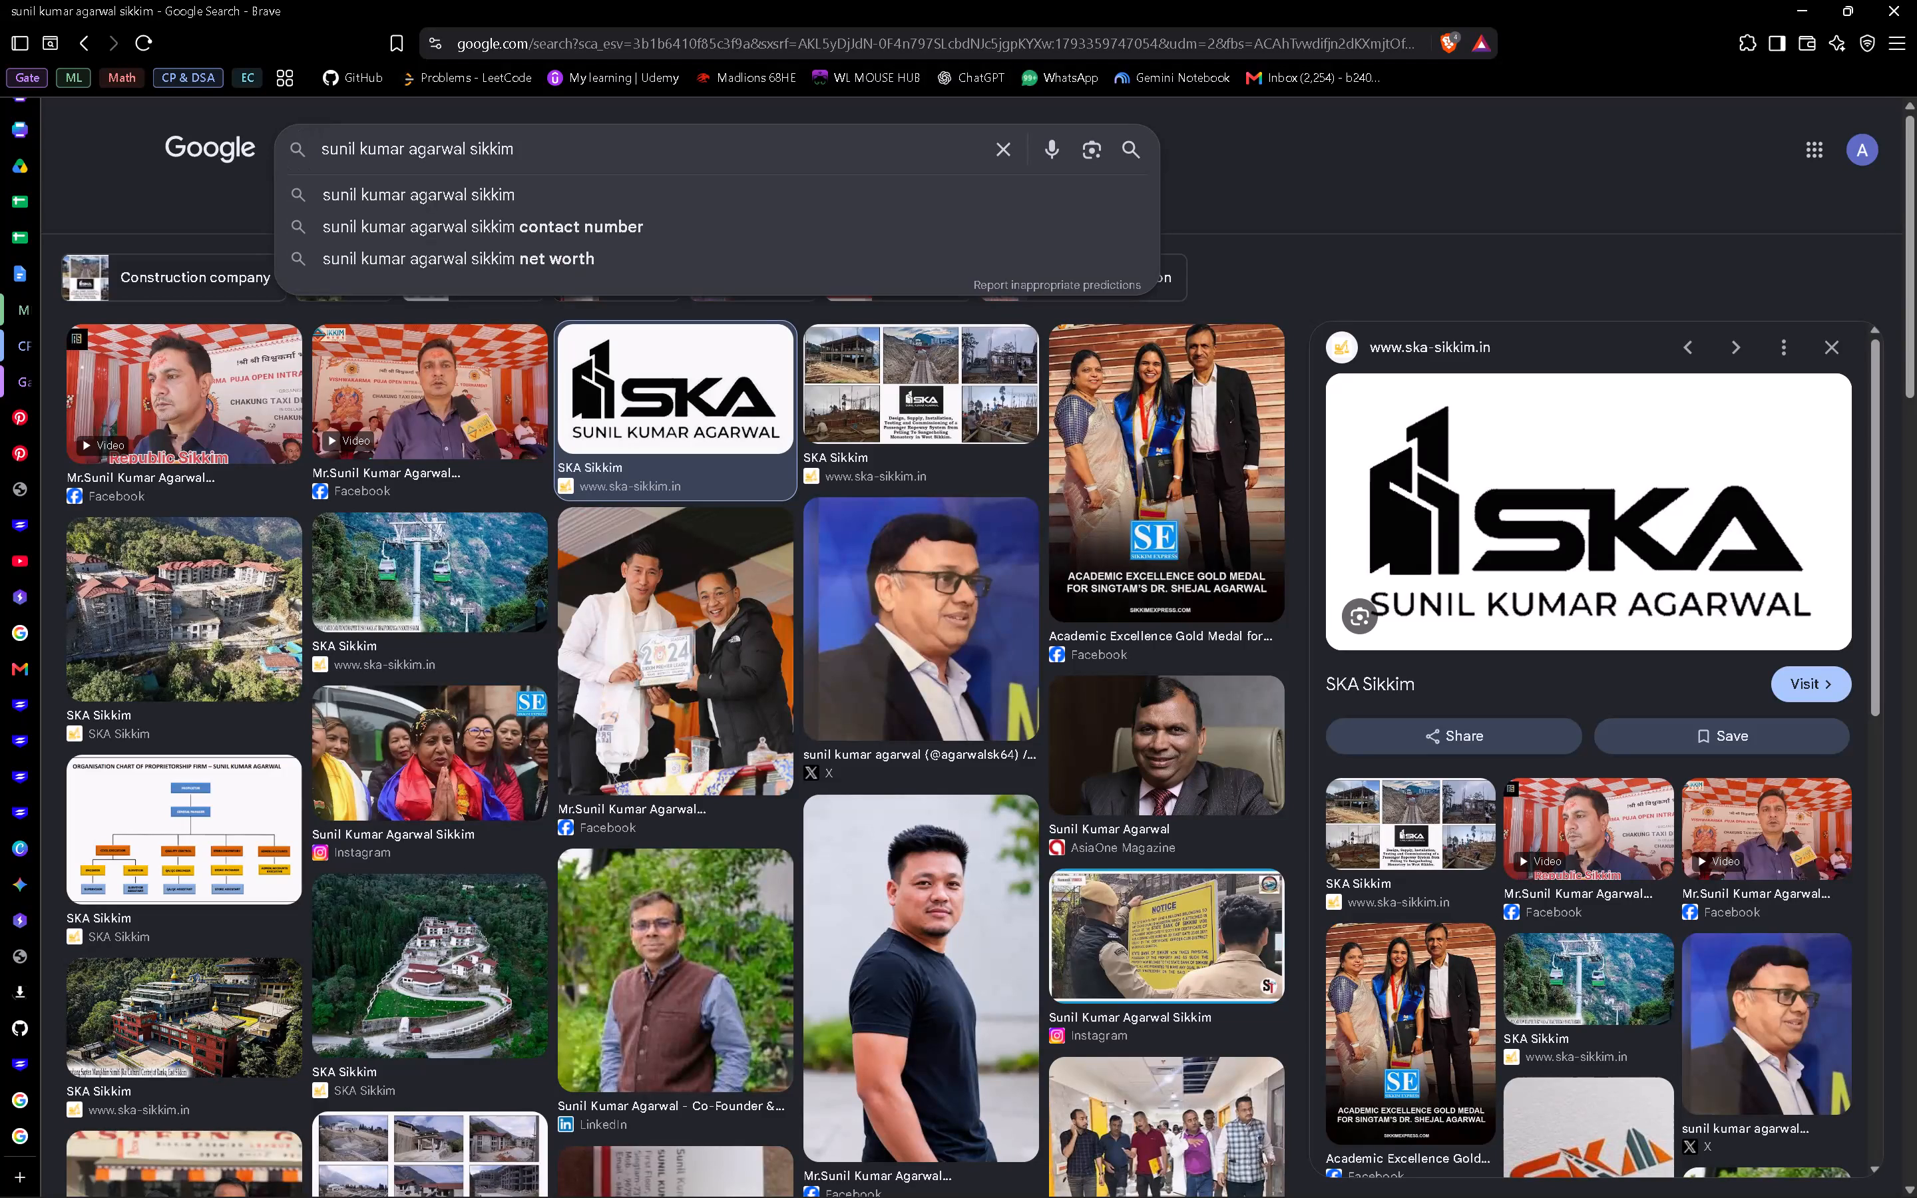
key("BackSpace")
key("BackSpace")
key("BackSpace")
key("BackSpace")
key("BackSpace")
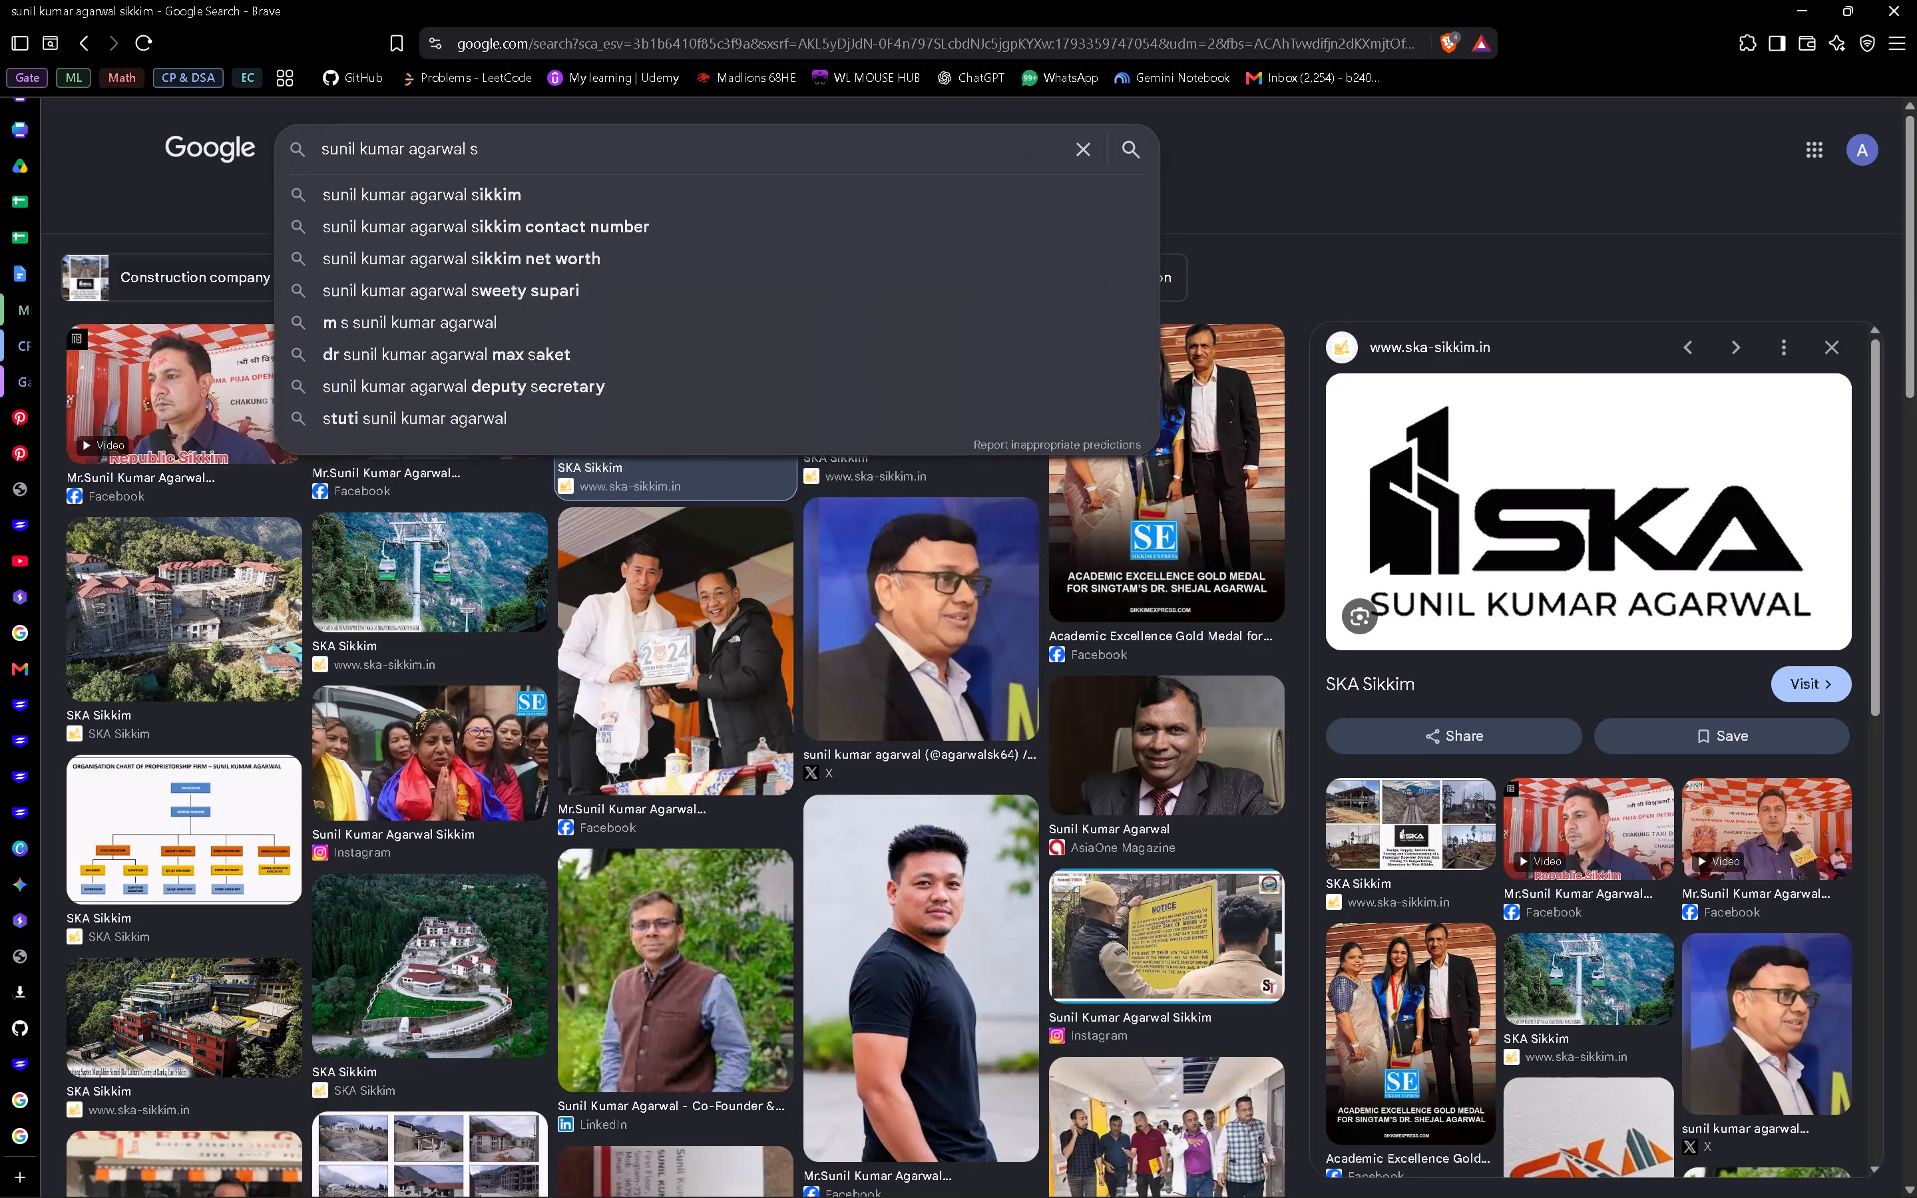
key("BackSpace")
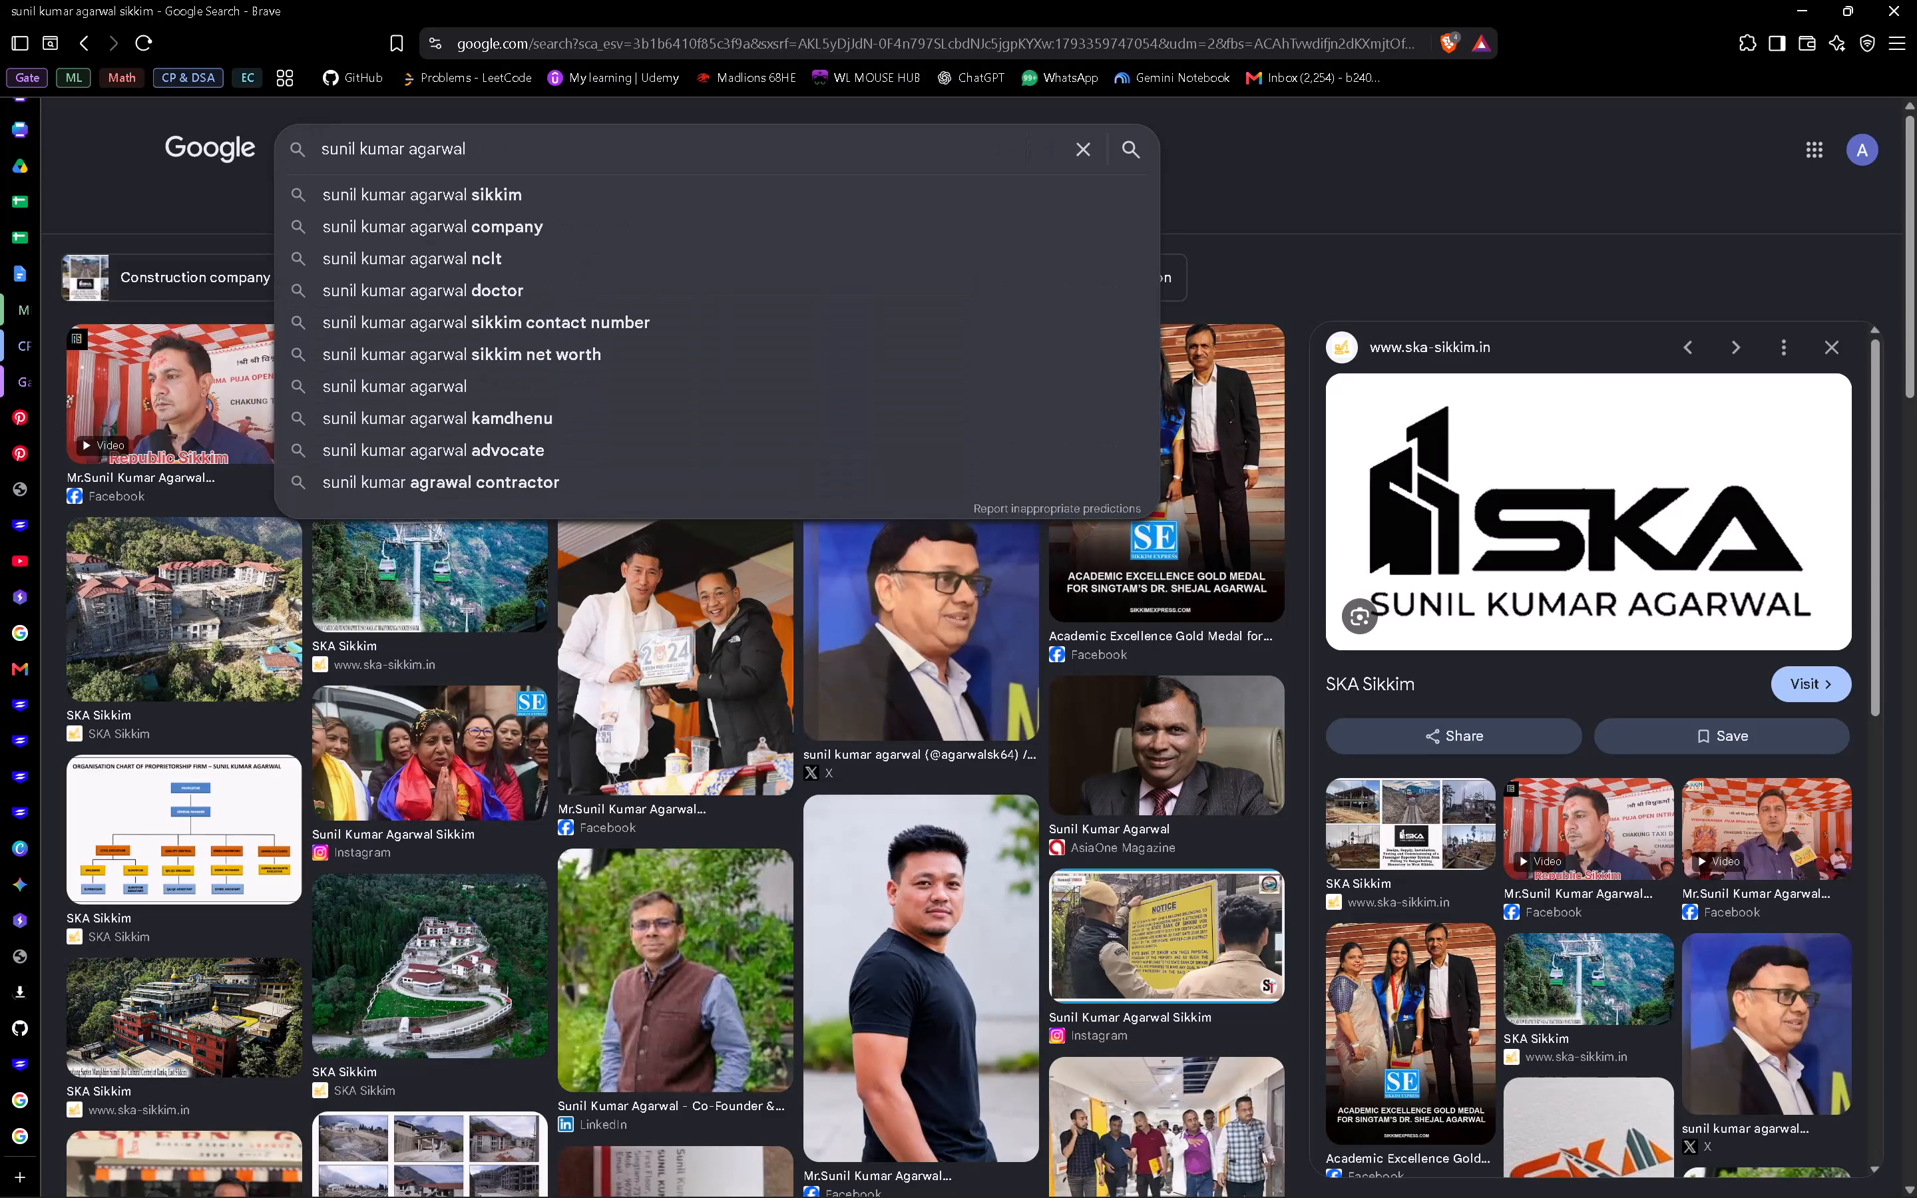
key("Down")
key("Down")
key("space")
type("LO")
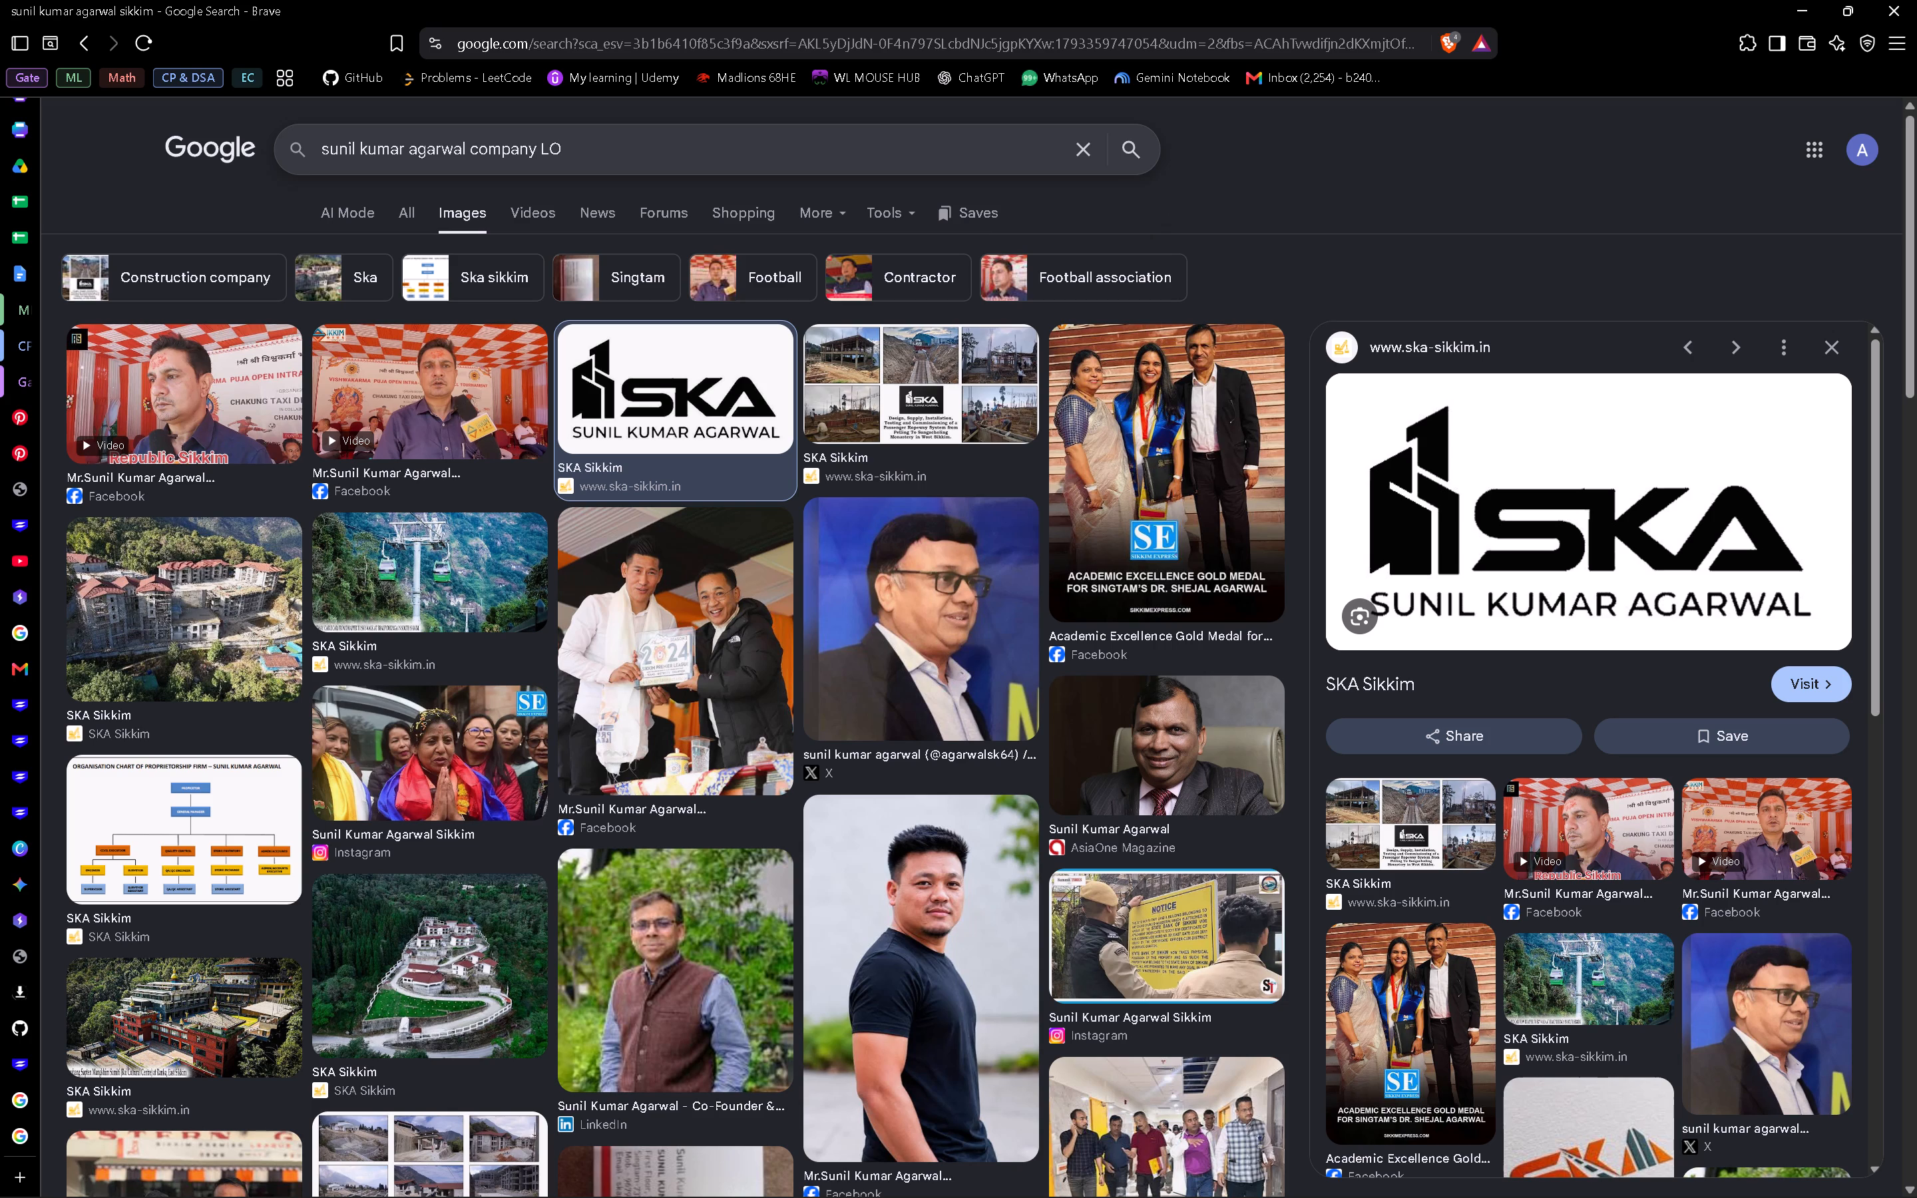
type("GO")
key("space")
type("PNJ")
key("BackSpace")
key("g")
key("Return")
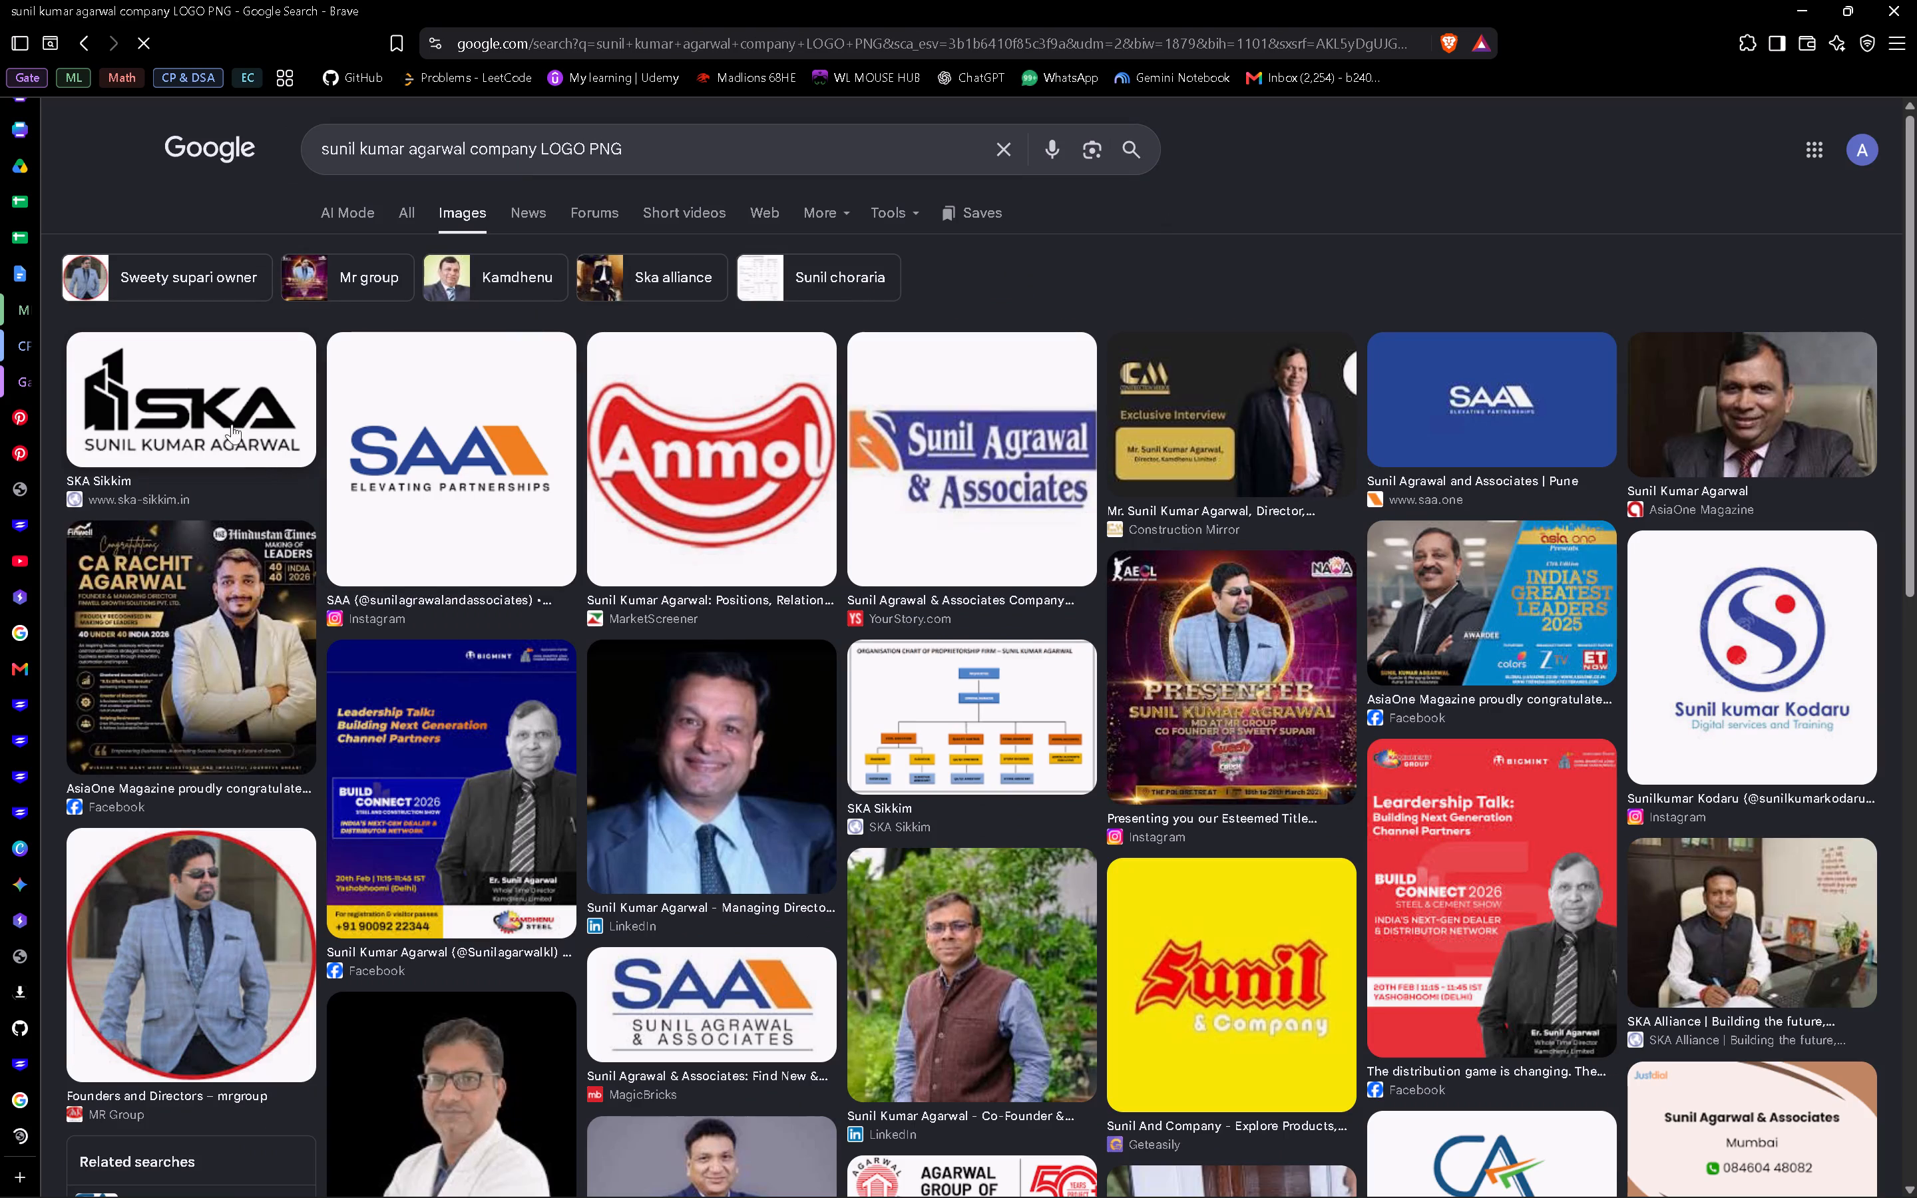
Preview the SKA logo from ska-sikkim.in and copy the image.
left_click(225, 417)
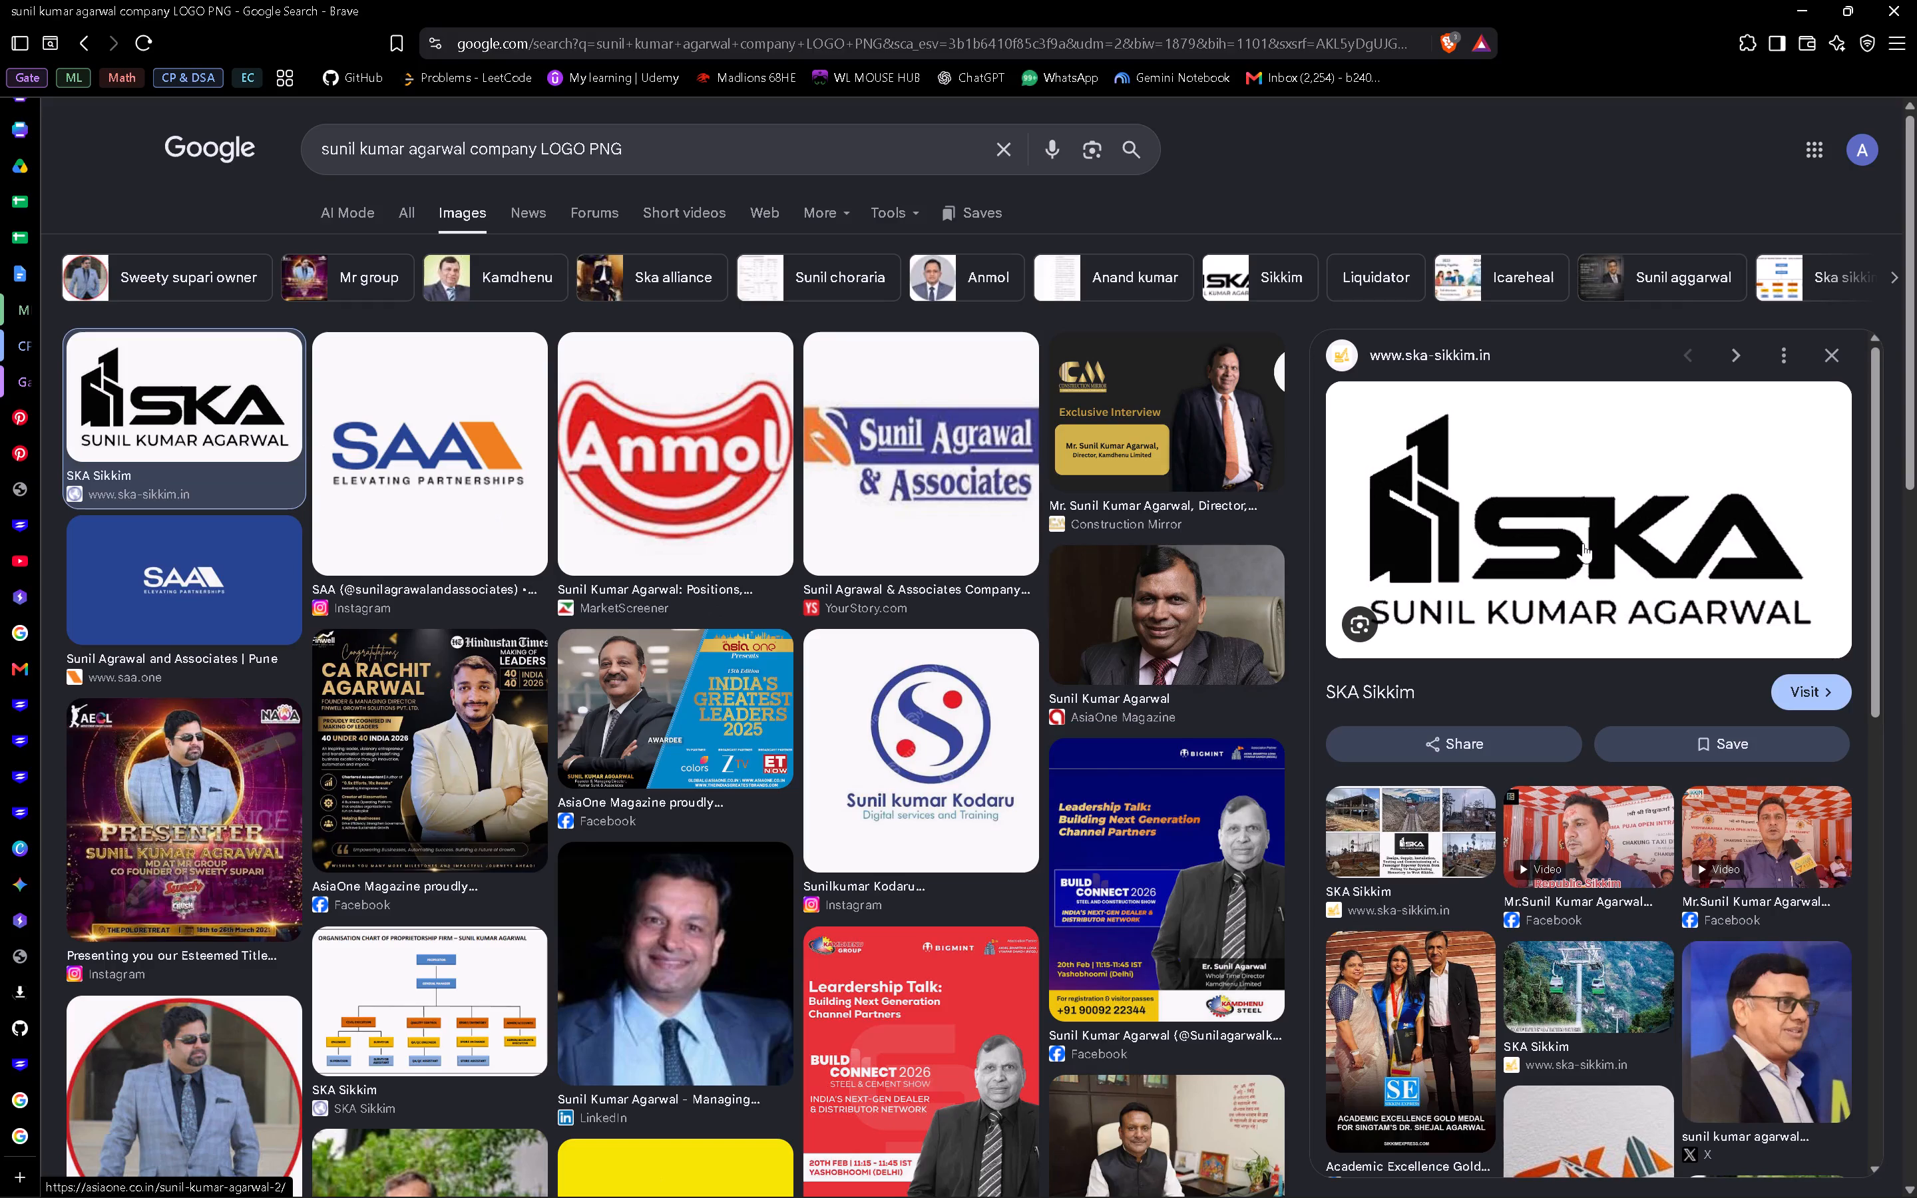
right_click(1539, 503)
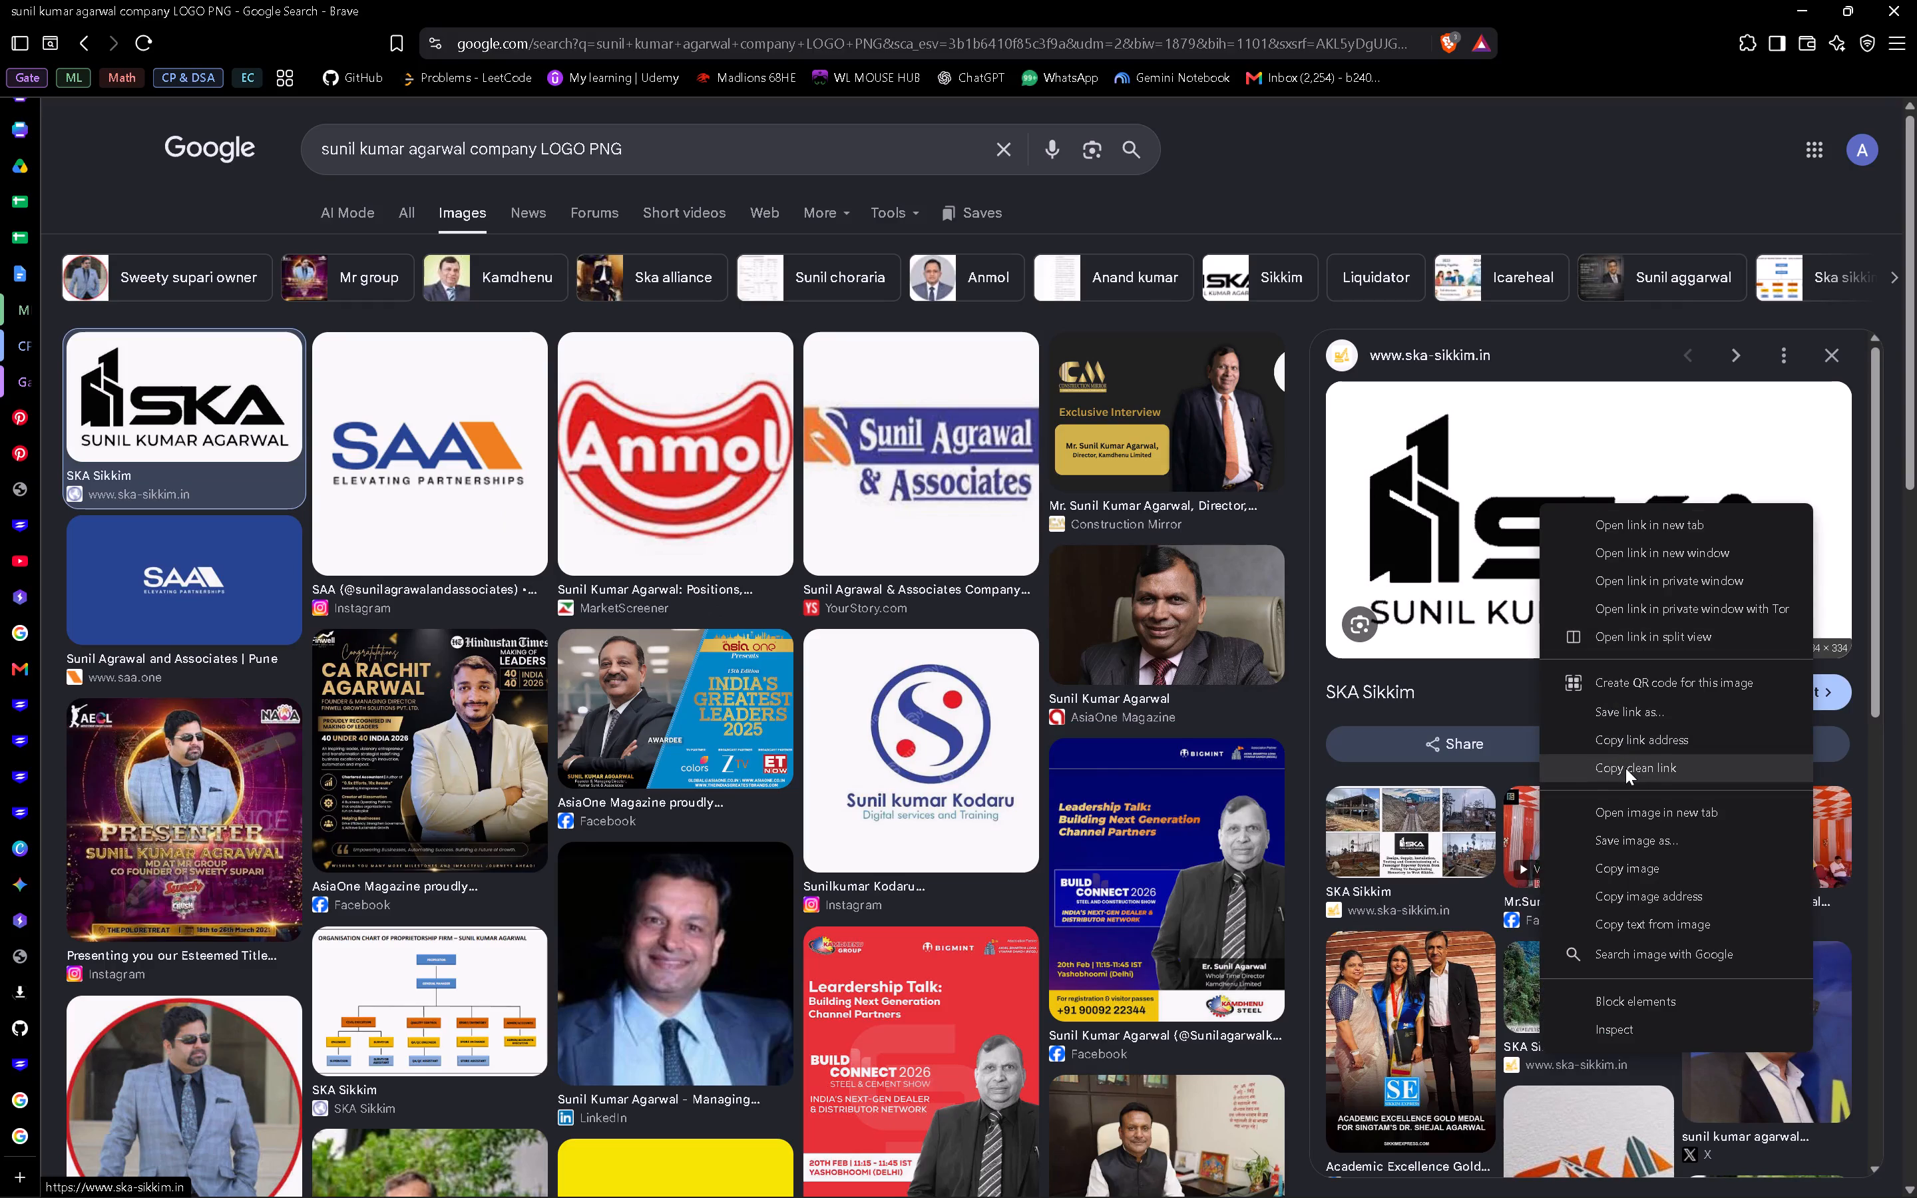
left_click(1622, 879)
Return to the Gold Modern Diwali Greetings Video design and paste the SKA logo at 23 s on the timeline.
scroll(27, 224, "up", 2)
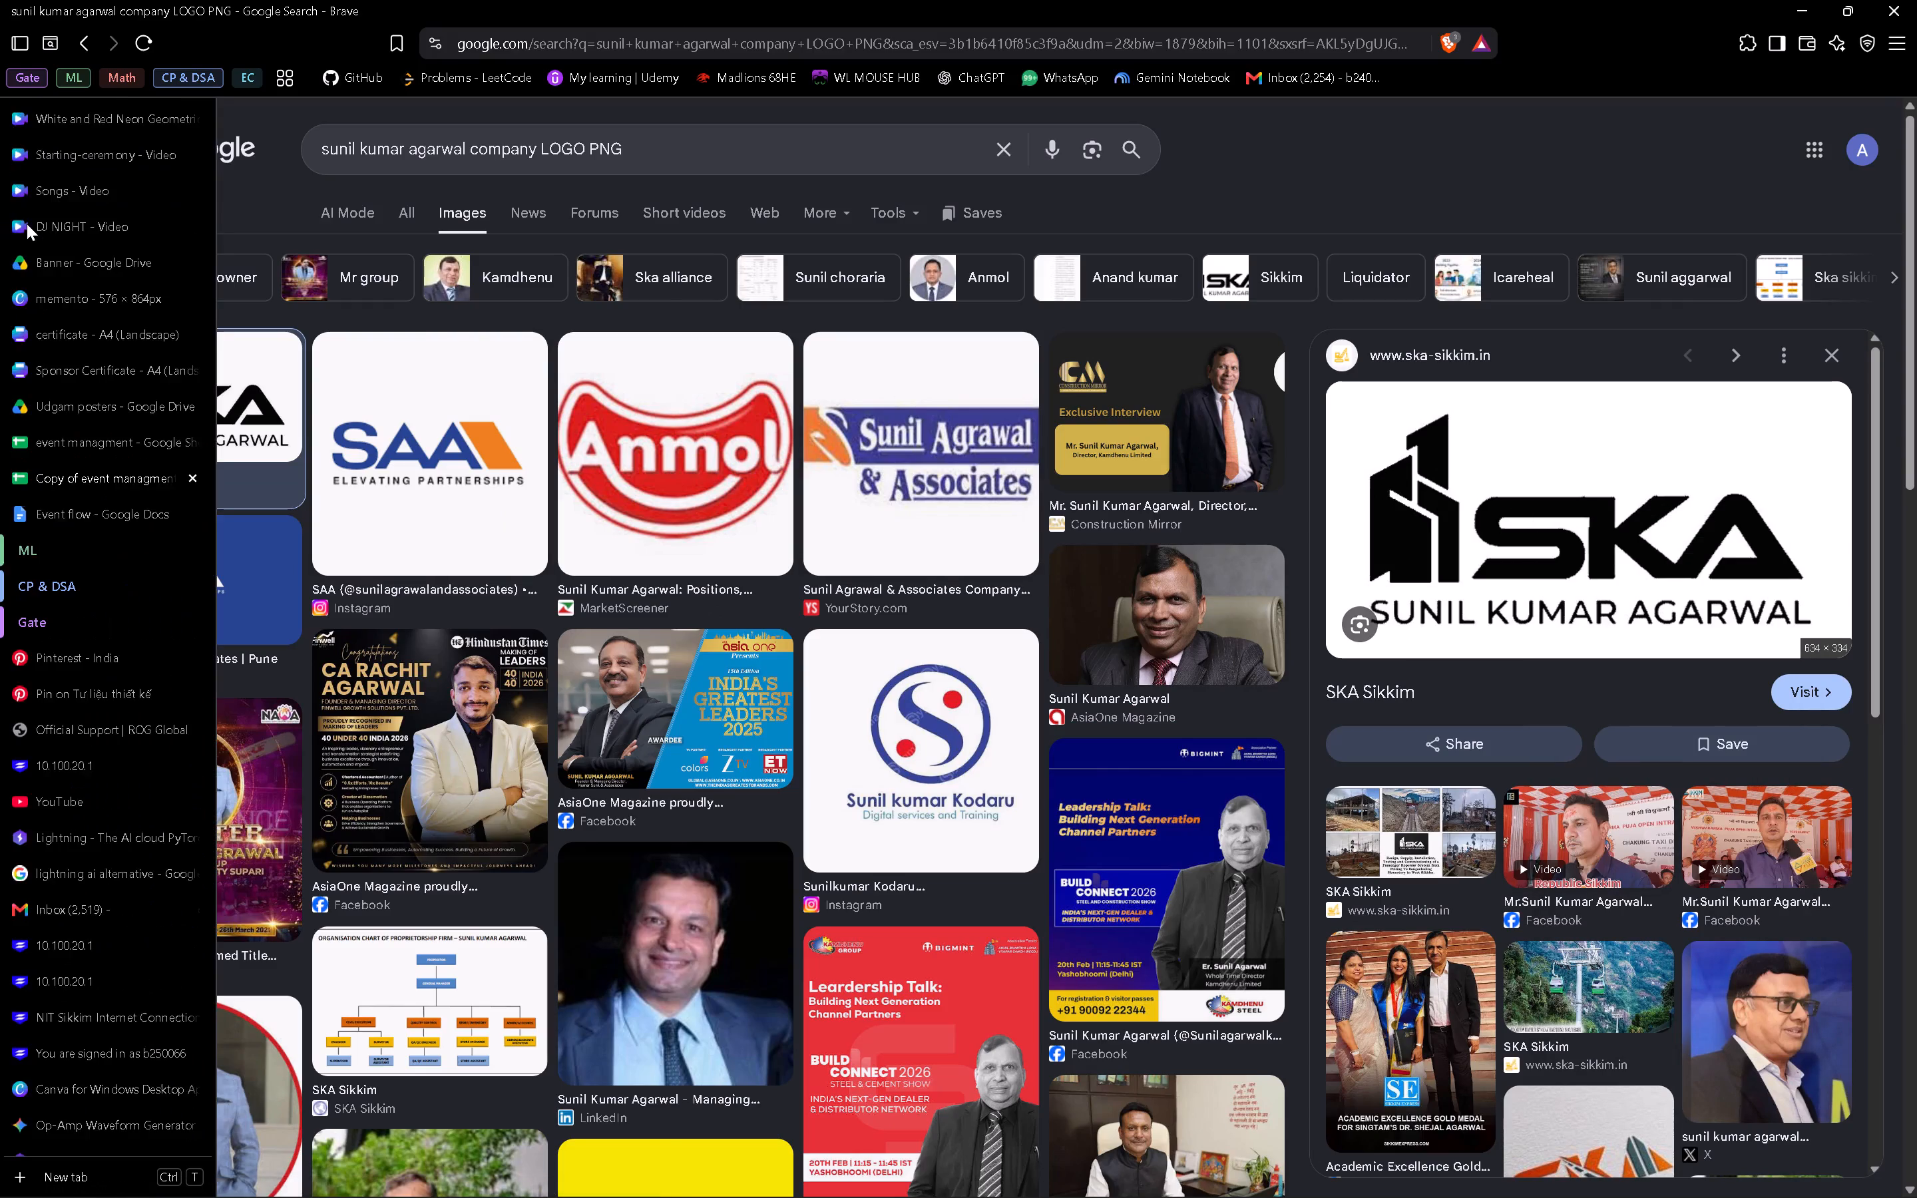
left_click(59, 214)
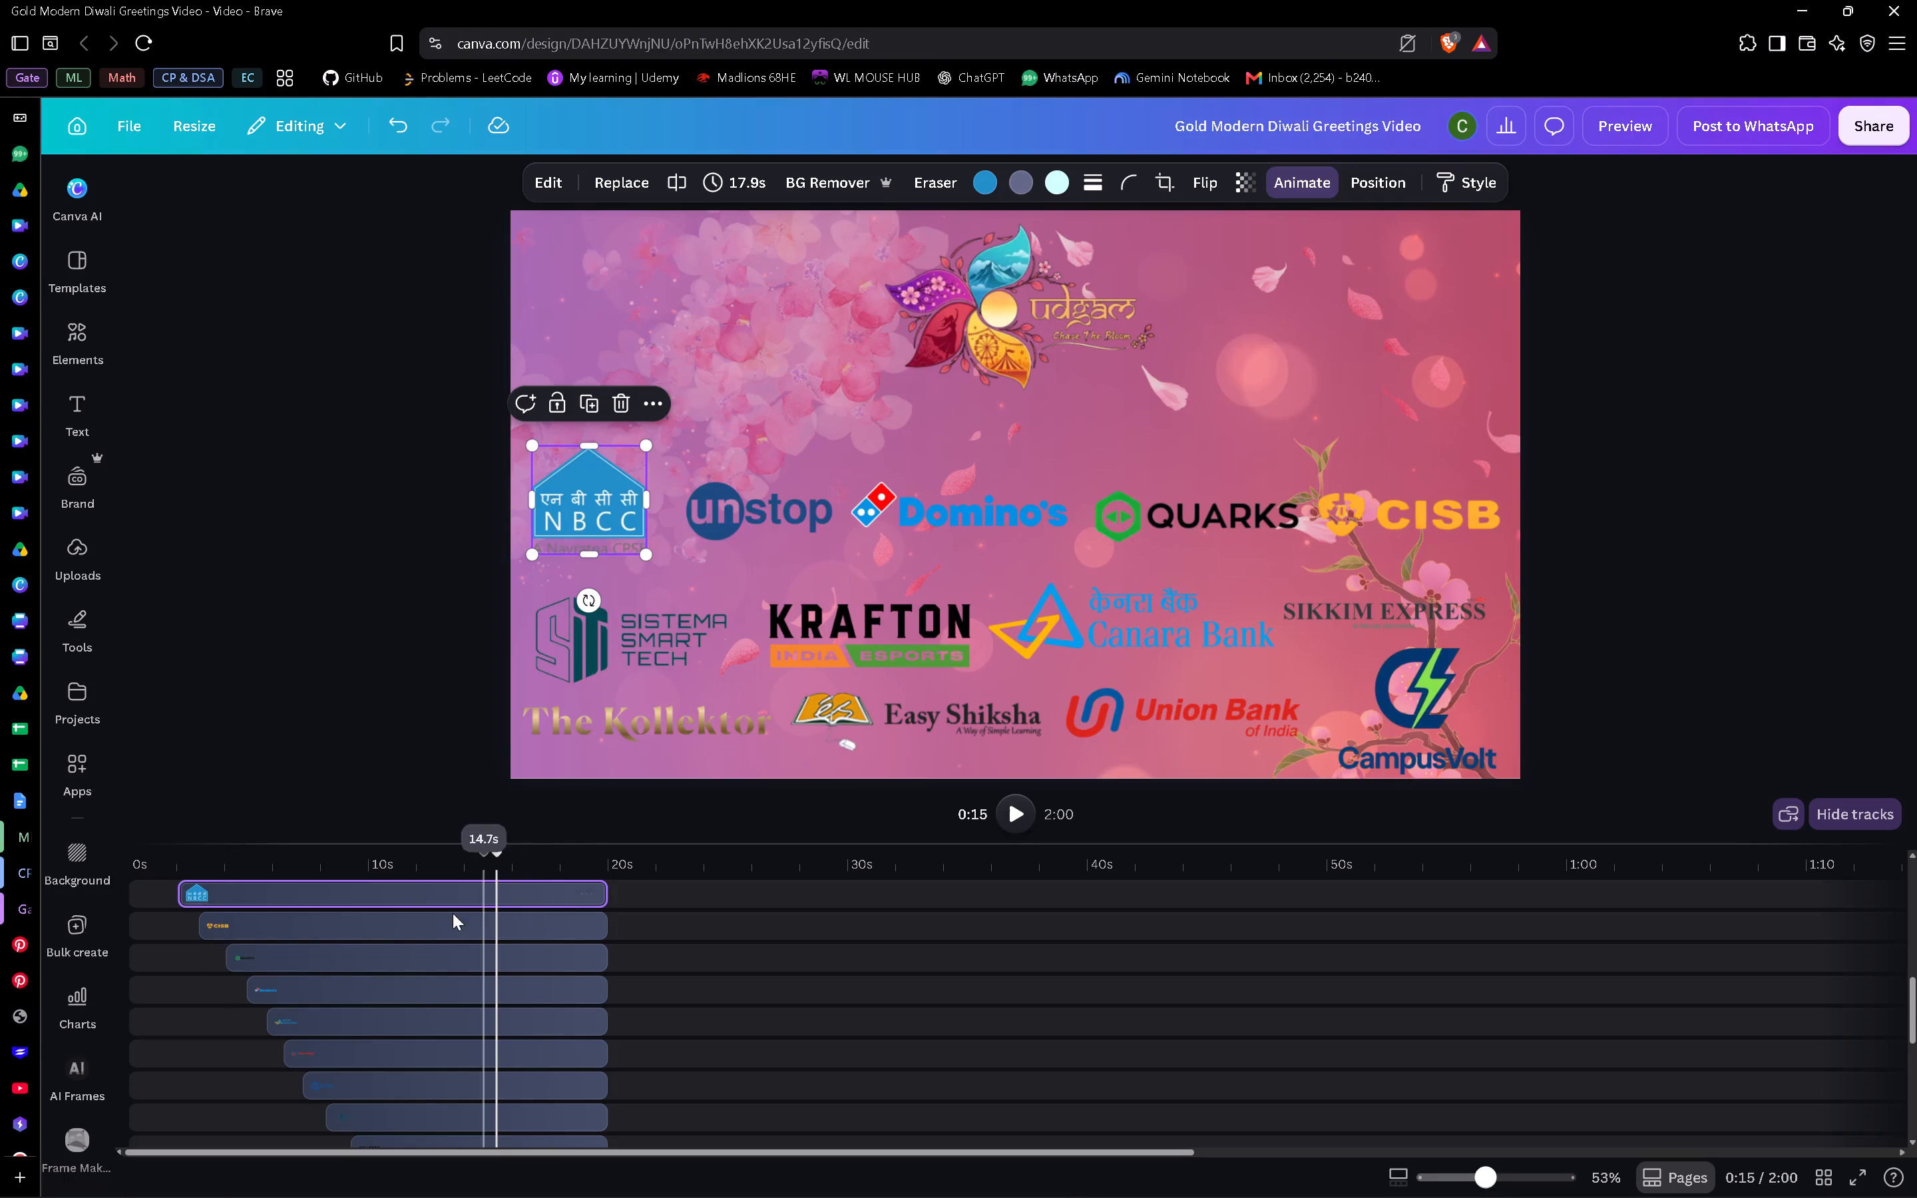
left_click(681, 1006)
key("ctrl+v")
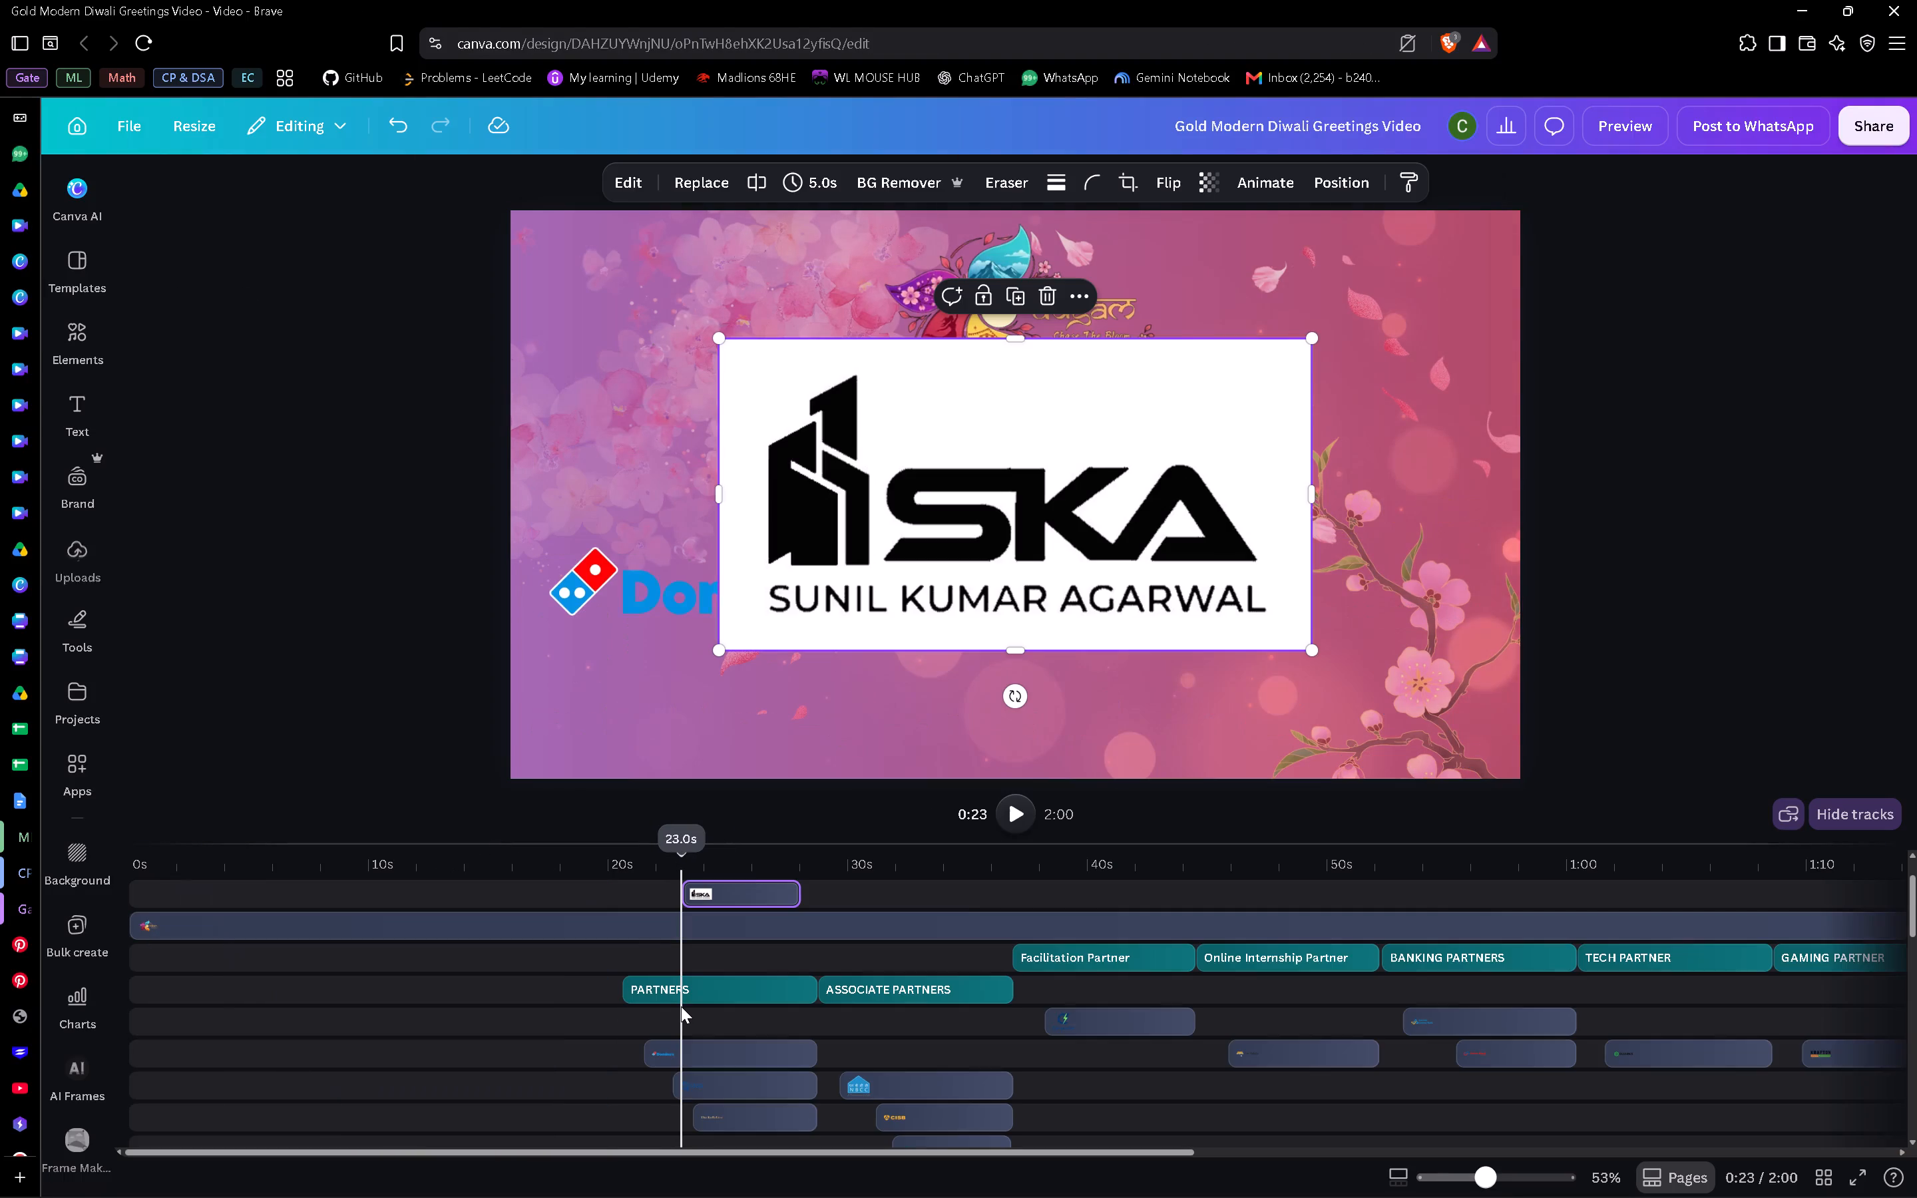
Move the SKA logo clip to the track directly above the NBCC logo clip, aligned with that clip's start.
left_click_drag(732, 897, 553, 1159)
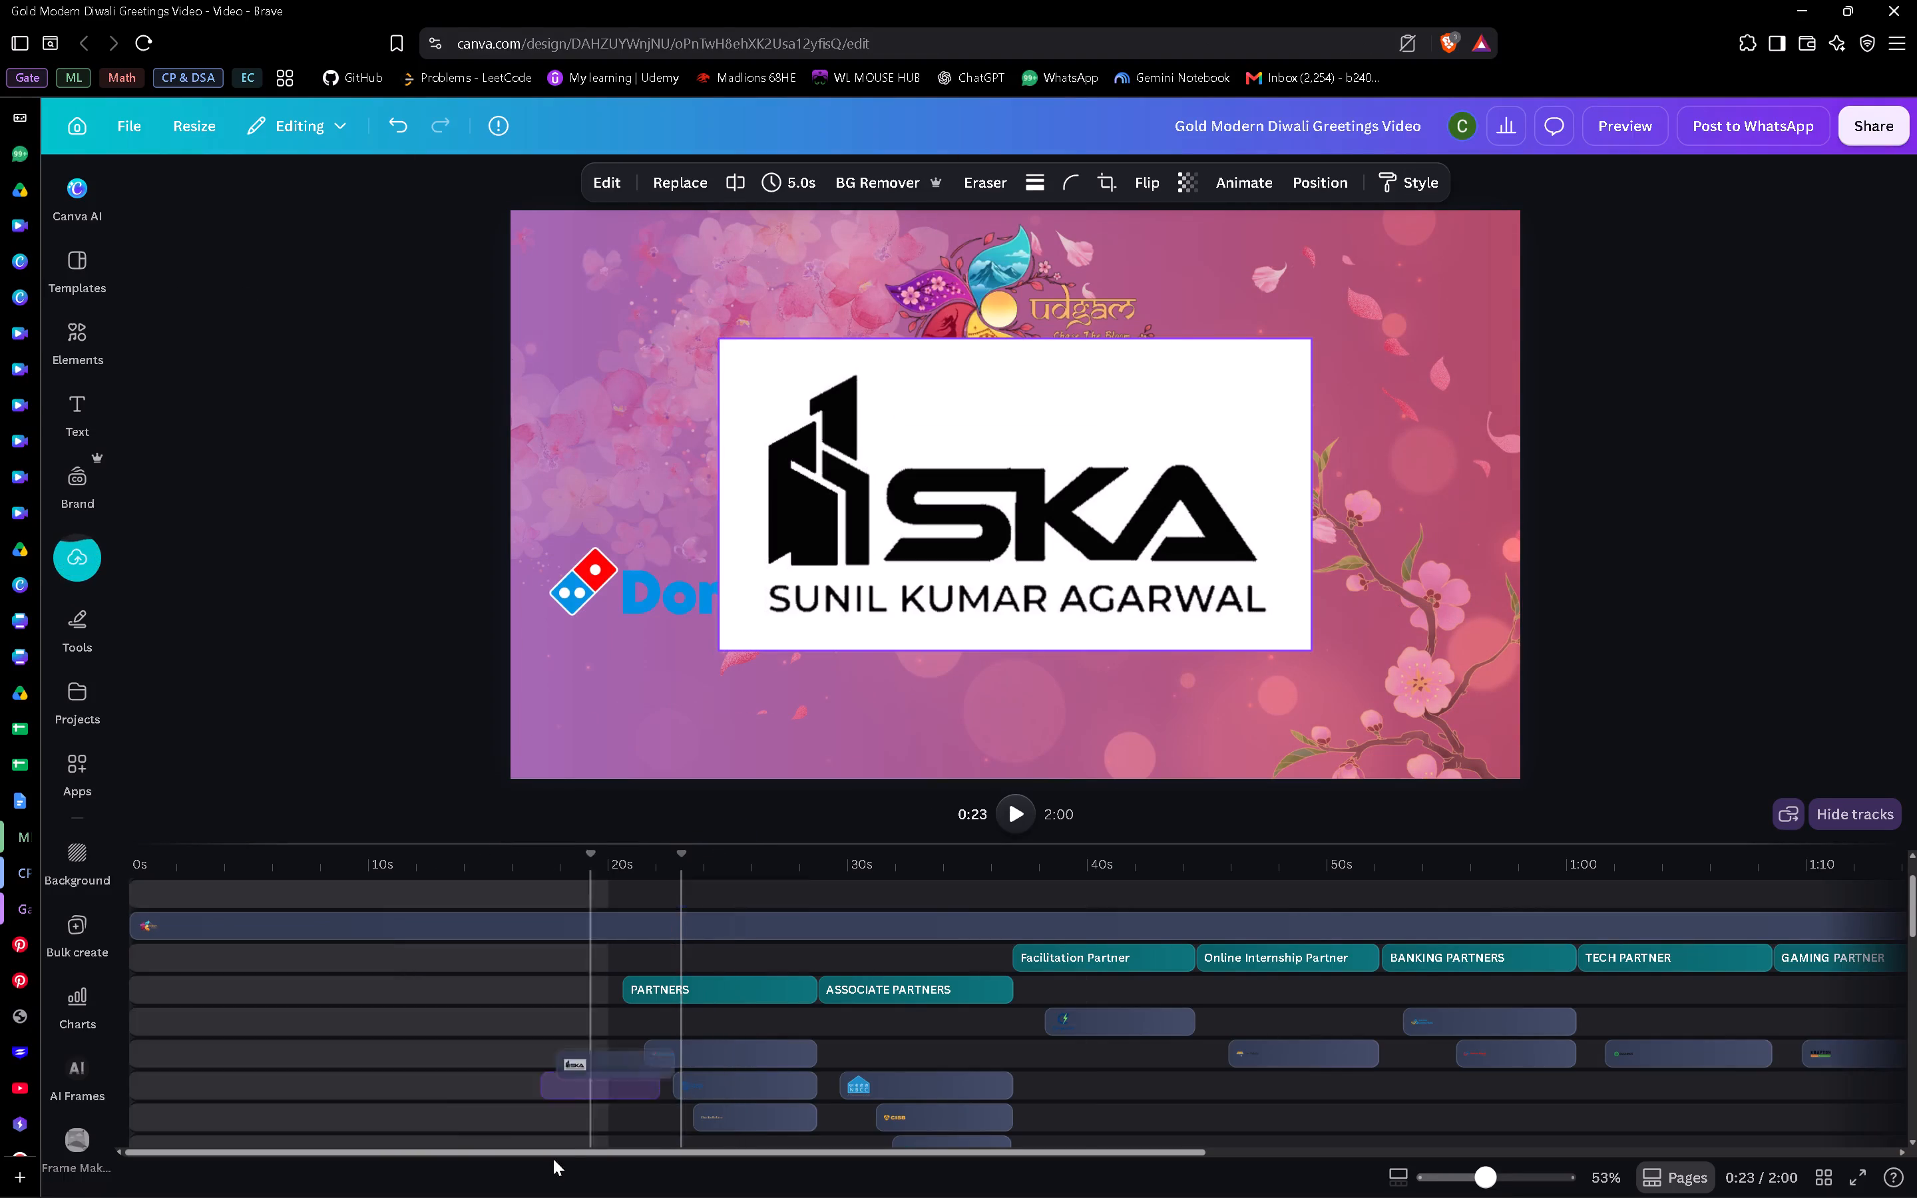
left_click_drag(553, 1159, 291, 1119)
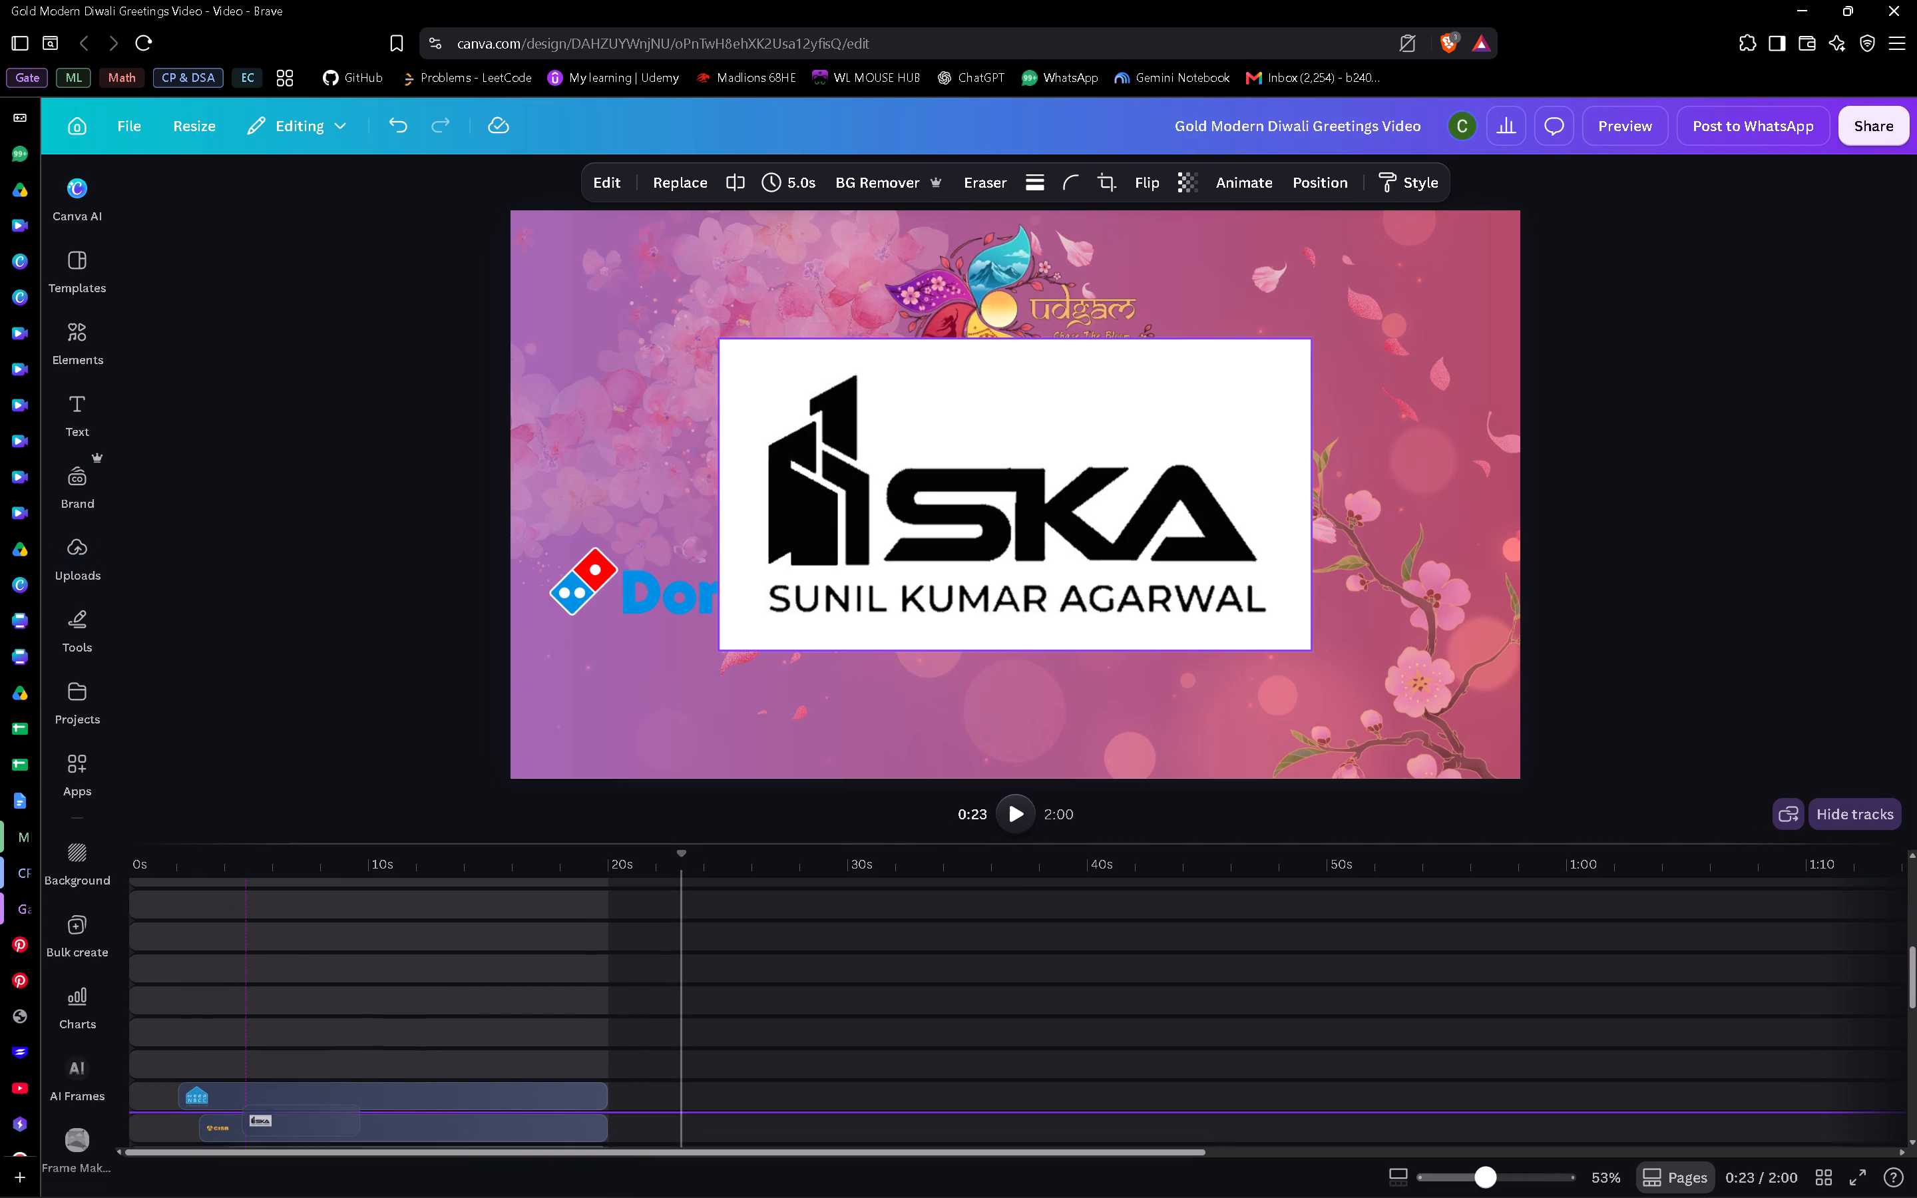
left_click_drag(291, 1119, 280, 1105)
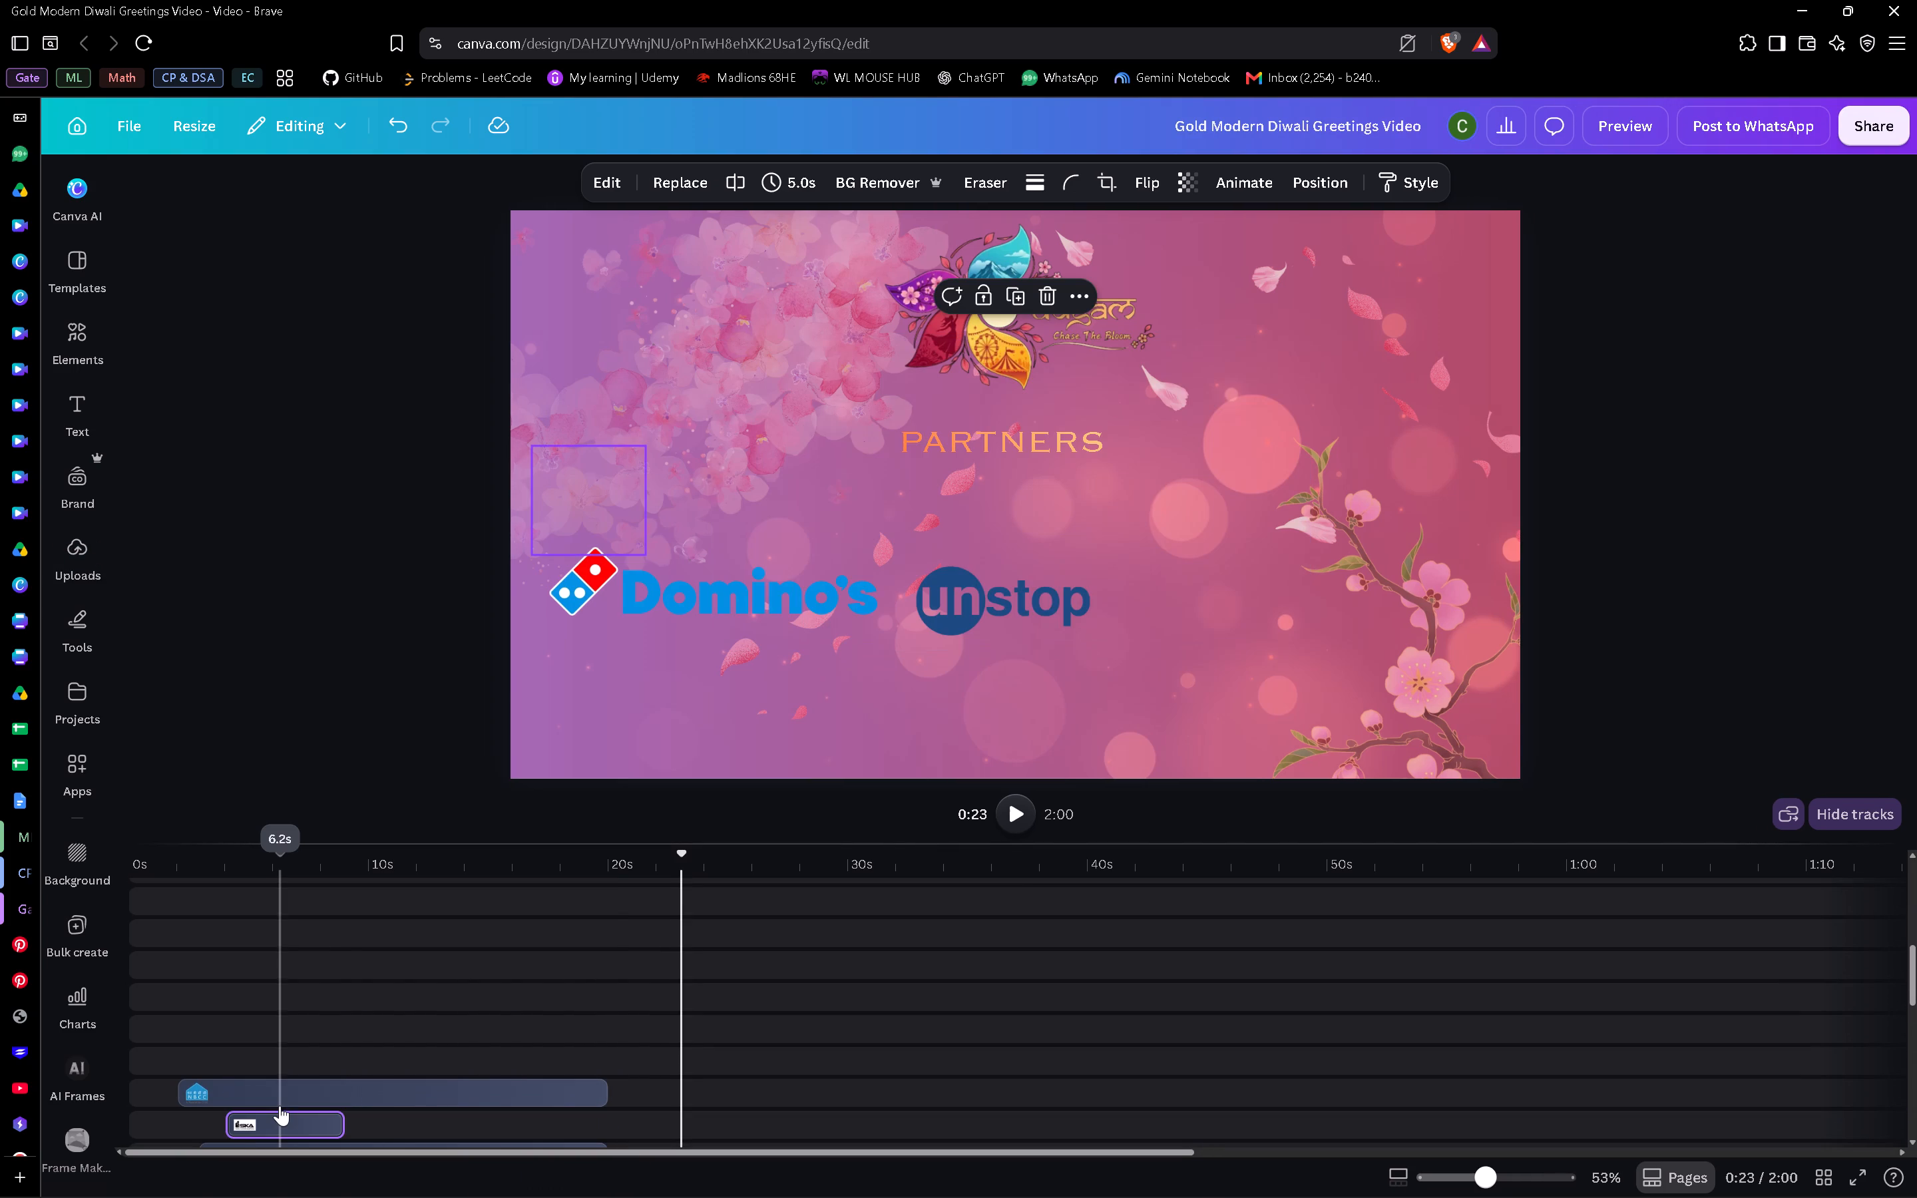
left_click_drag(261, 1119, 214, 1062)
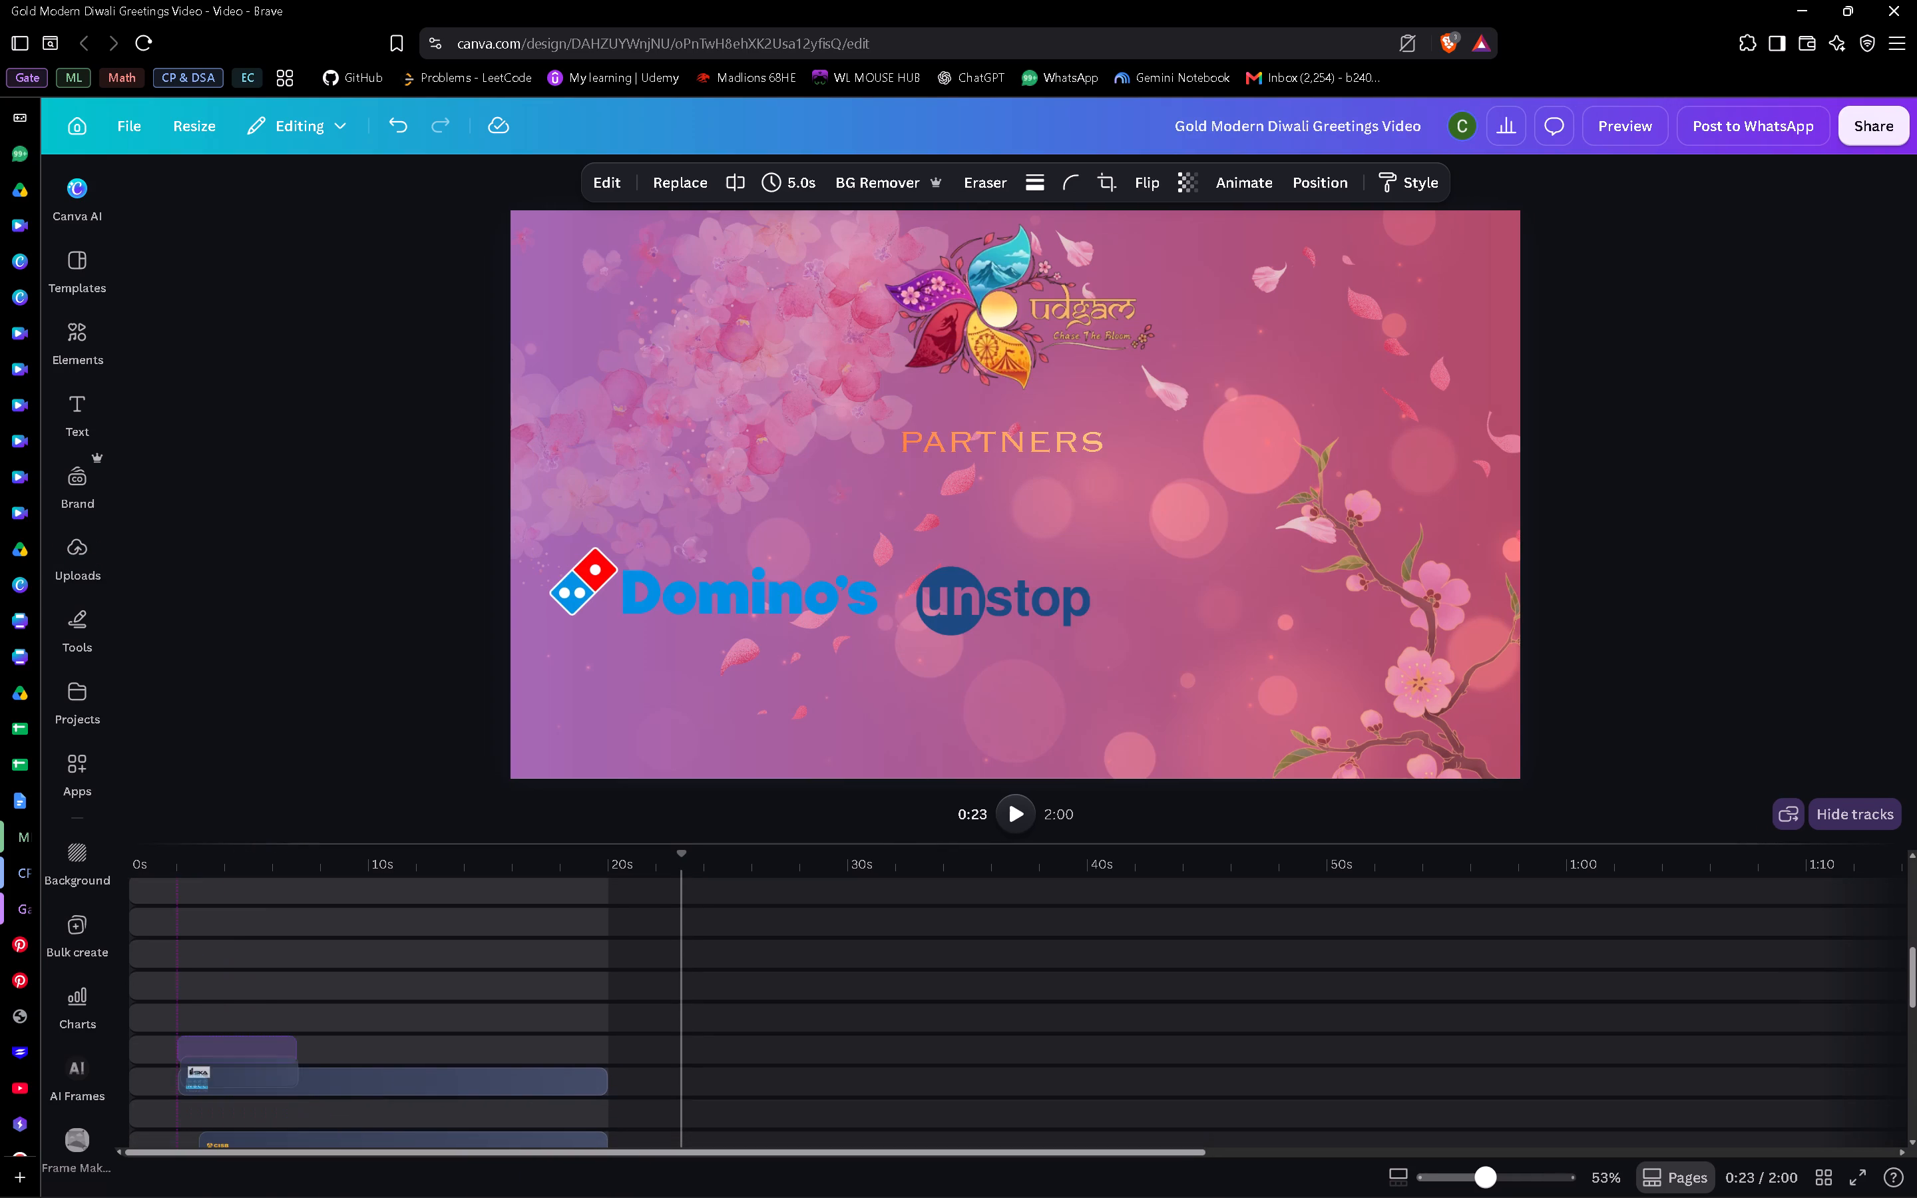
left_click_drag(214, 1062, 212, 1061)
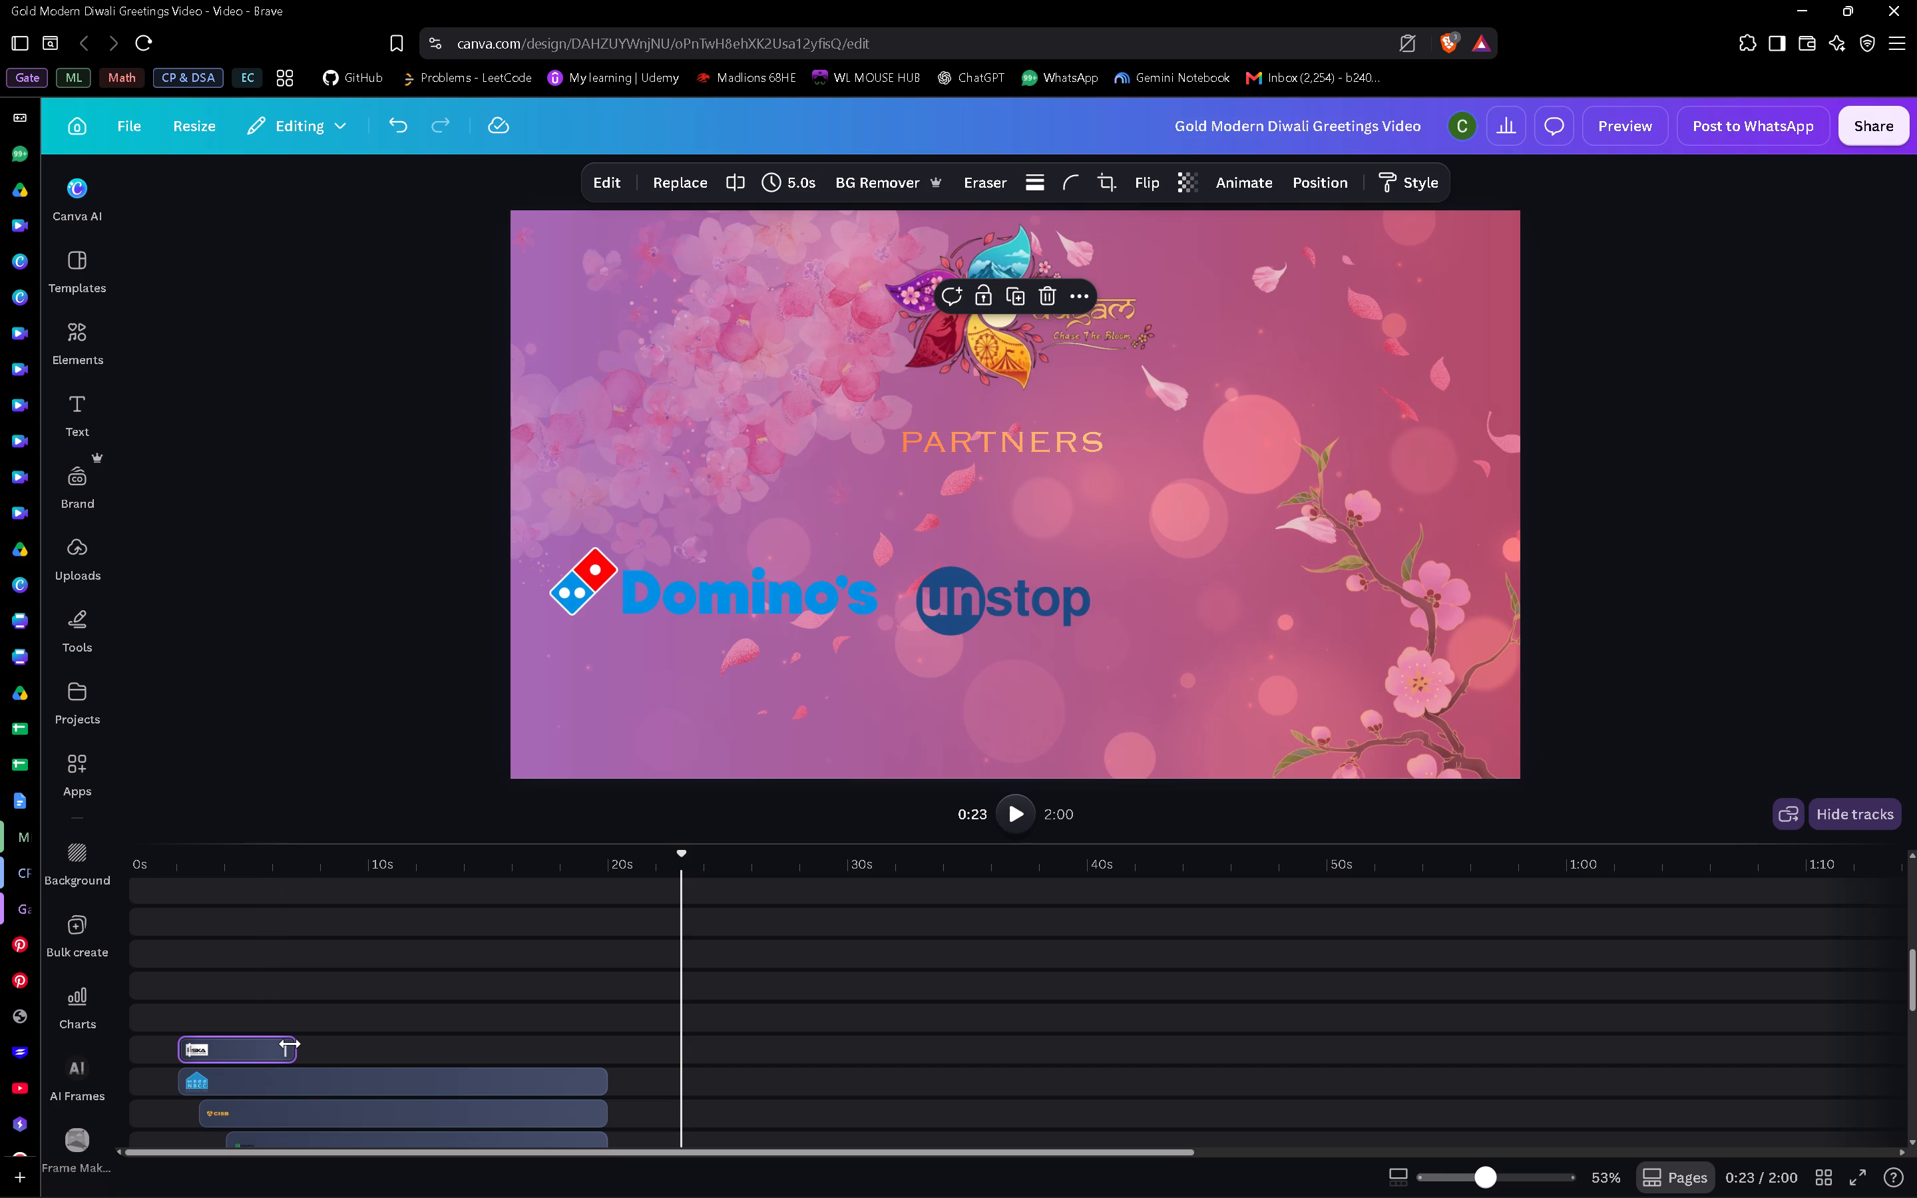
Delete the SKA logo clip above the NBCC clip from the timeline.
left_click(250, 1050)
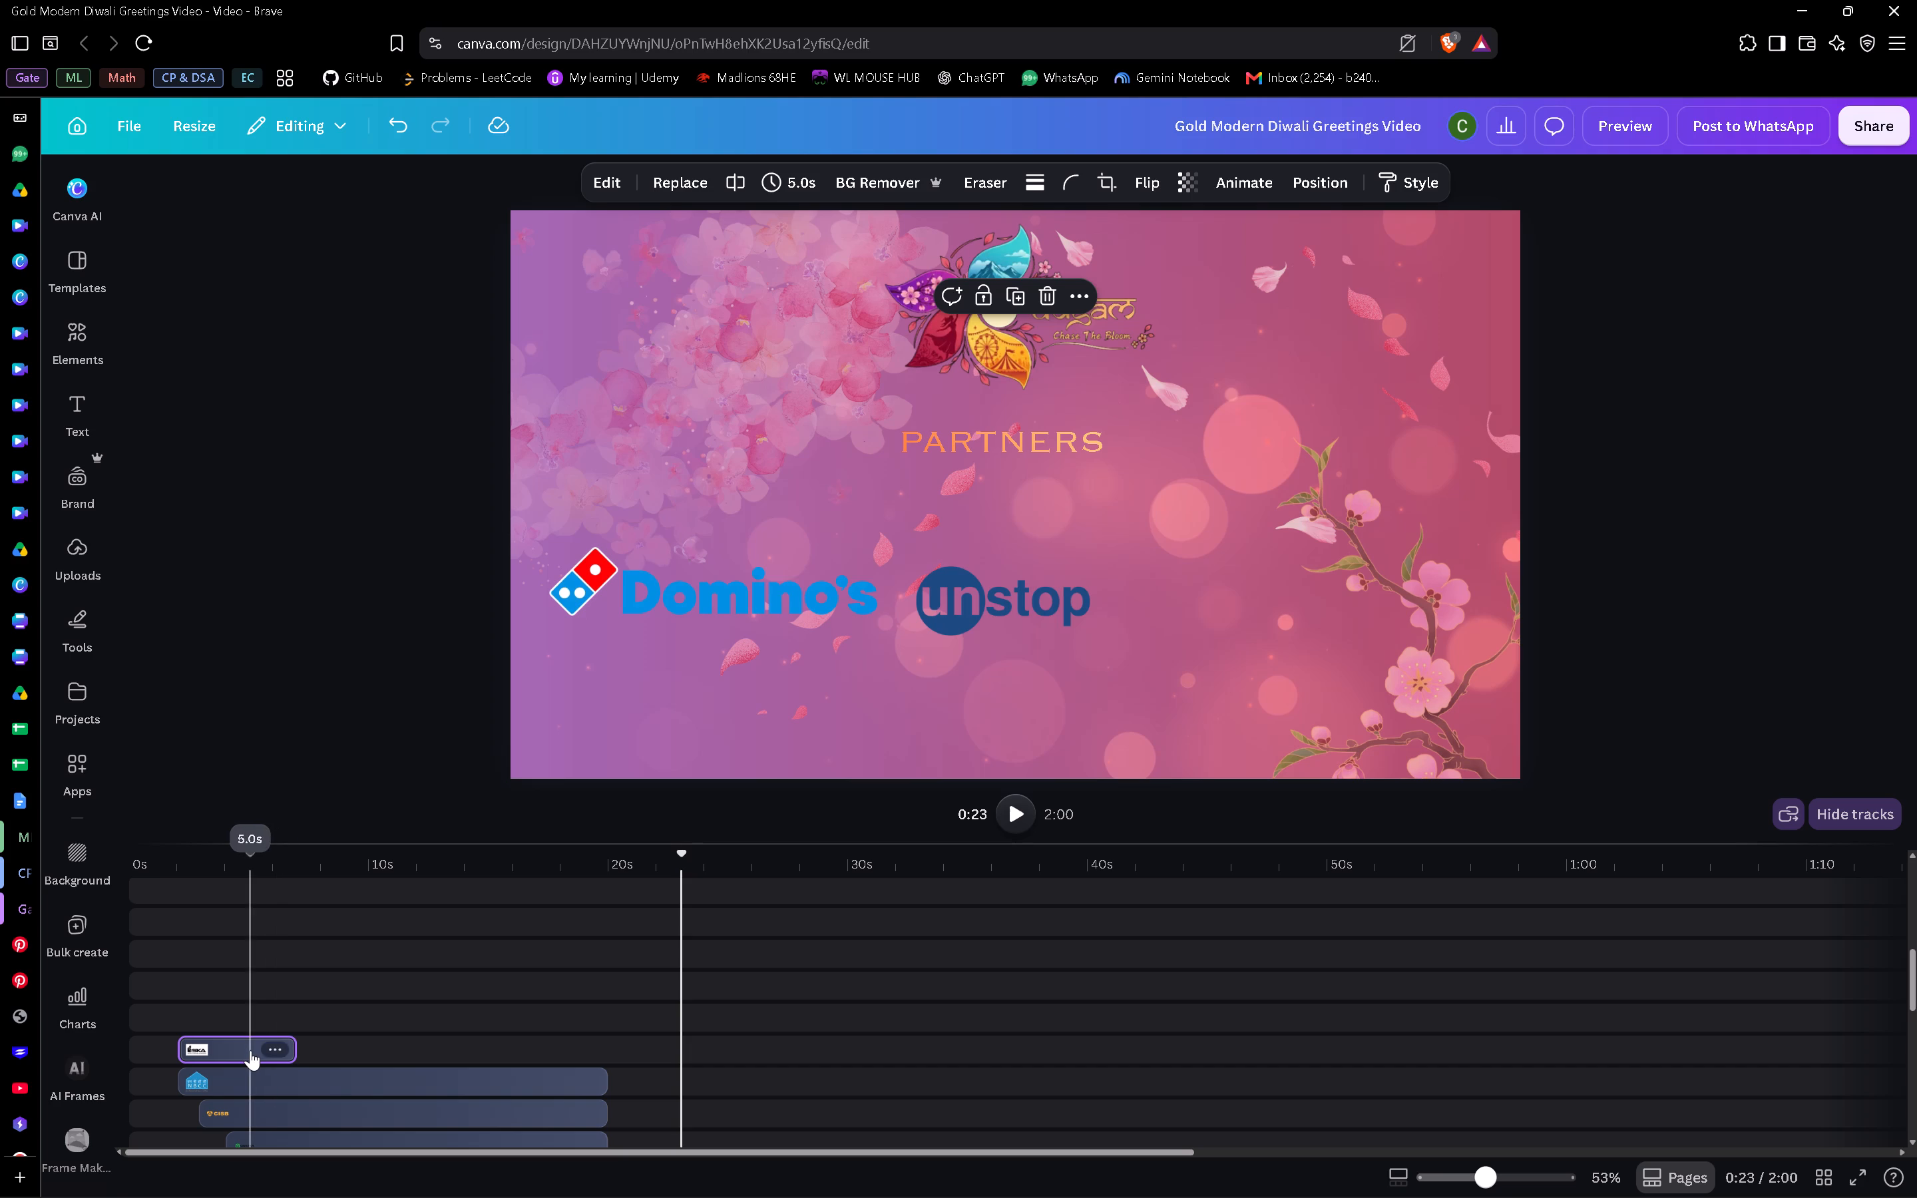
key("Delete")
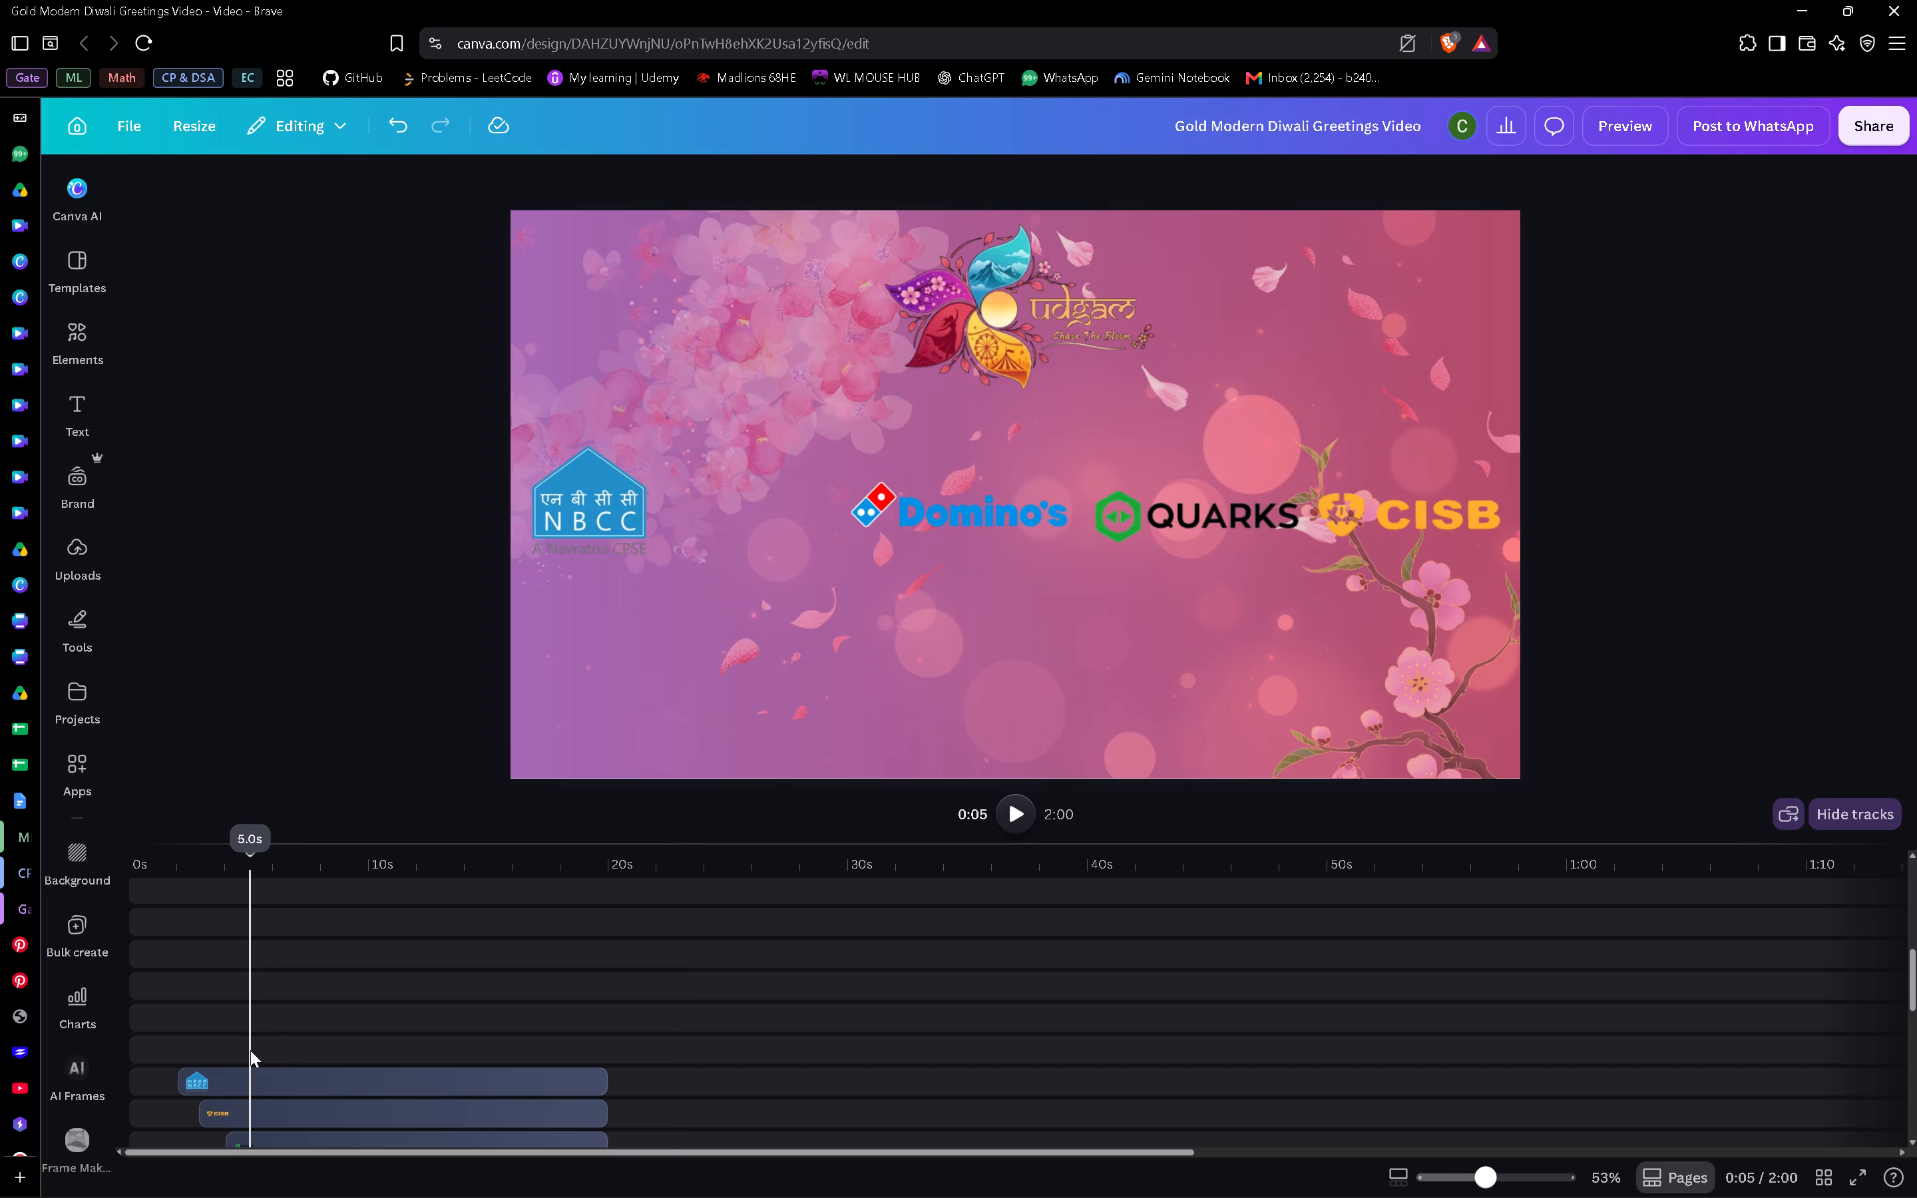
Save the SKA logo from the Google image results to the Downloads folder as logo3 in JPEG format.
scroll(11, 1024, "down", 2)
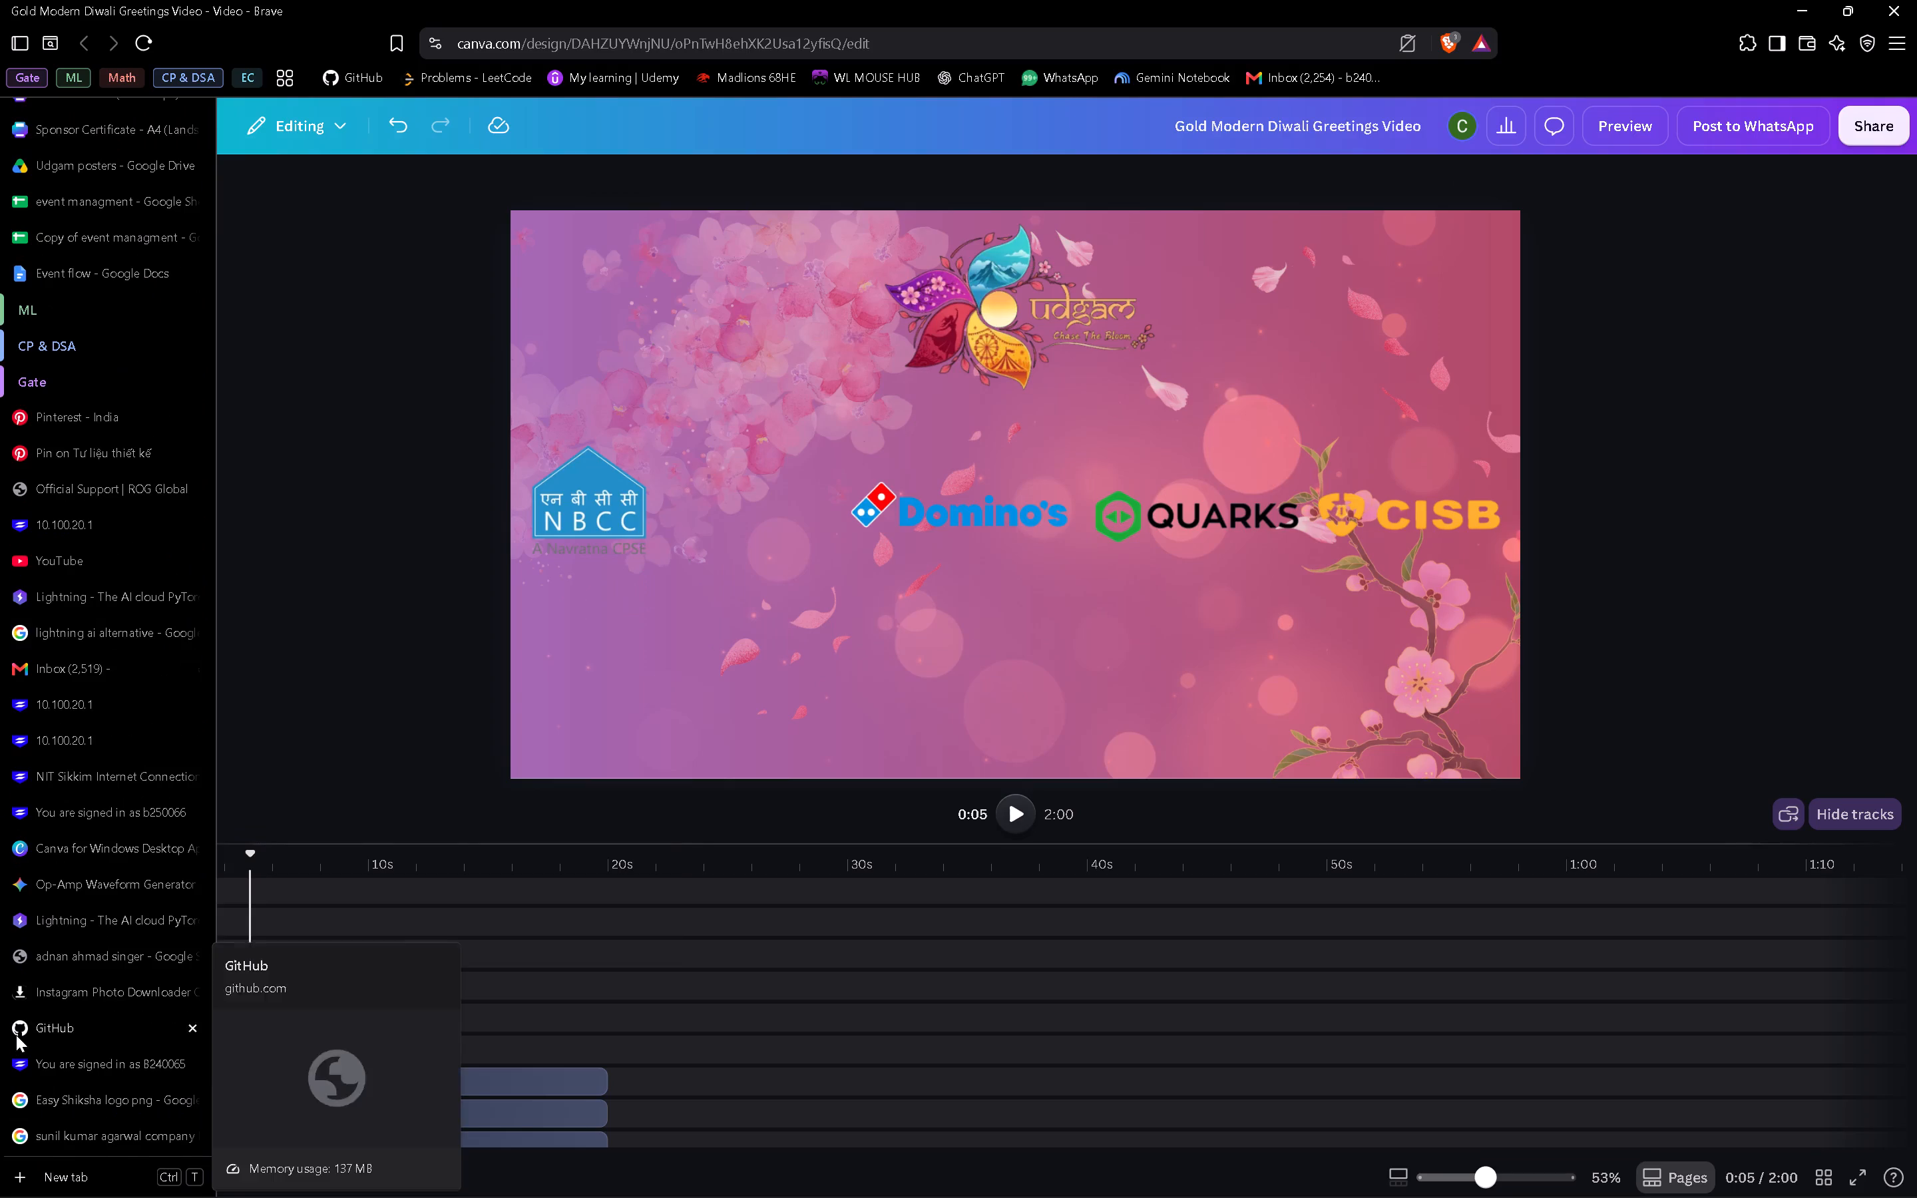
left_click(48, 1141)
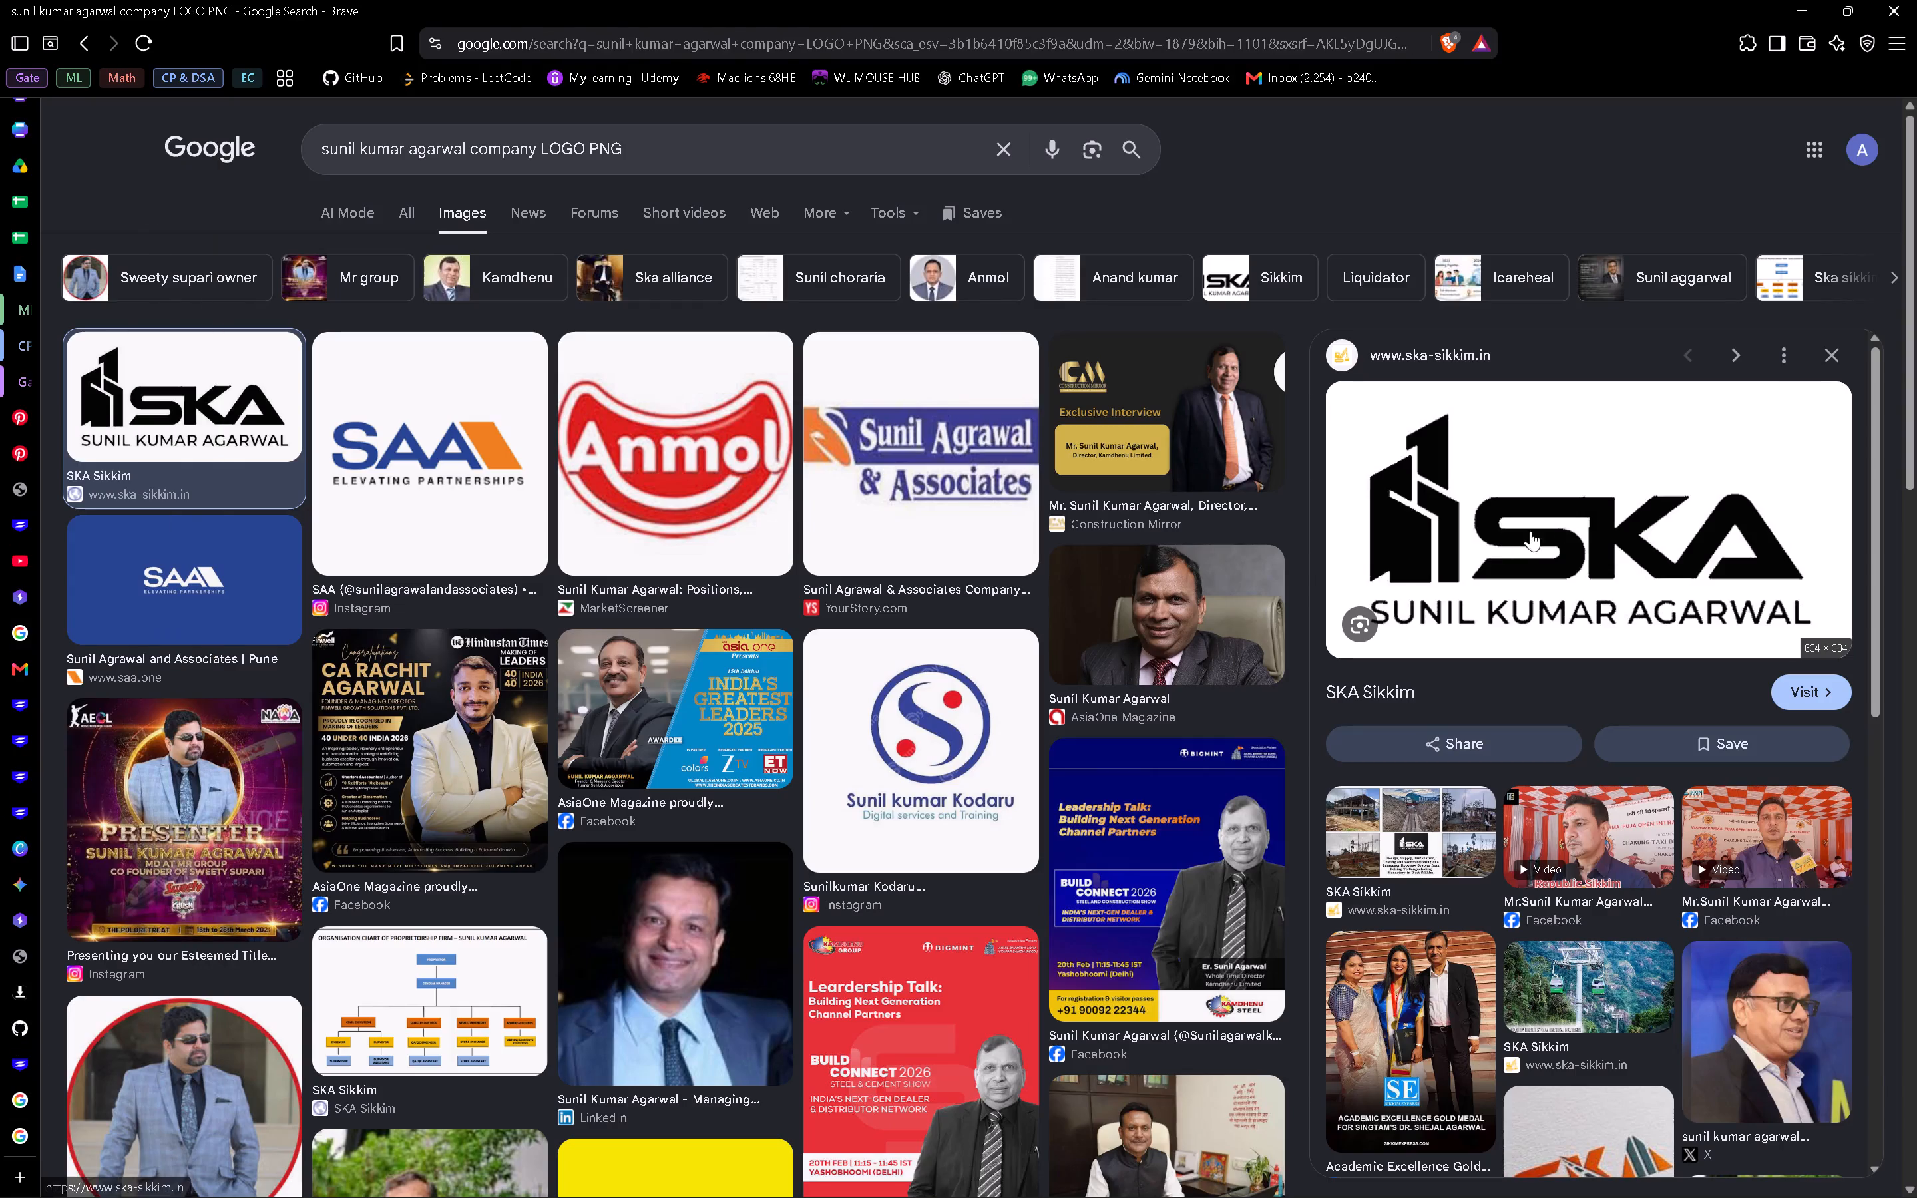
right_click(1621, 509)
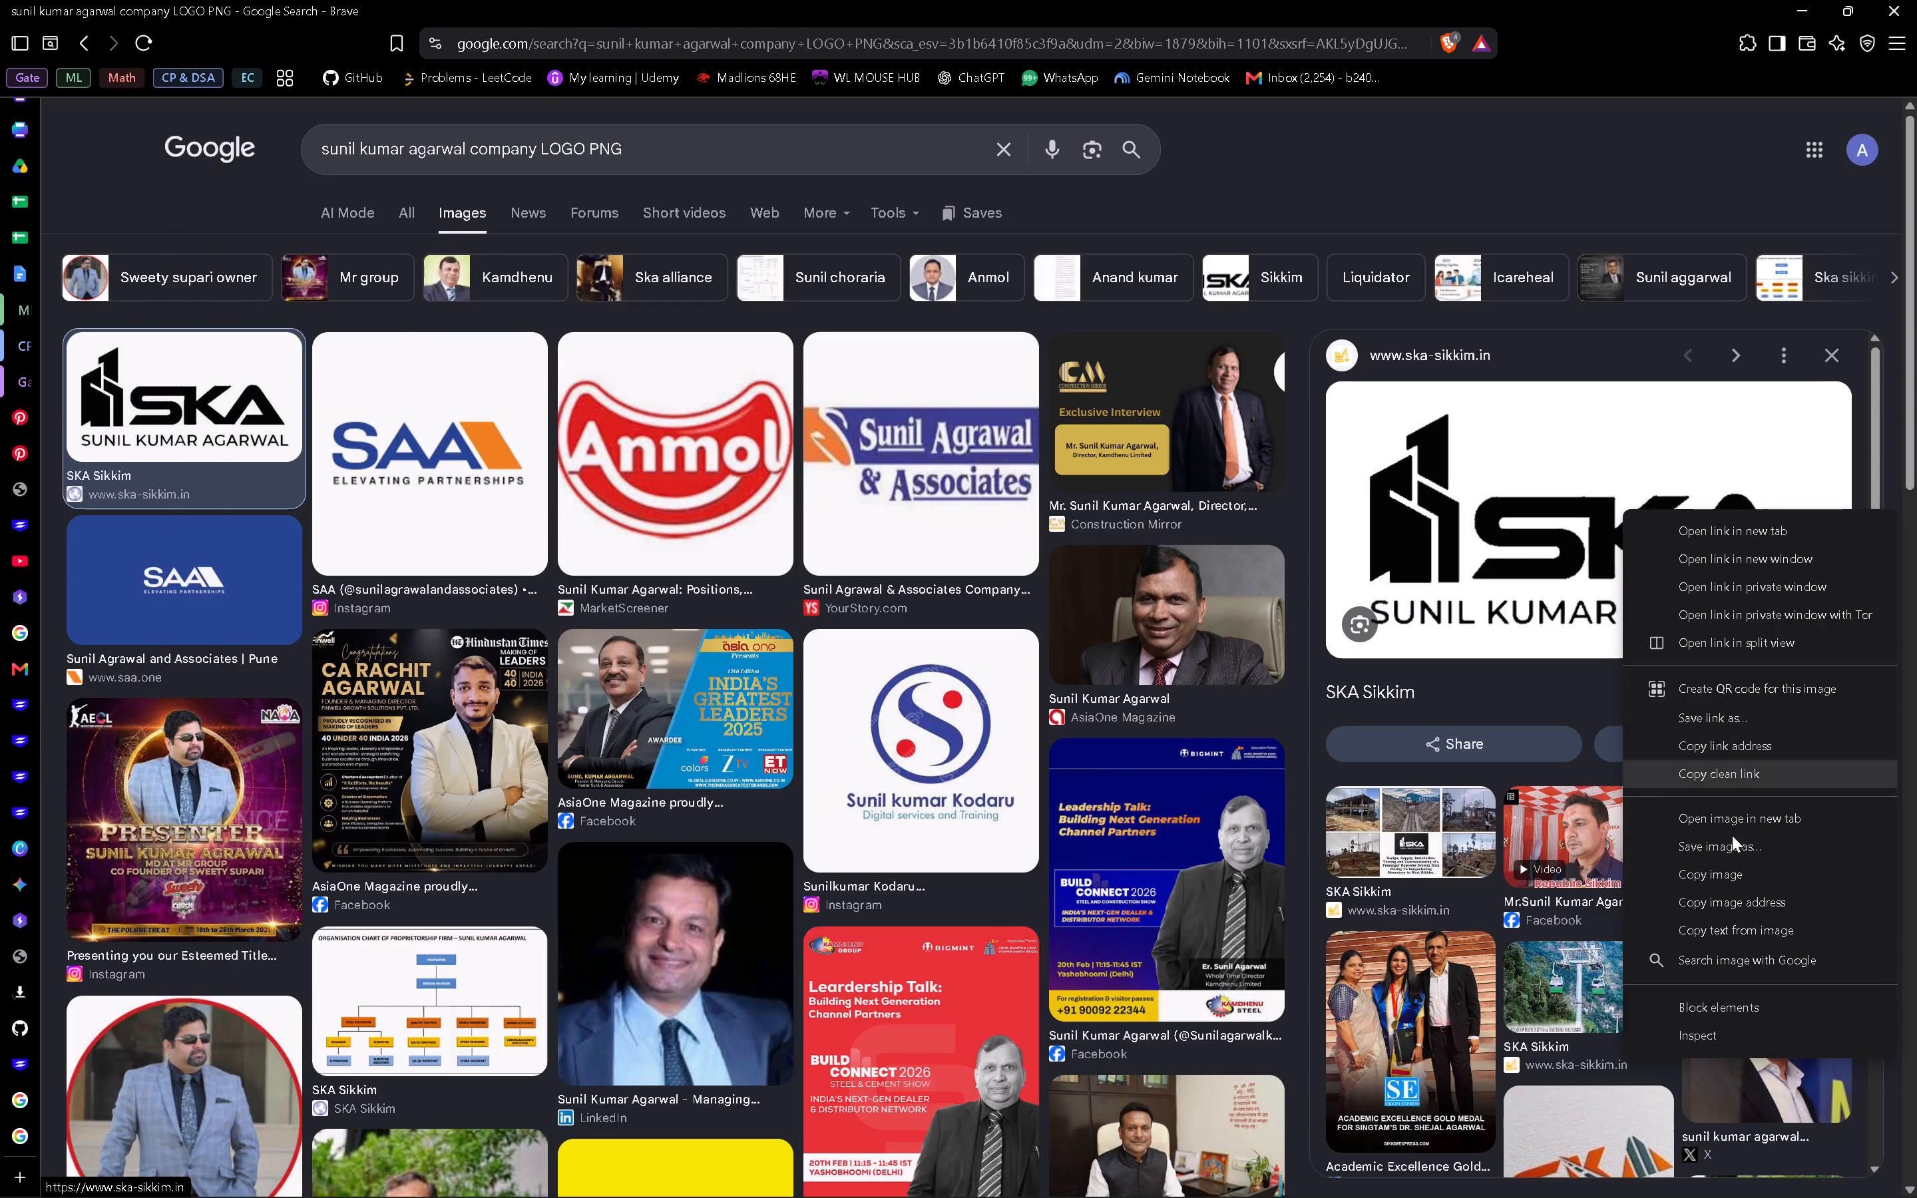
left_click(1729, 838)
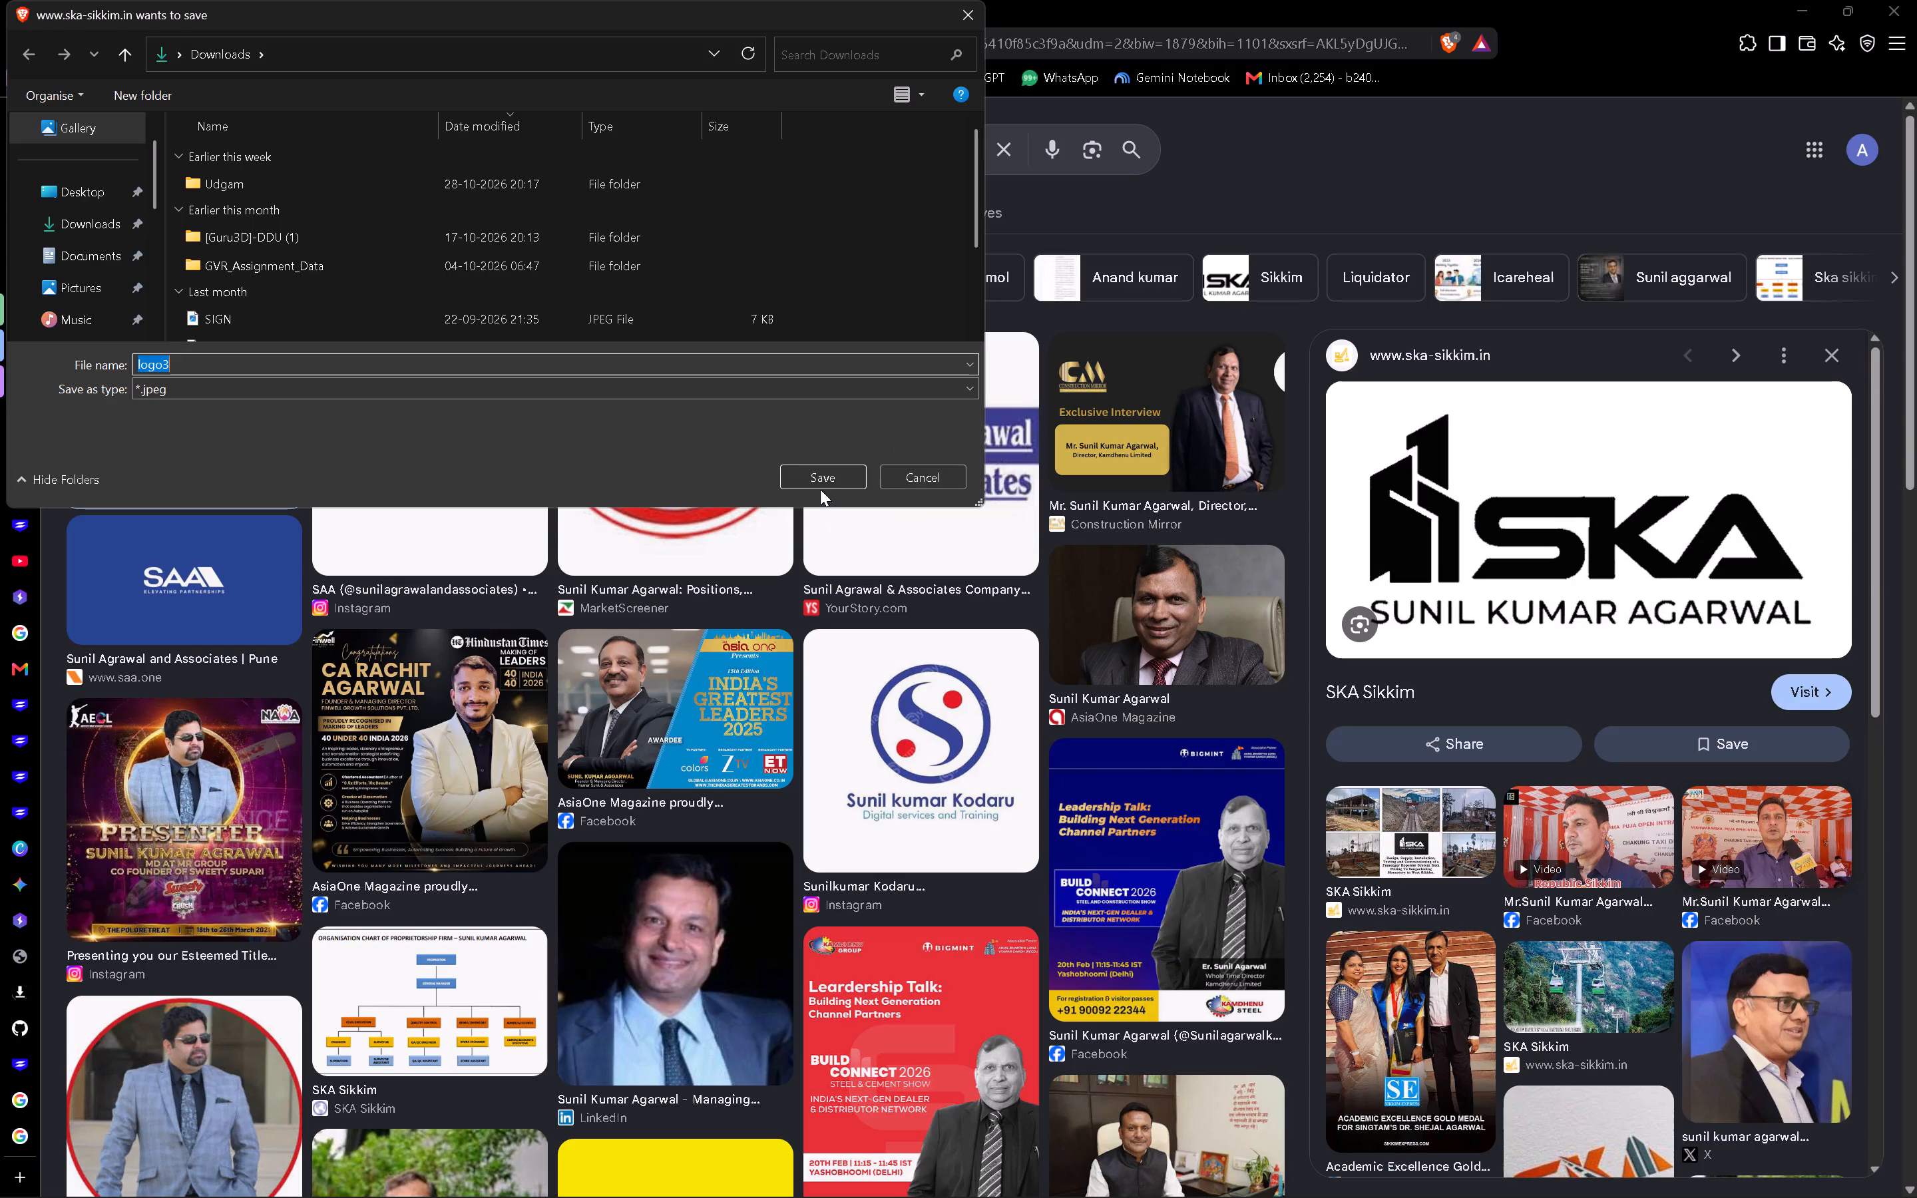
left_click(812, 478)
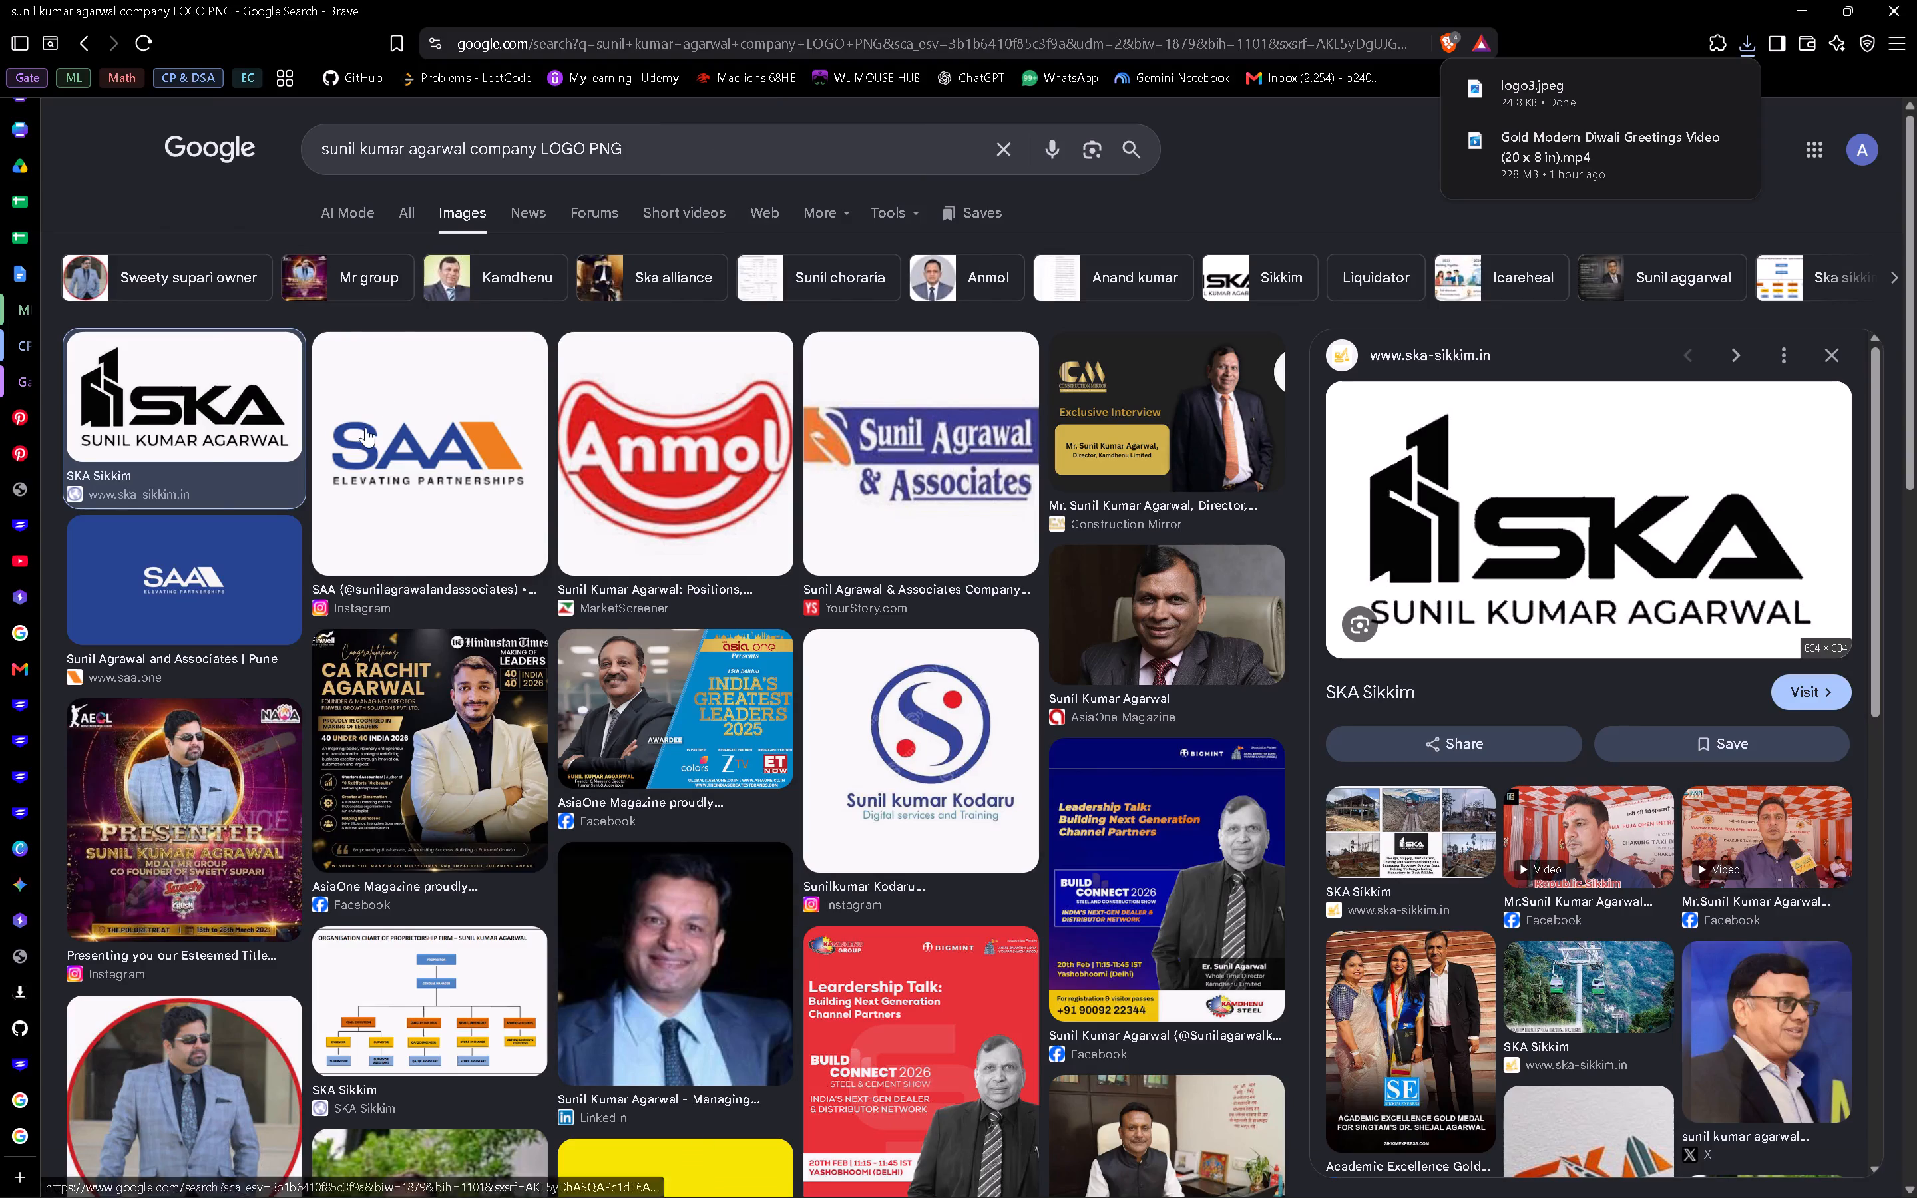
Return to the Gold Modern Diwali Greetings Video design and open its uploaded images.
scroll(2, 309, "up", 3)
left_click(88, 214)
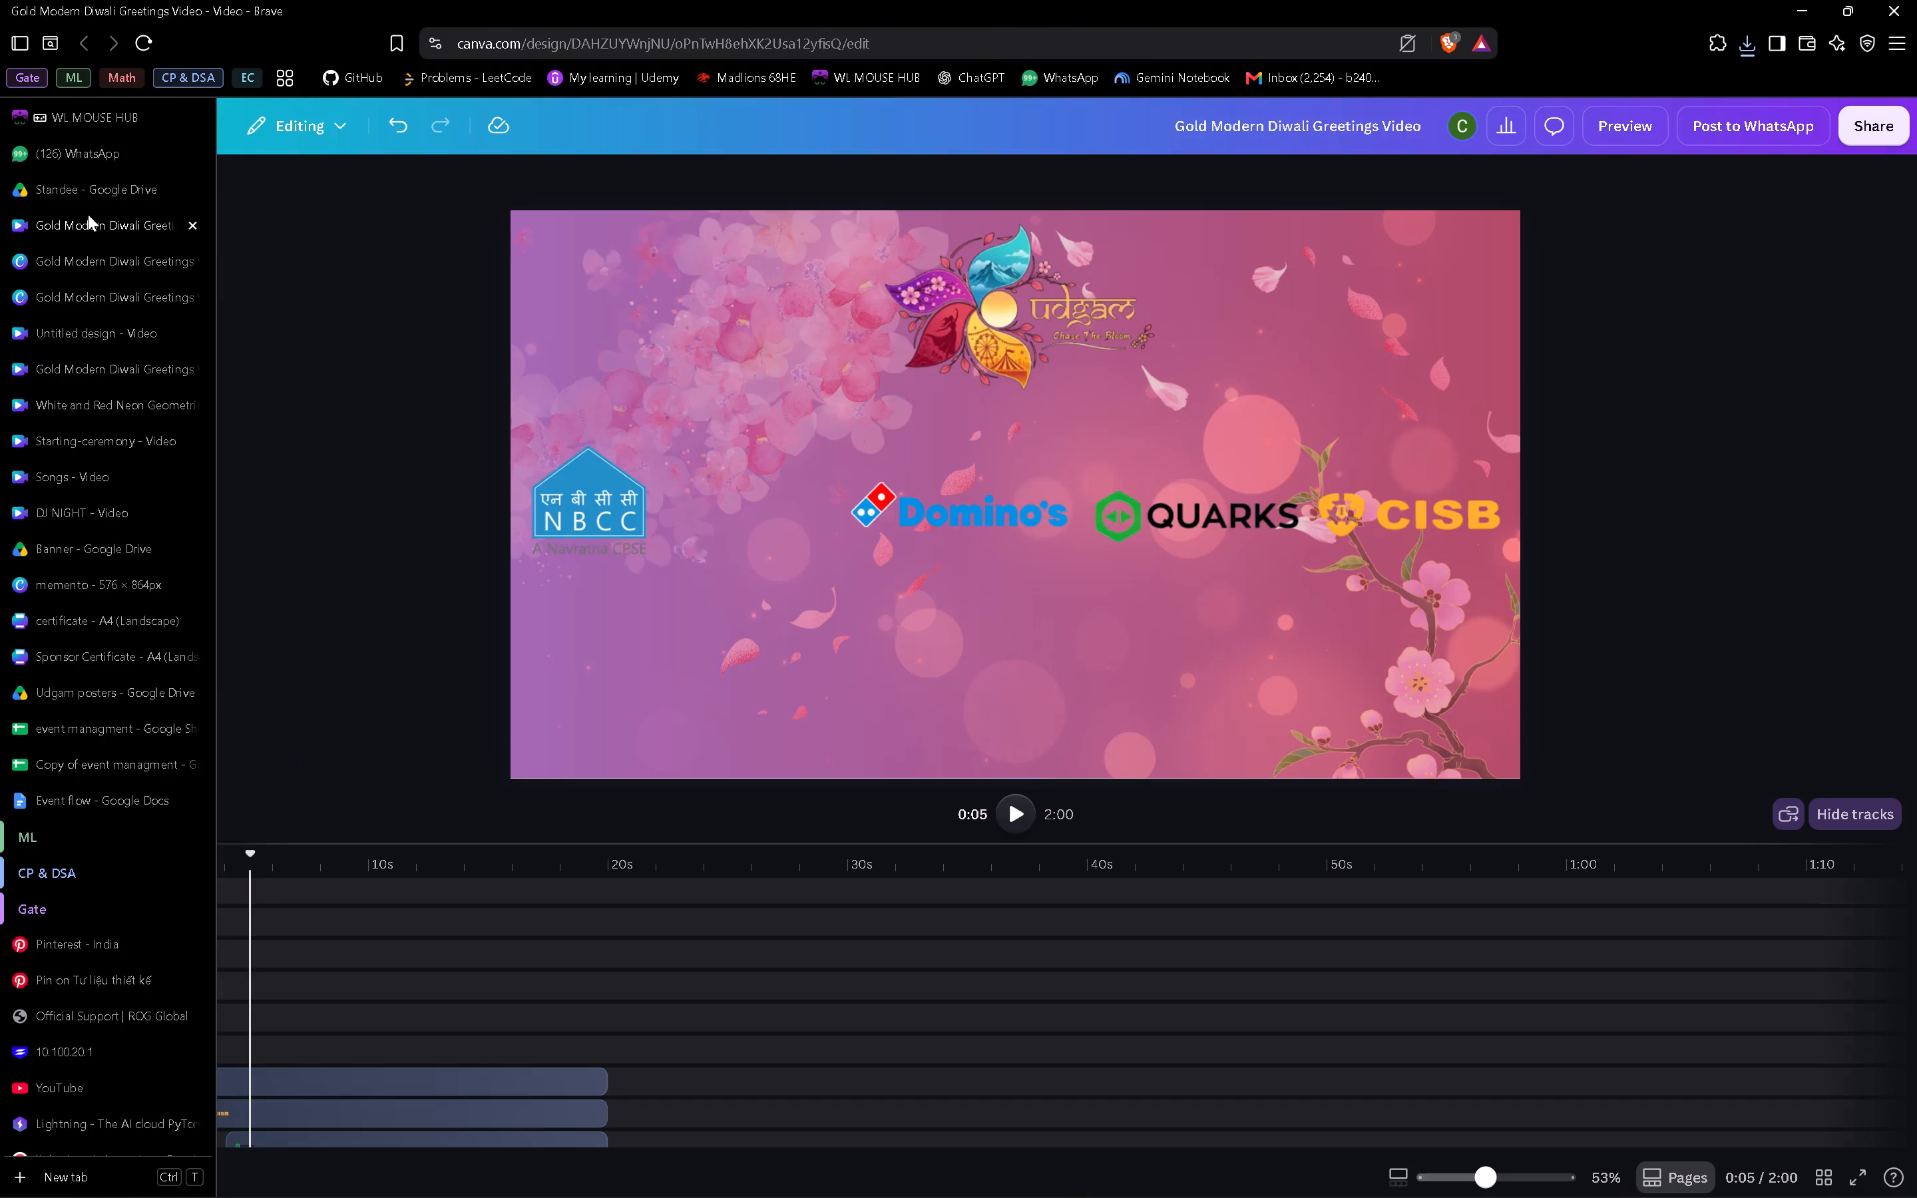
left_click(67, 572)
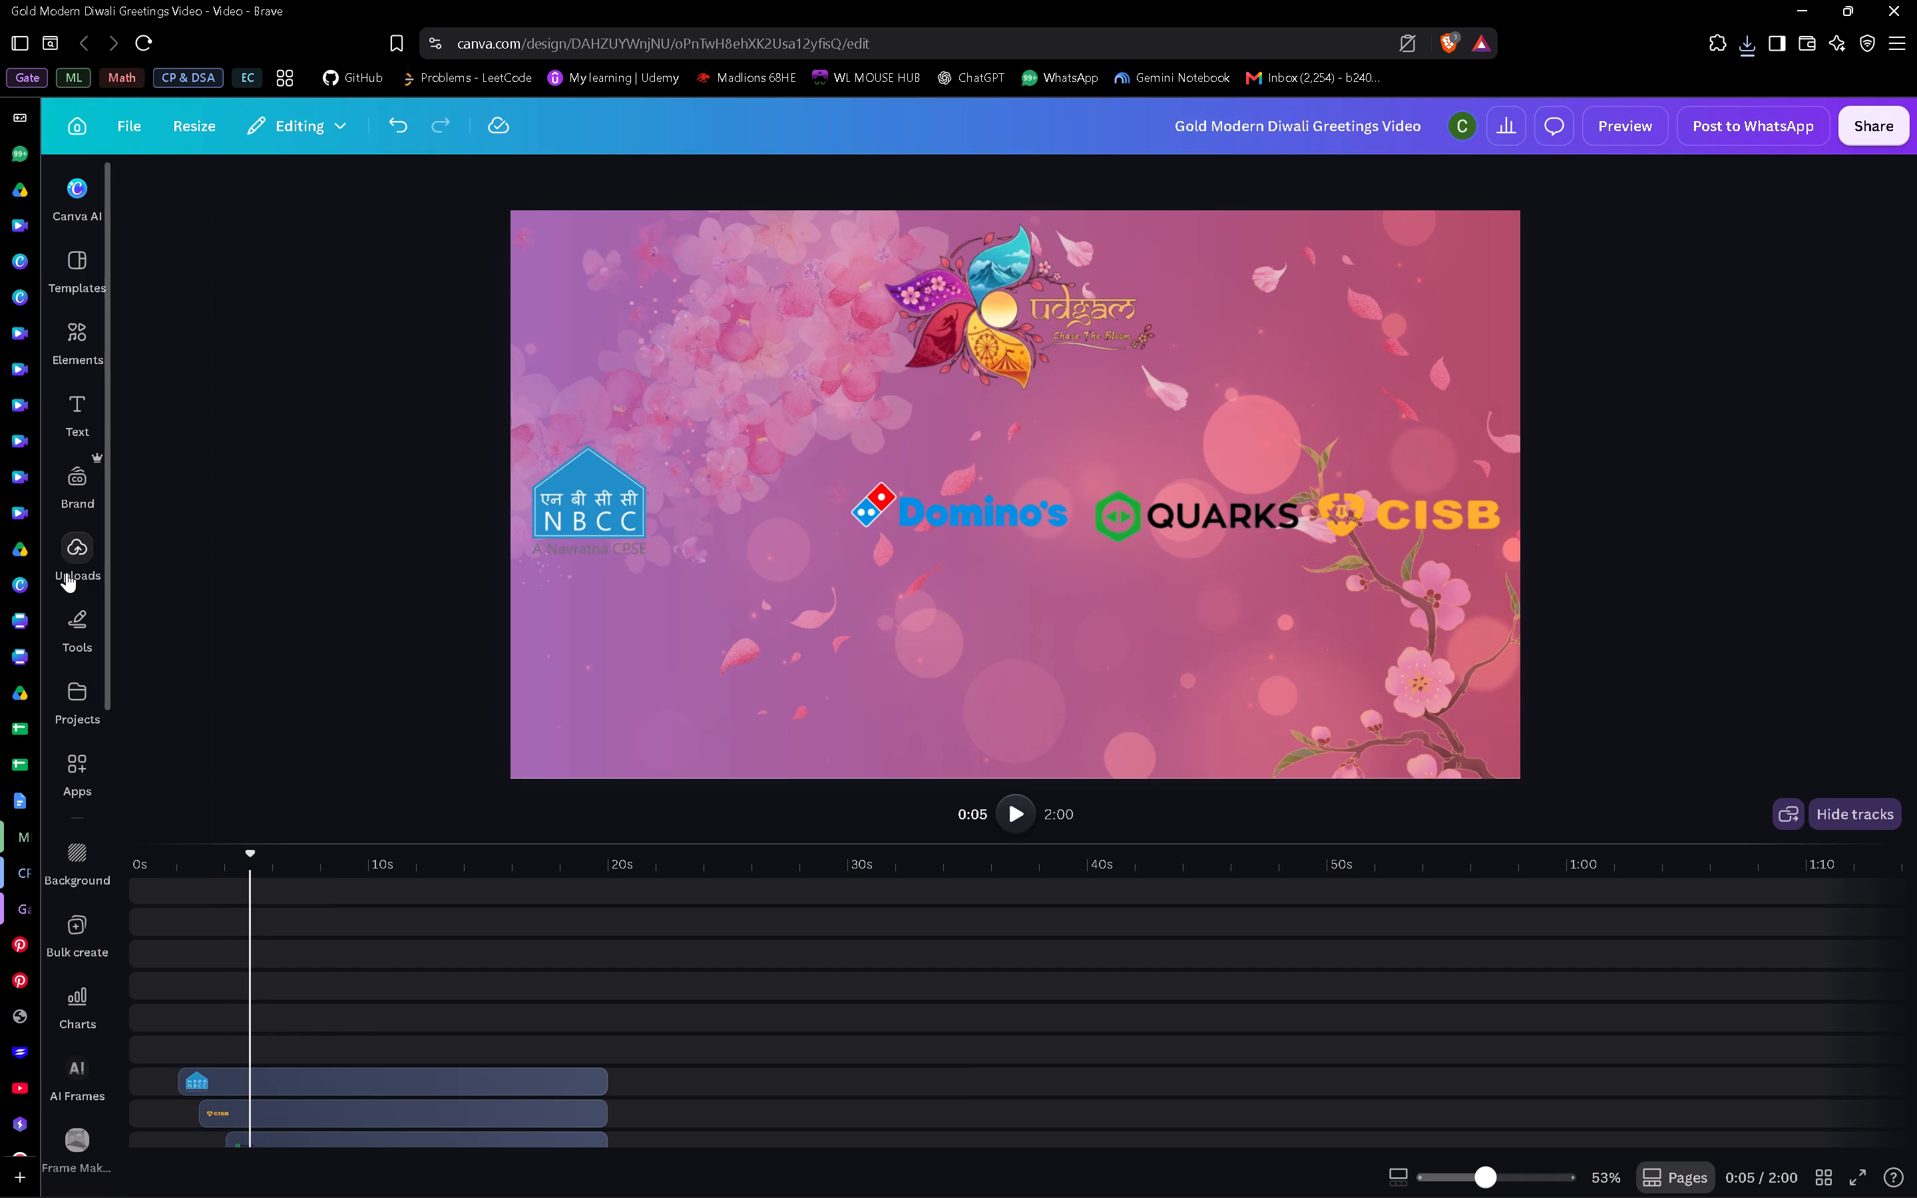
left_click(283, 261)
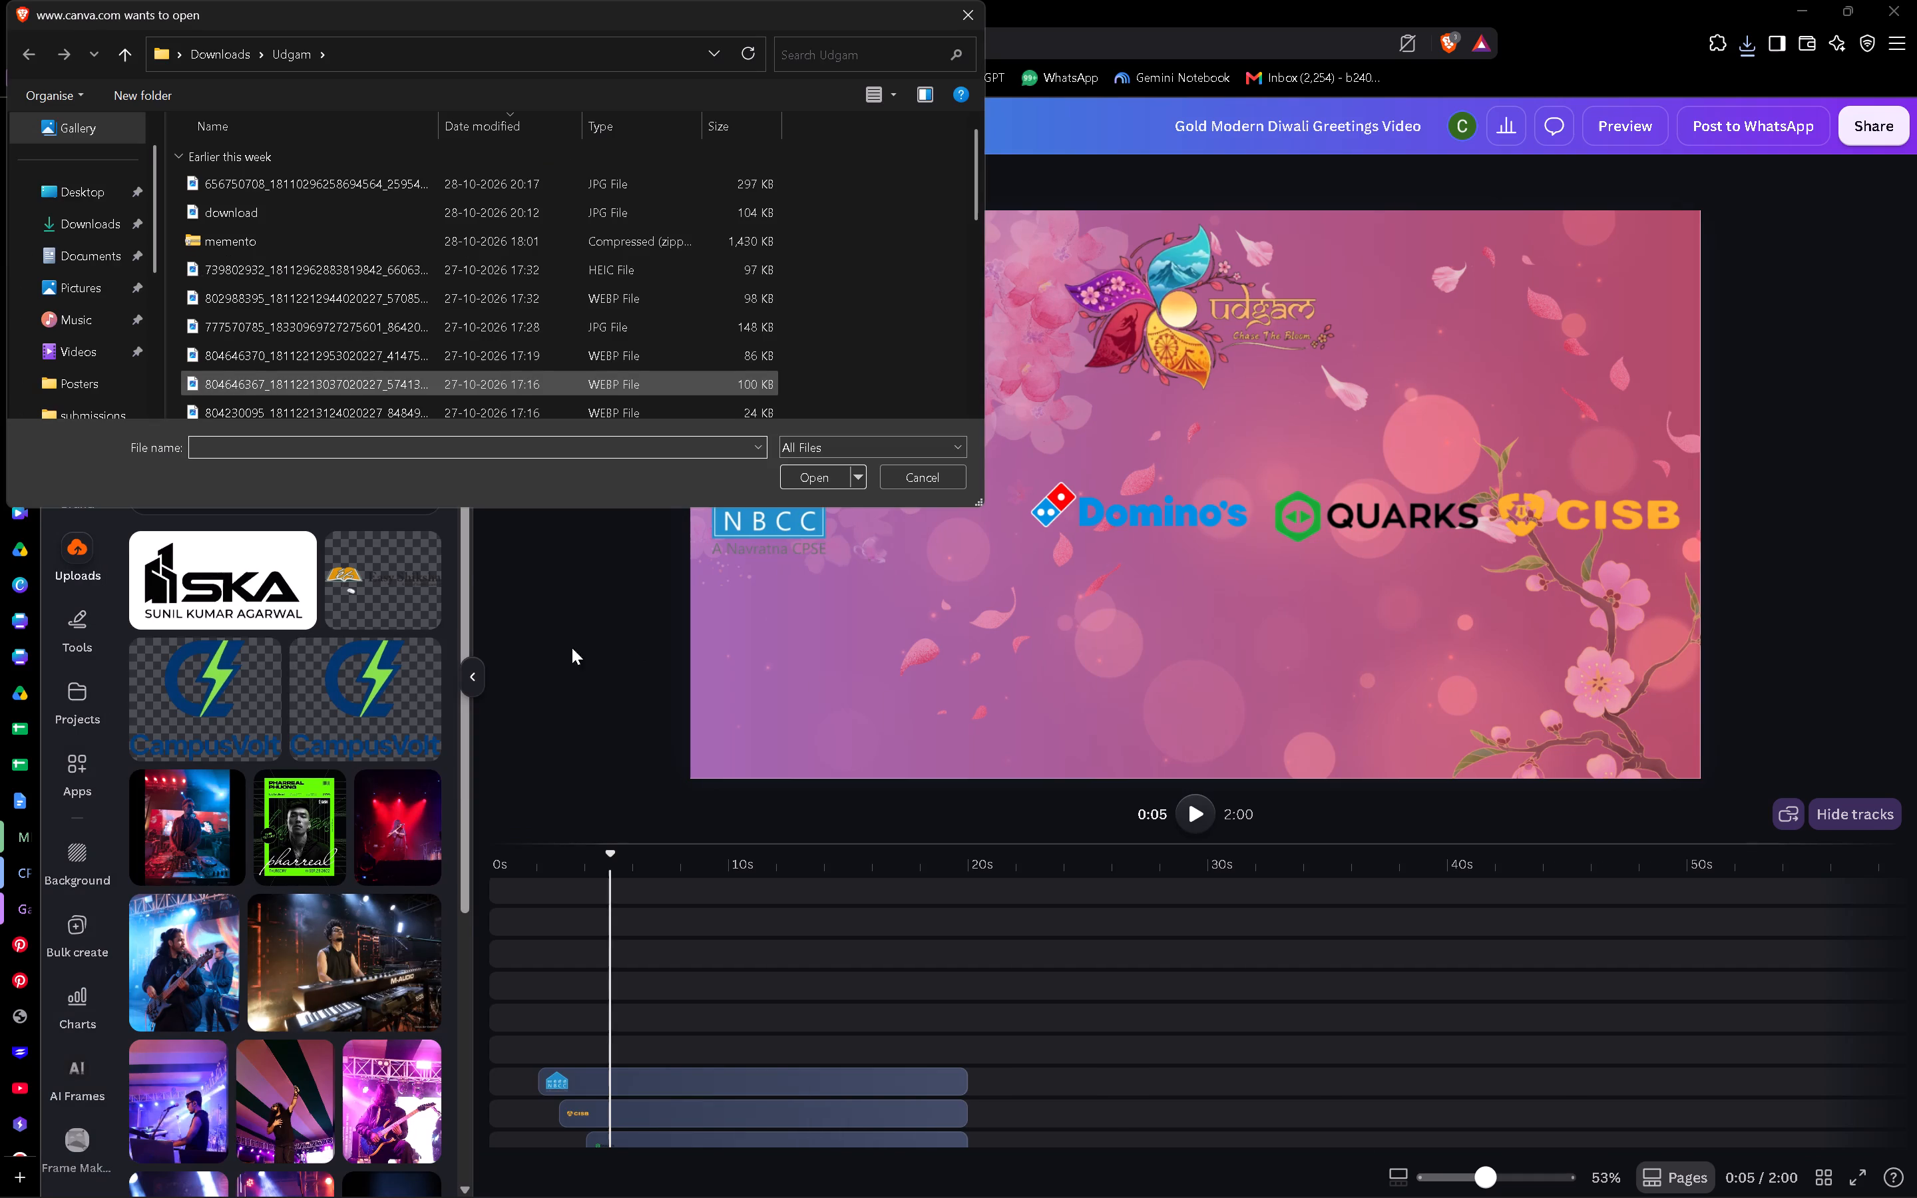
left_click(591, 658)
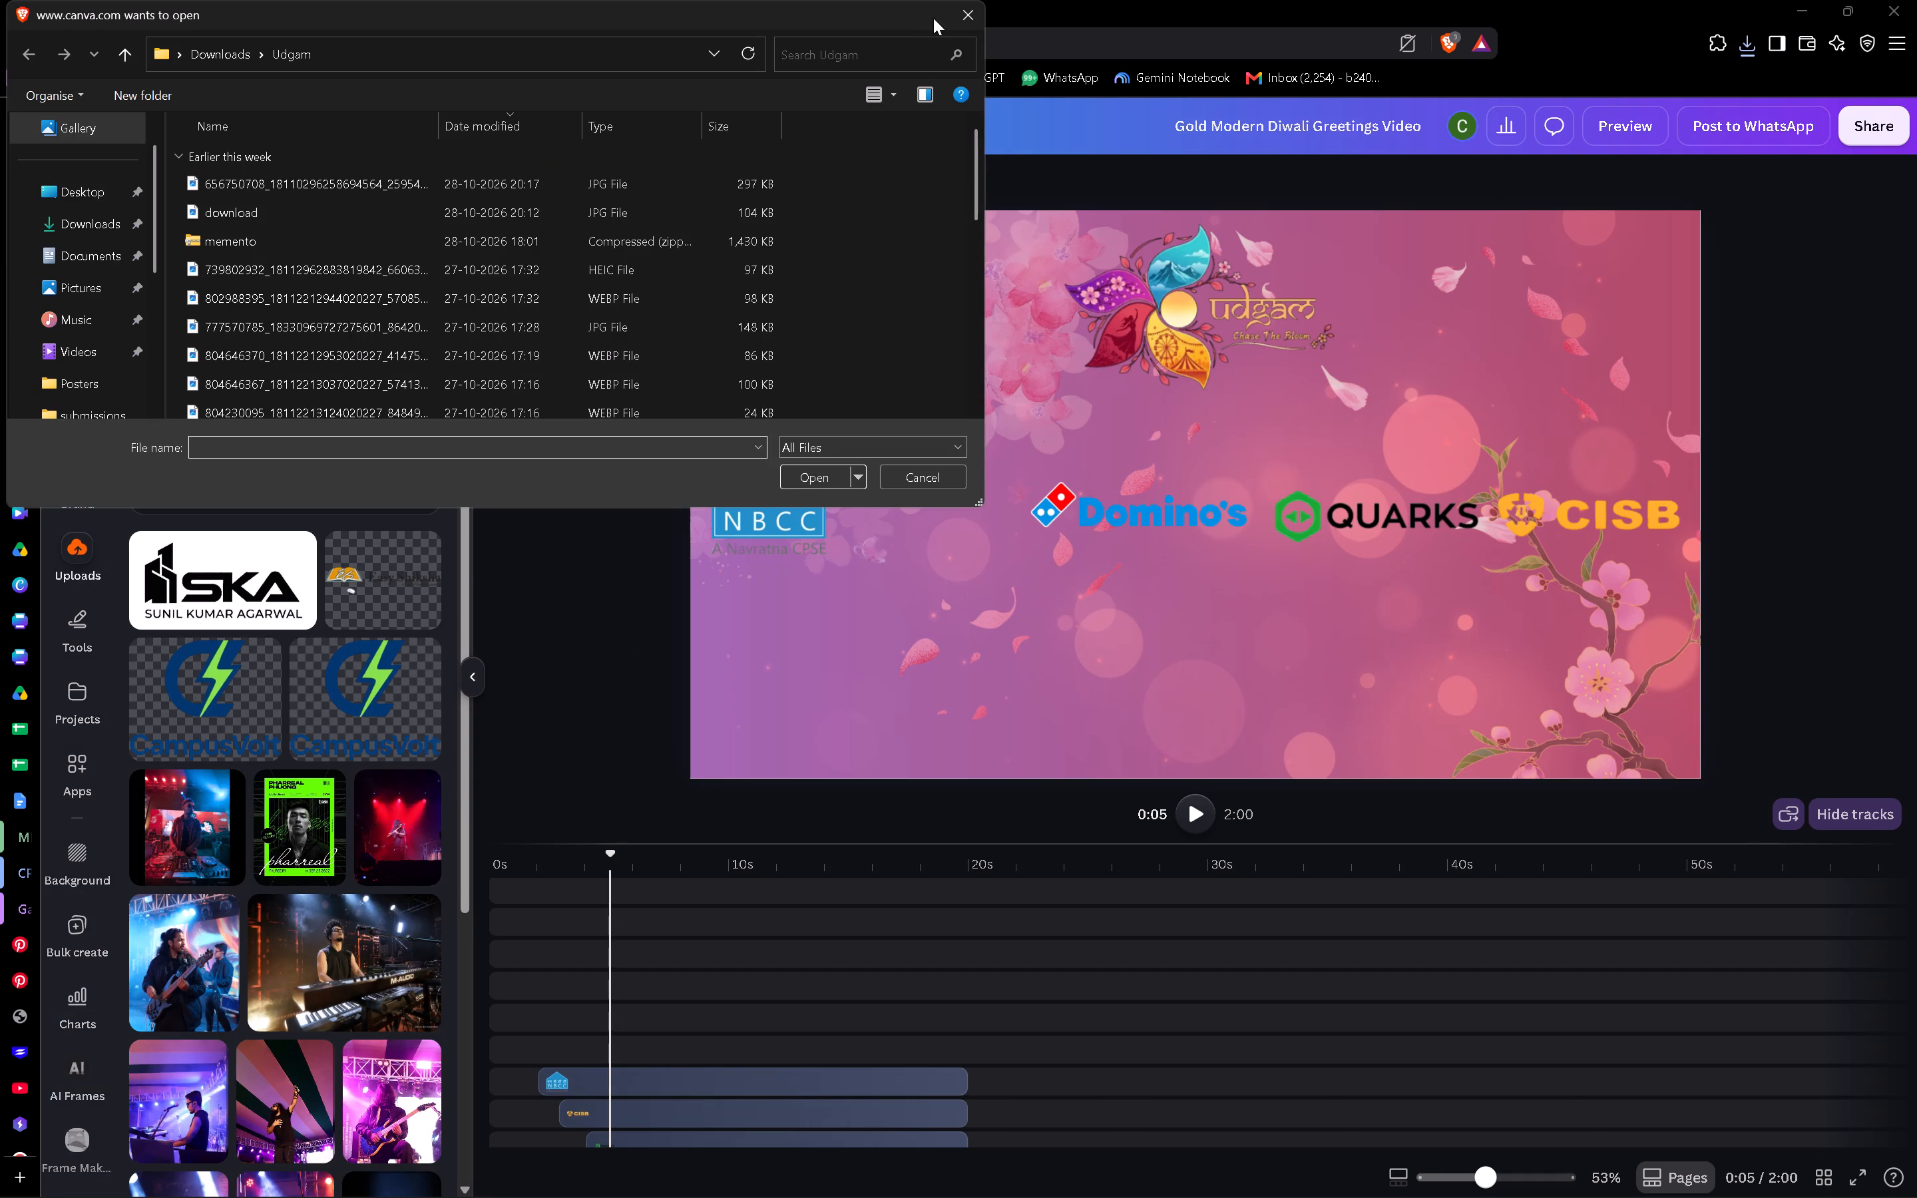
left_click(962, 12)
Replace the NBCC logo in the opening section with the uploaded SKA logo, widening its frame until the whole logo fits on the canvas.
left_click_drag(202, 580, 614, 1089)
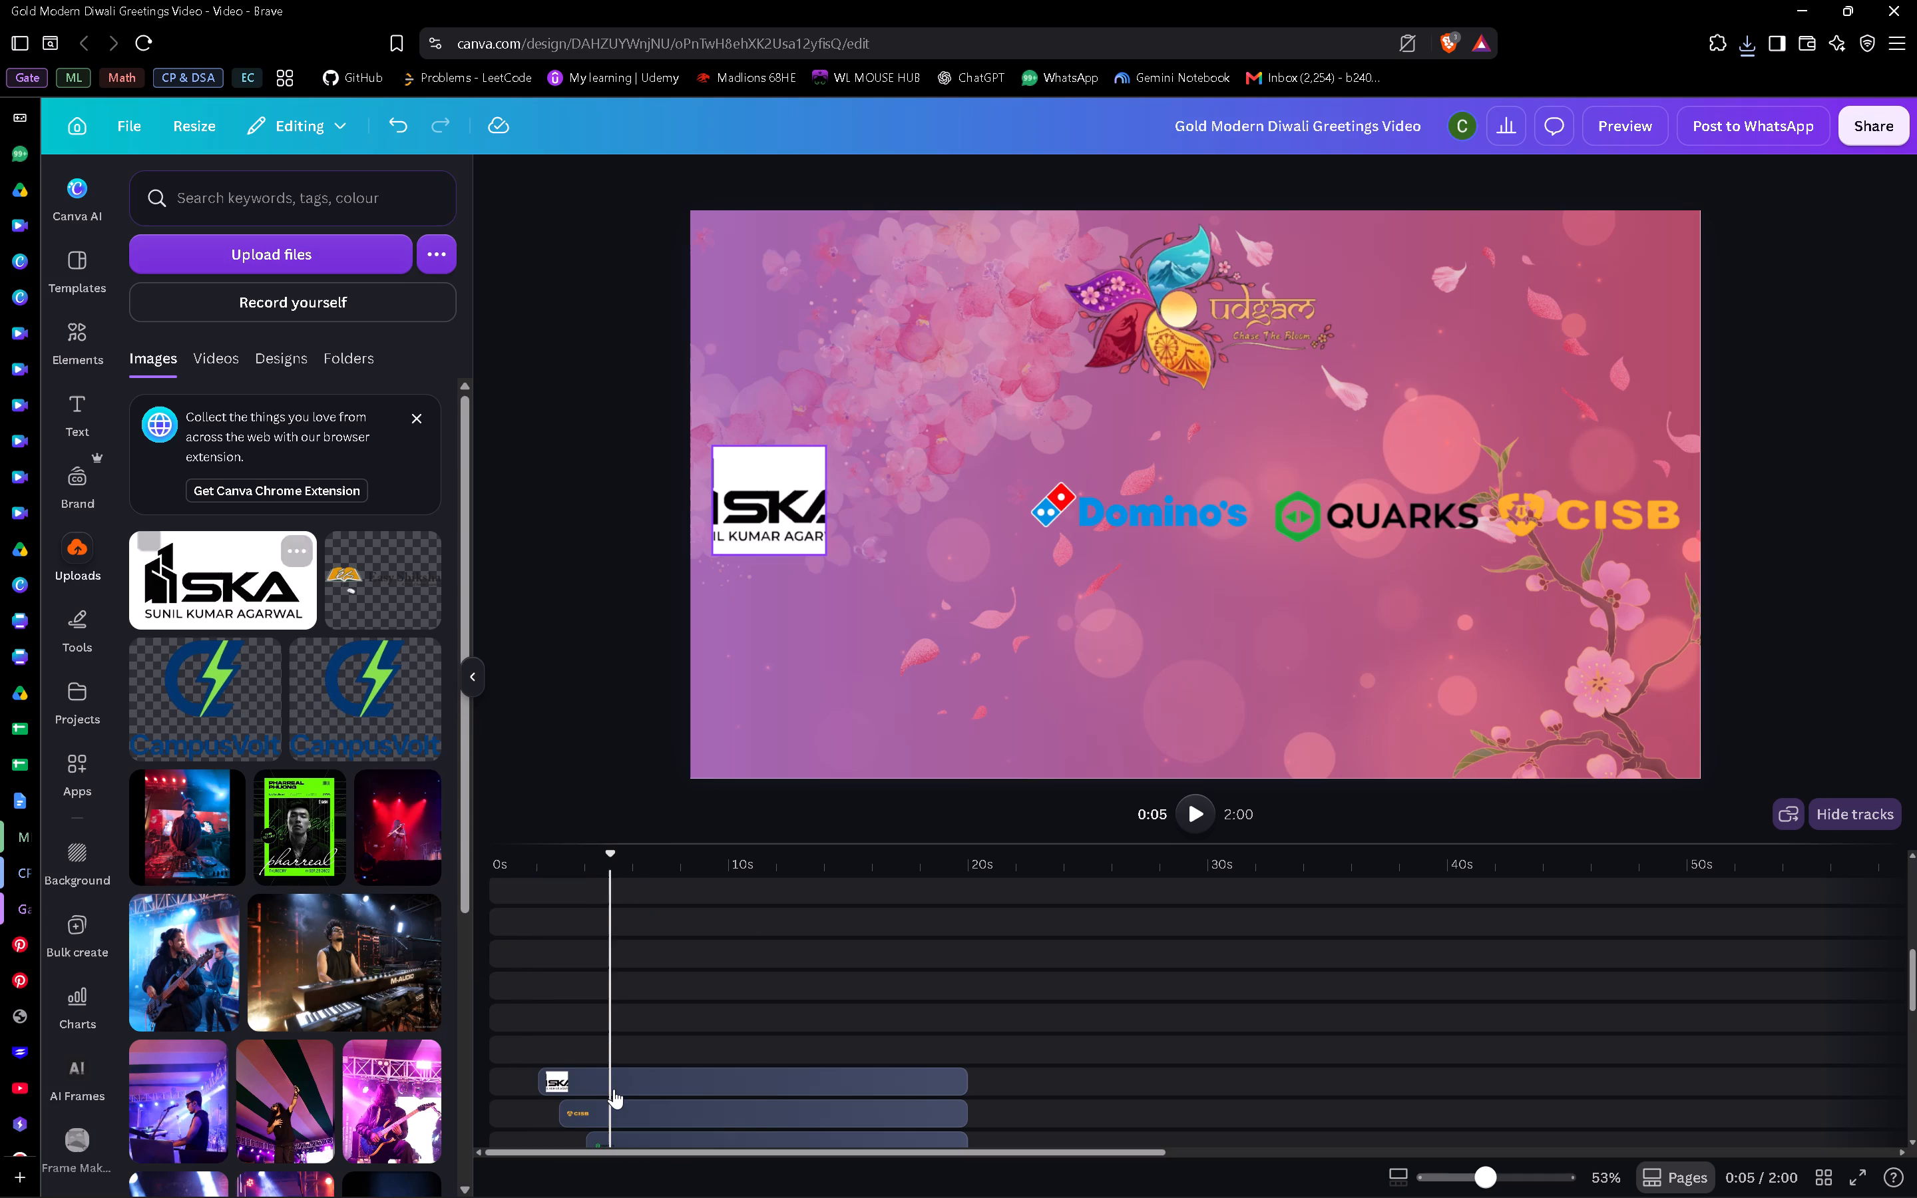
left_click(785, 498)
left_click_drag(829, 503, 893, 502)
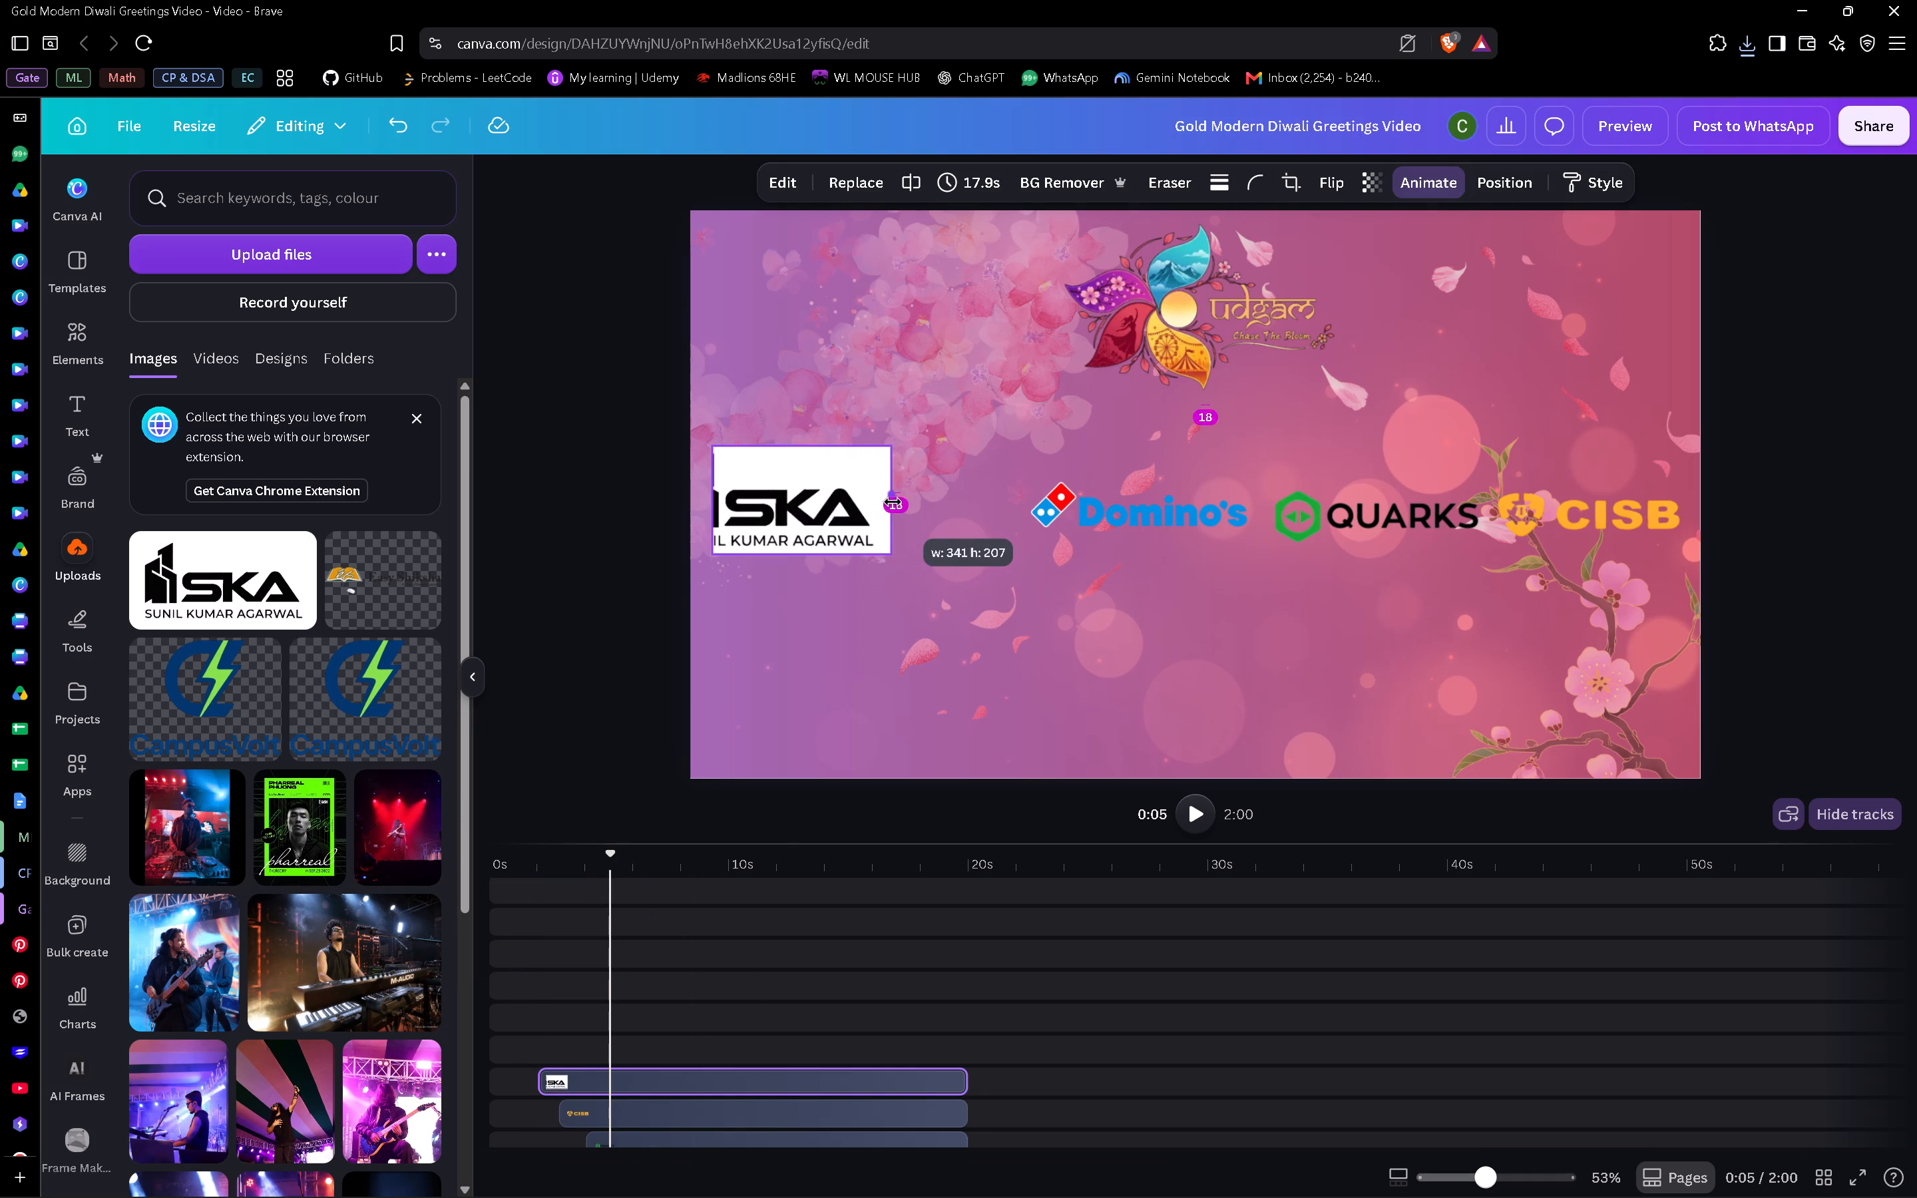
left_click_drag(893, 502, 886, 503)
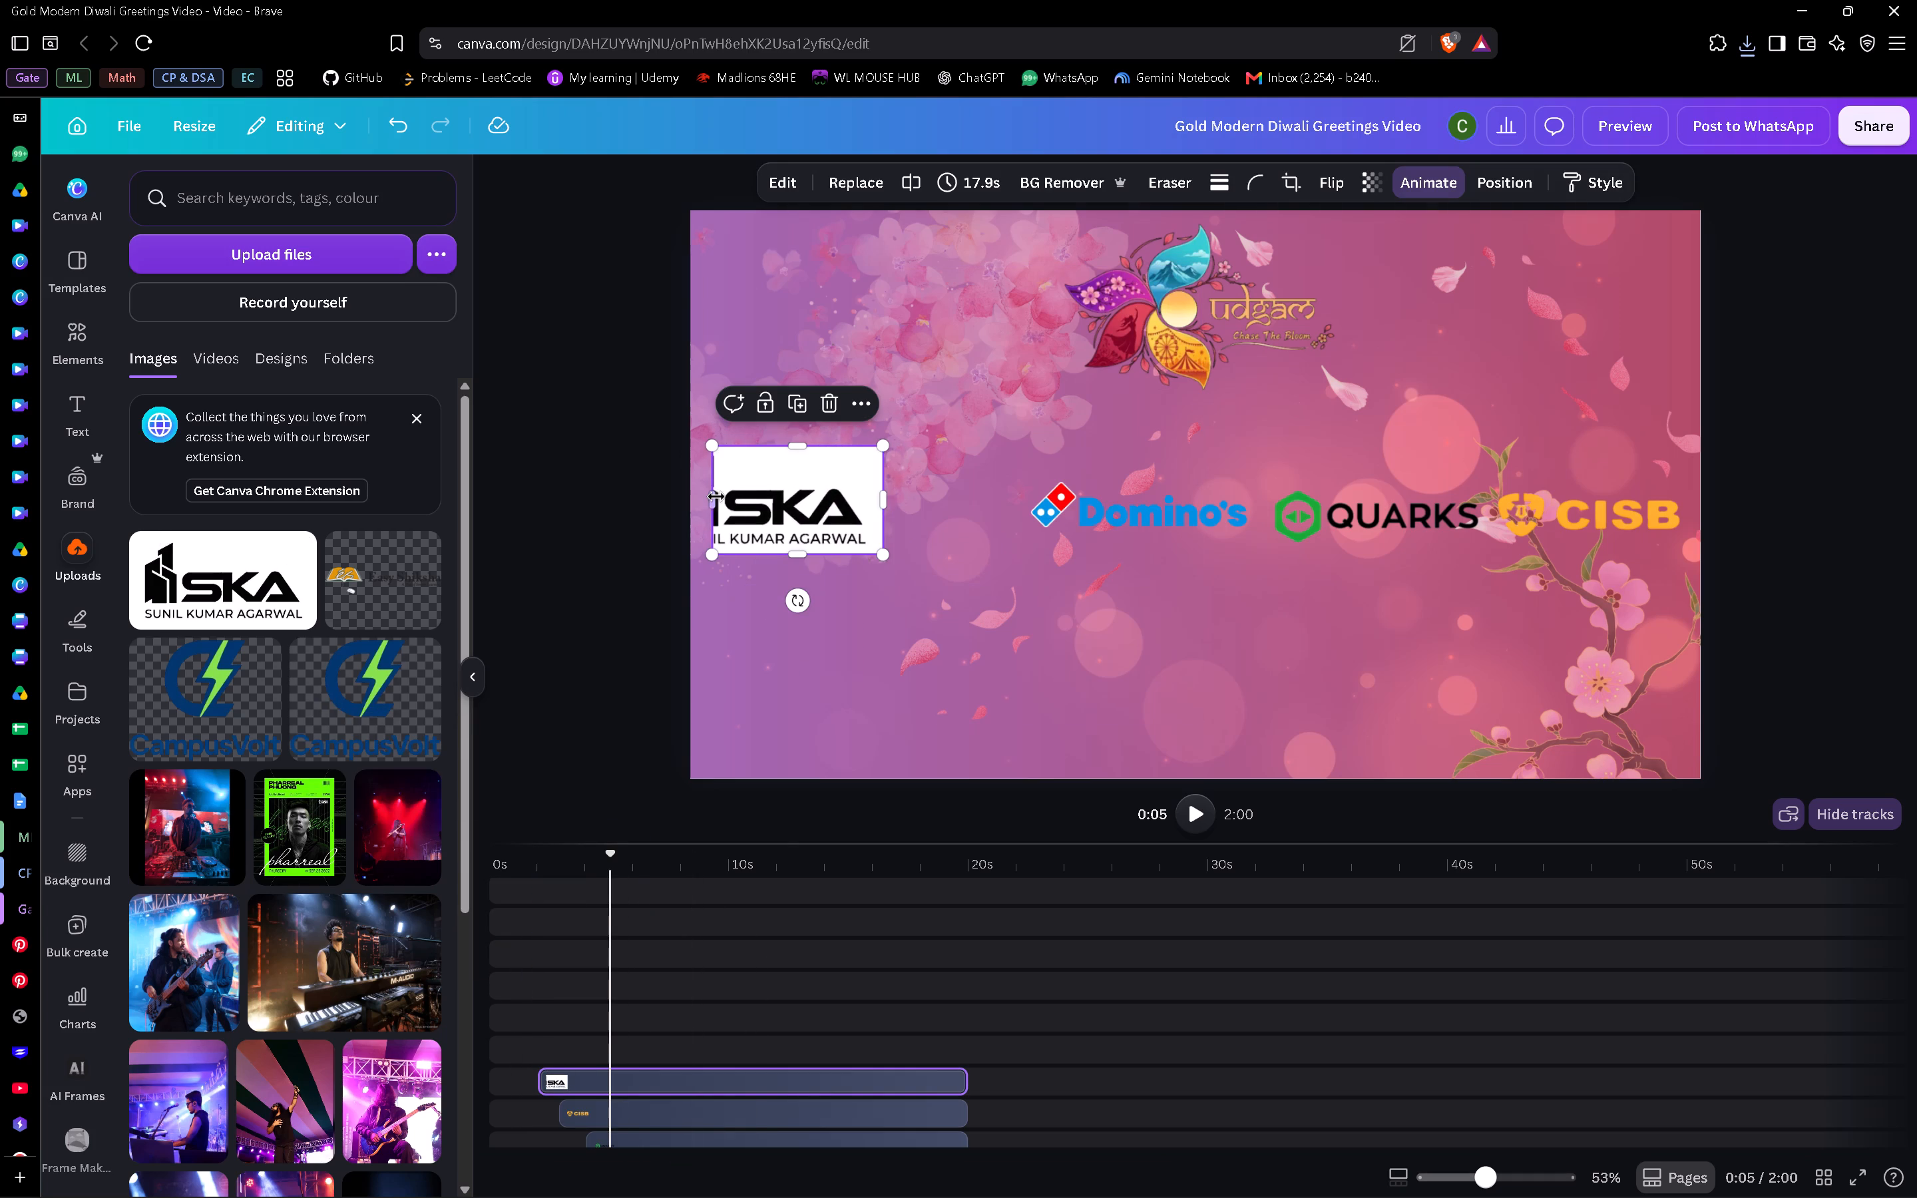
left_click_drag(715, 497, 665, 499)
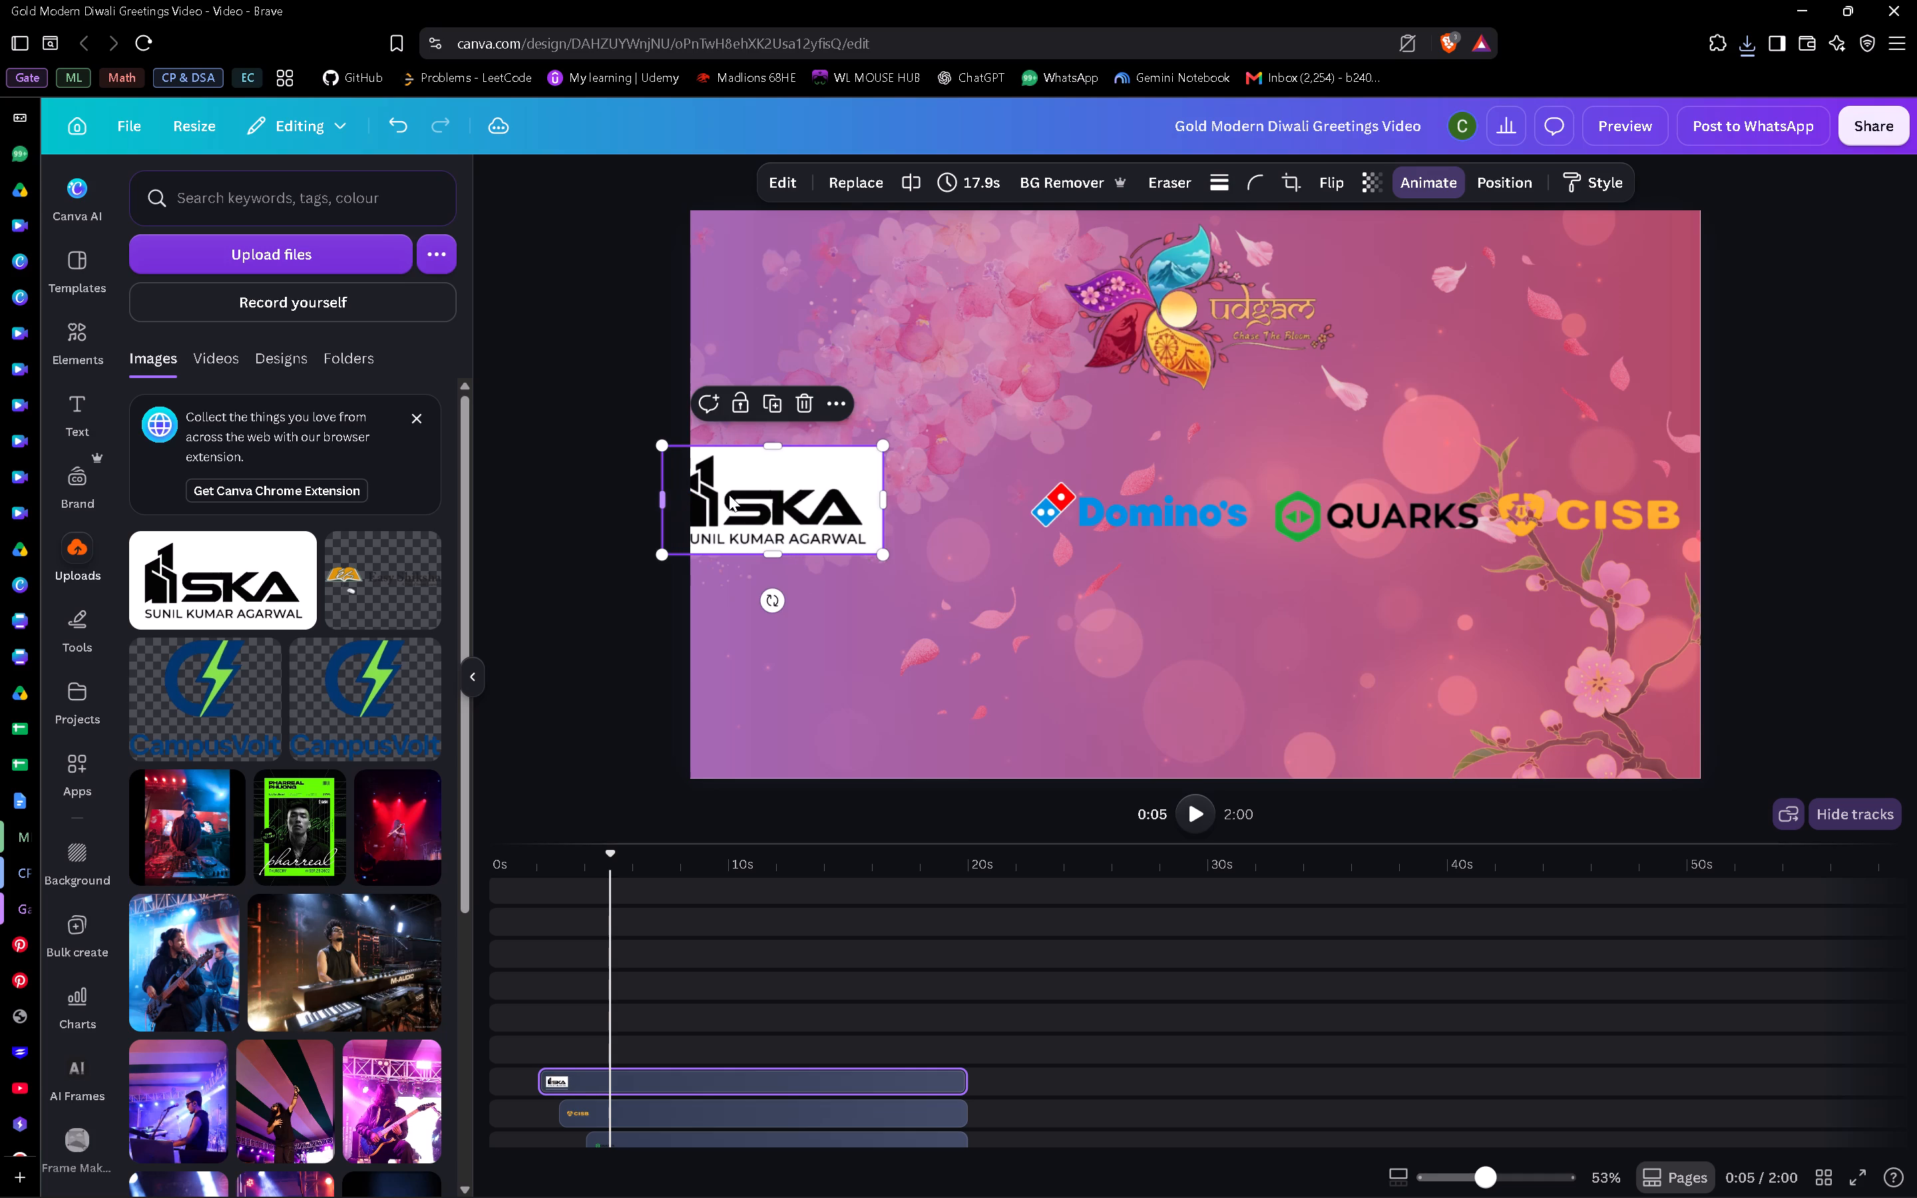
left_click_drag(731, 495, 767, 497)
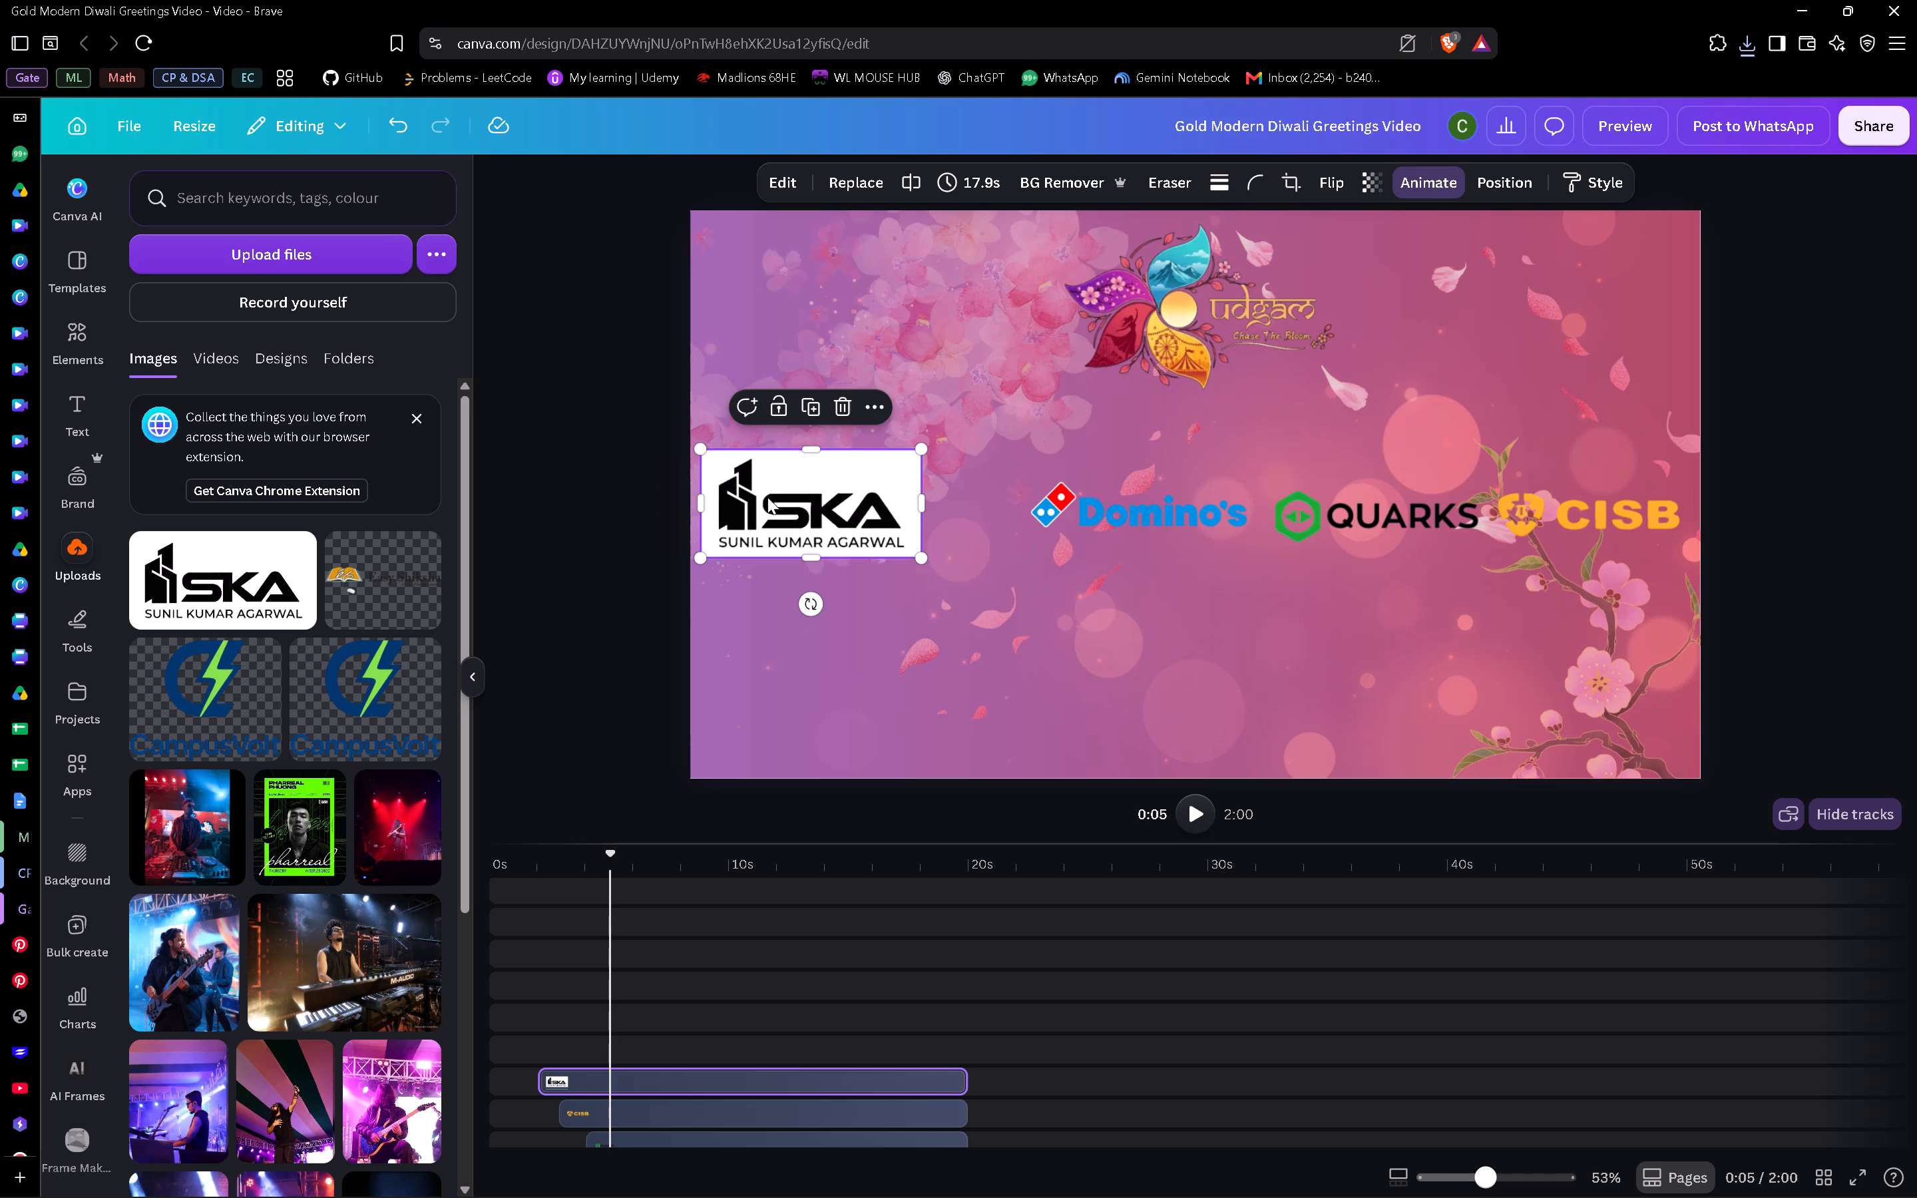
Remove the white background from the opening section's SKA logo with BG Remover.
left_click(785, 178)
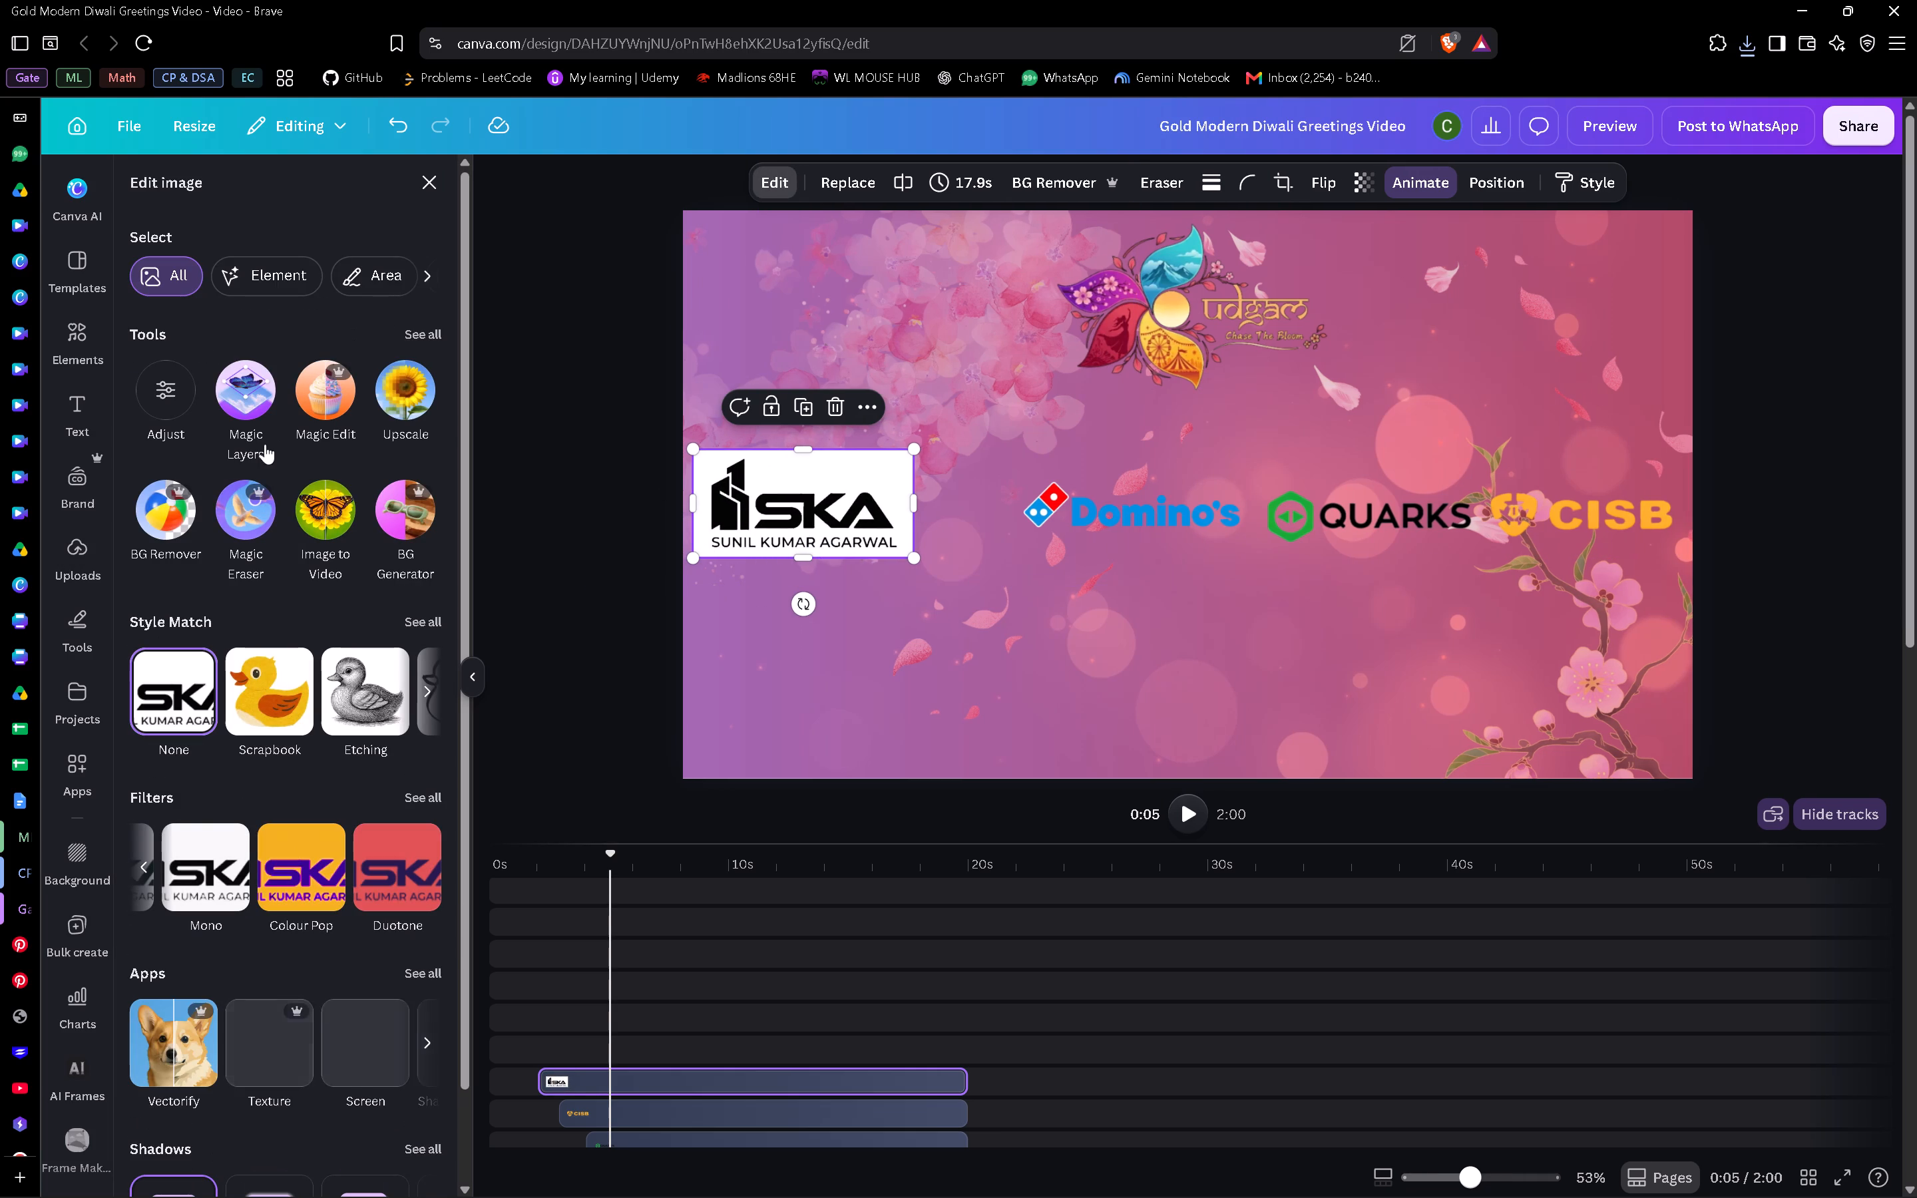
left_click(177, 515)
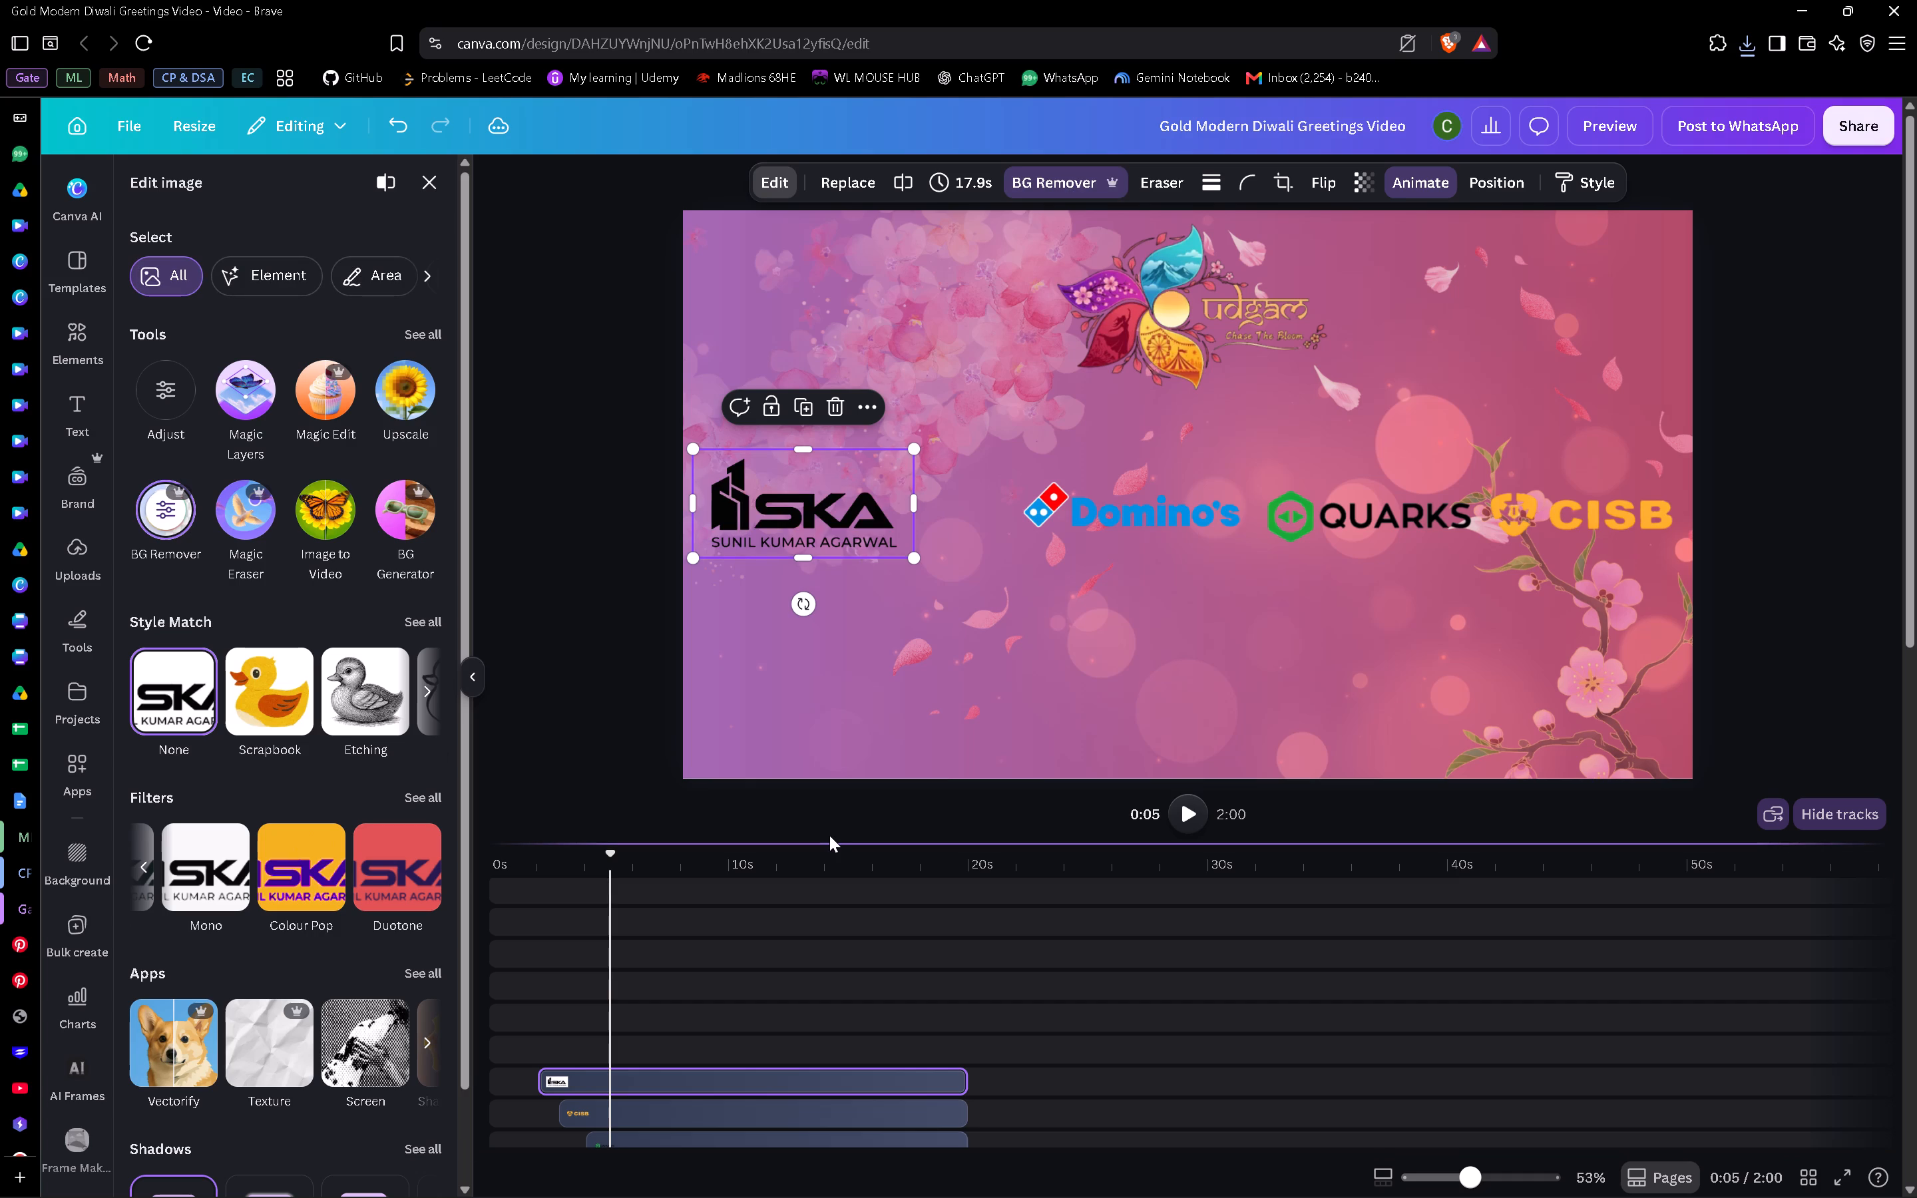
At about 13 s, shrink the SKA logo and place it at the start of the top logo row, clear of the Unstop logo.
left_click(810, 1017)
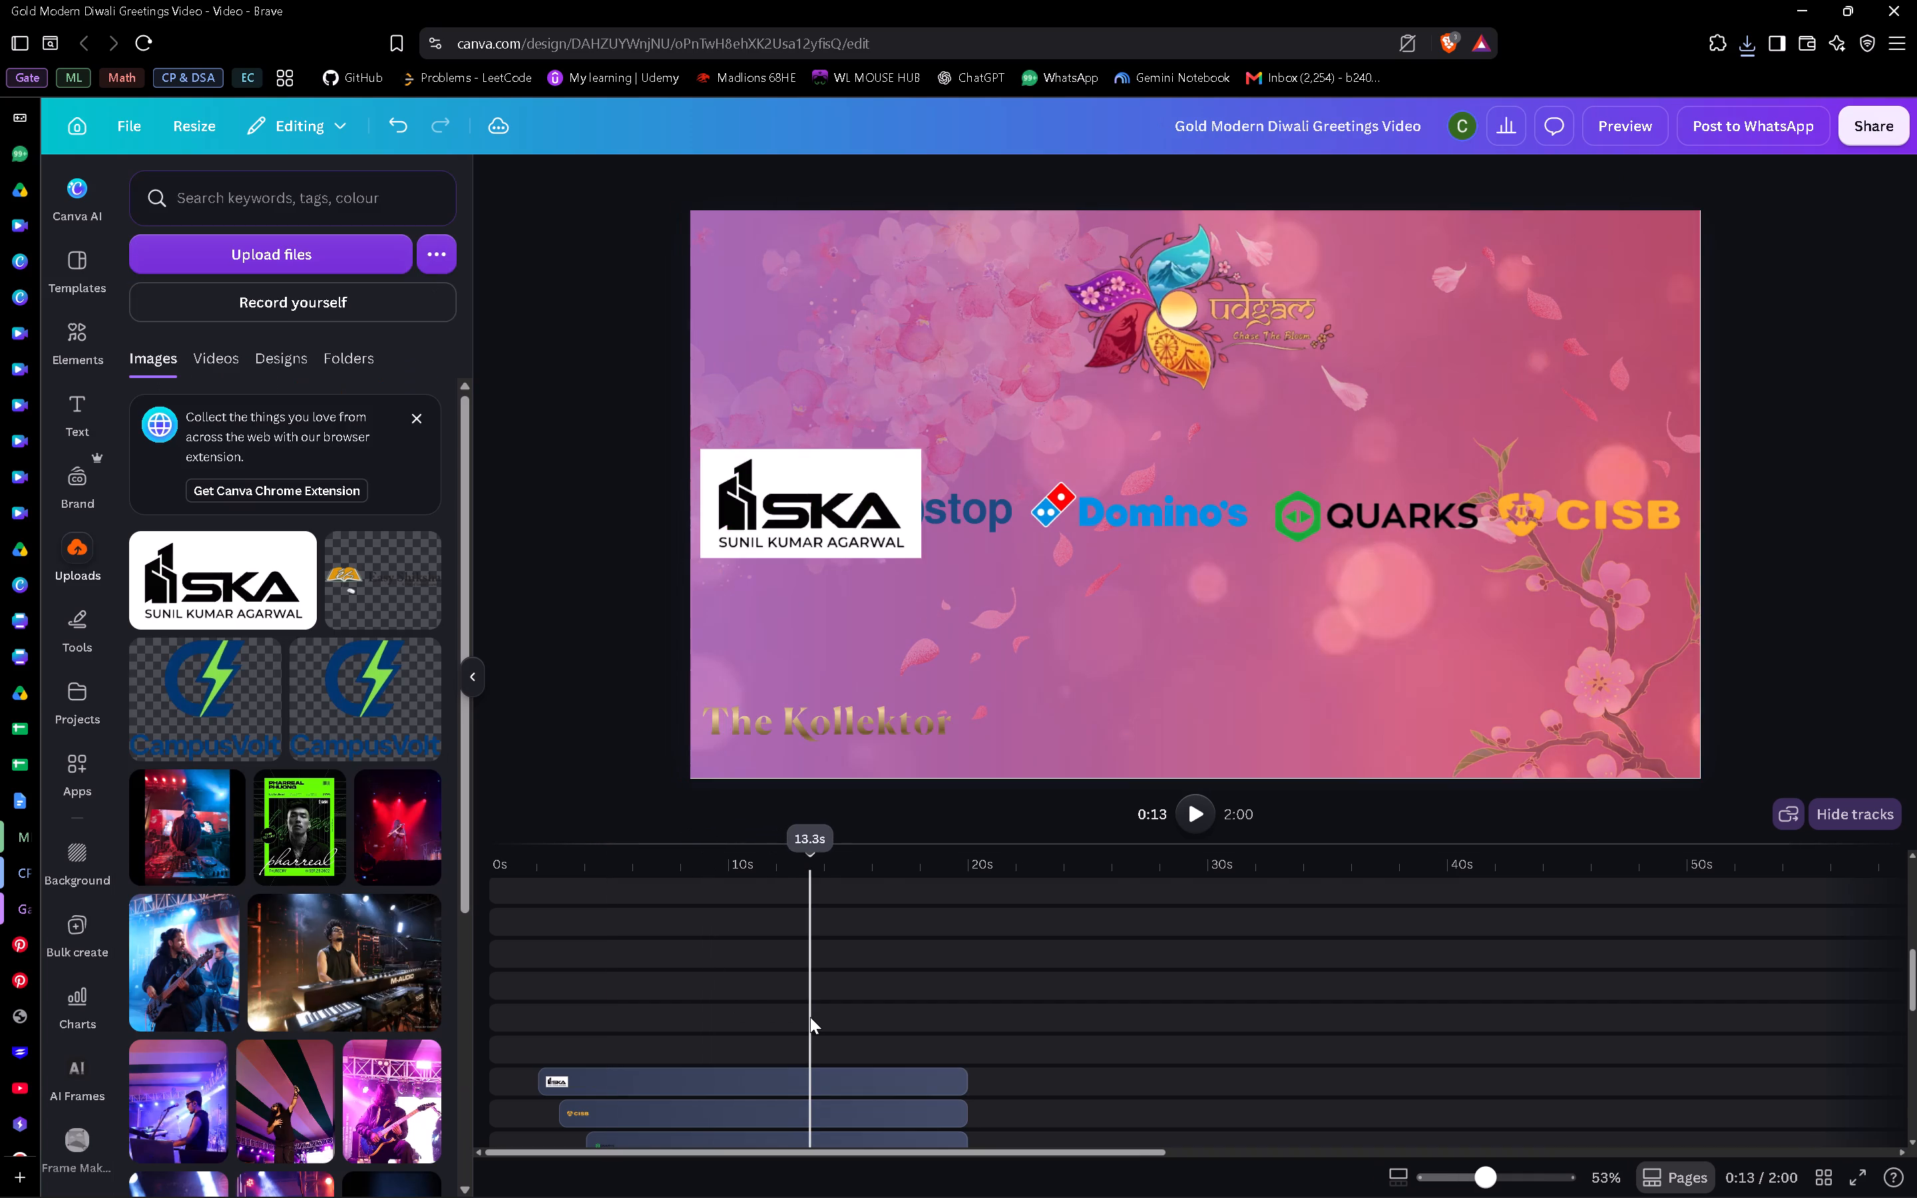
left_click_drag(767, 519, 749, 518)
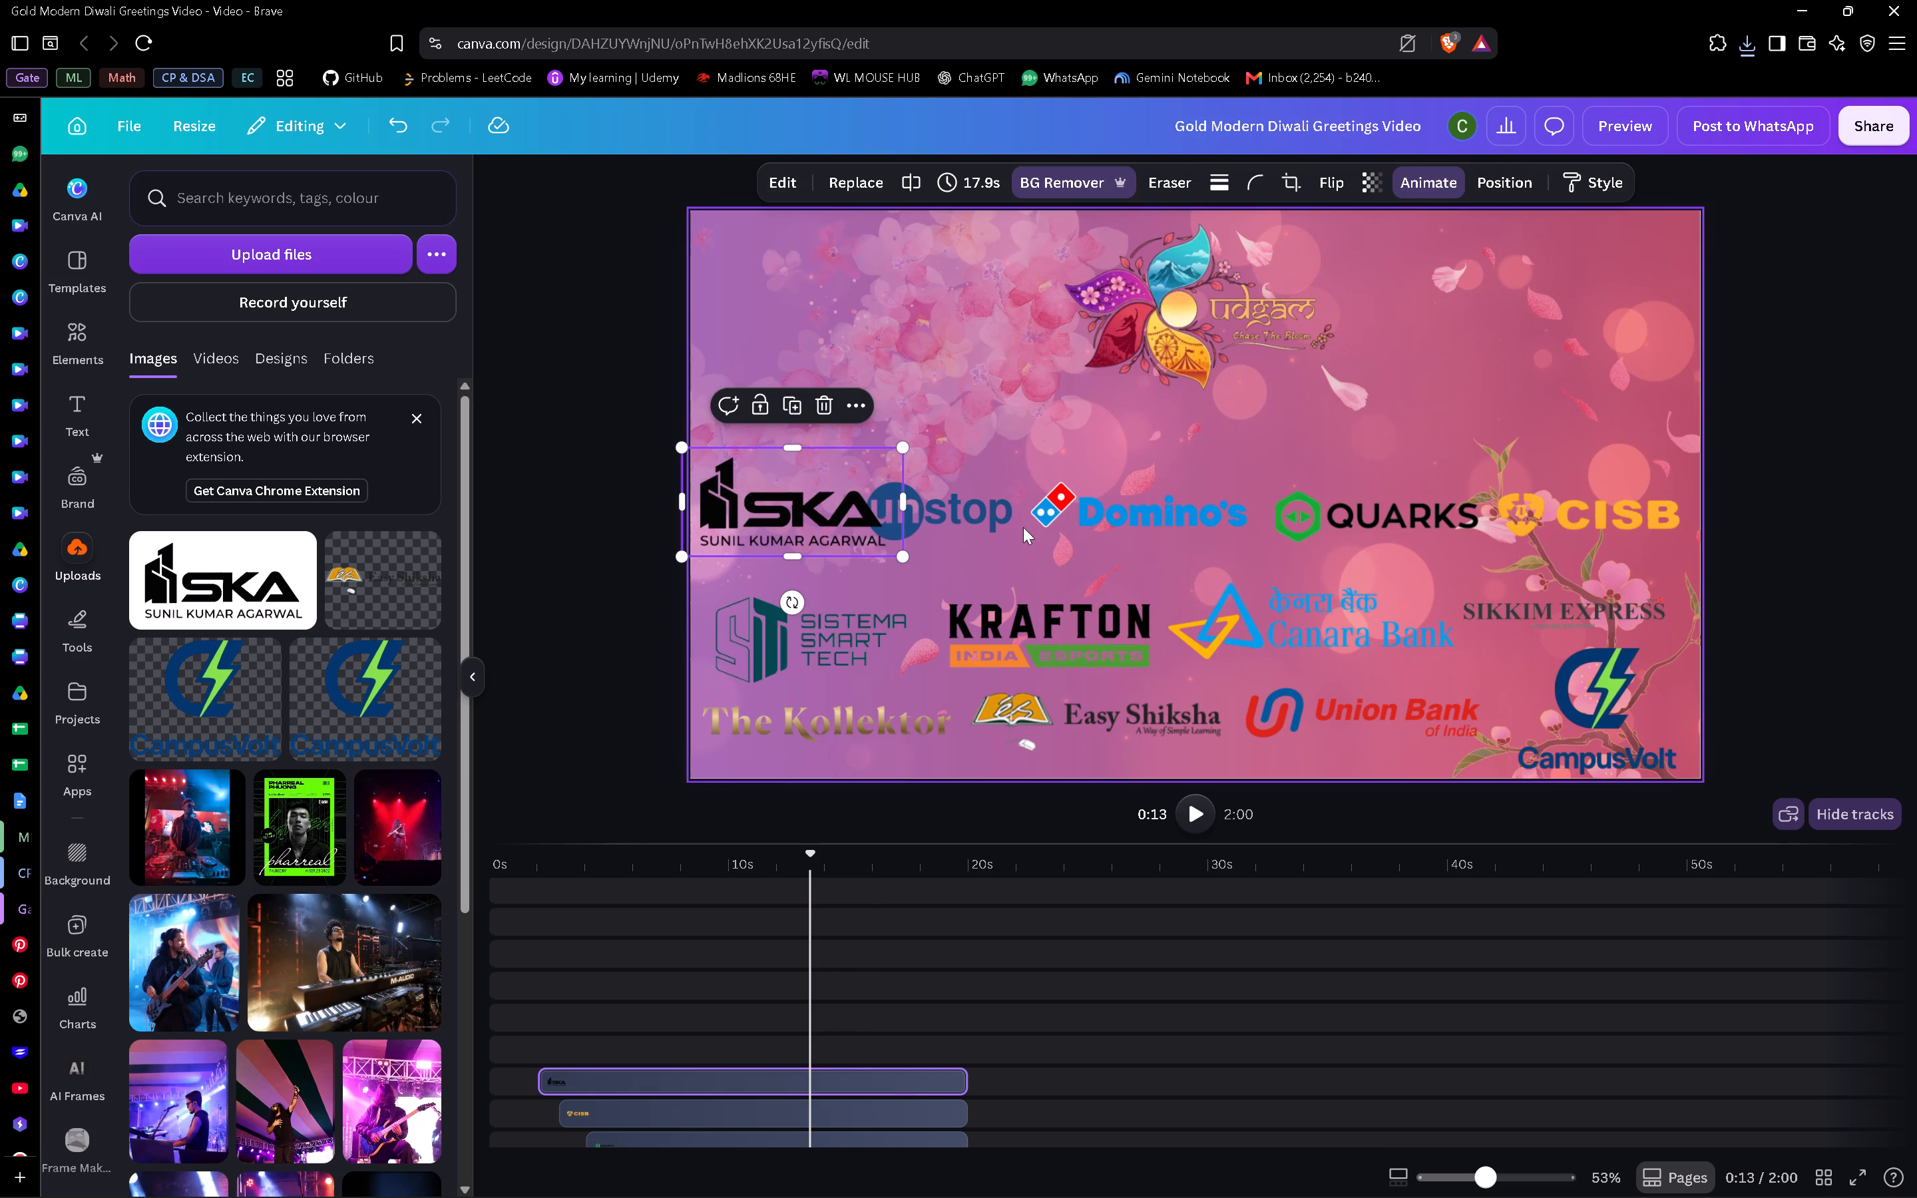
left_click_drag(899, 441, 874, 457)
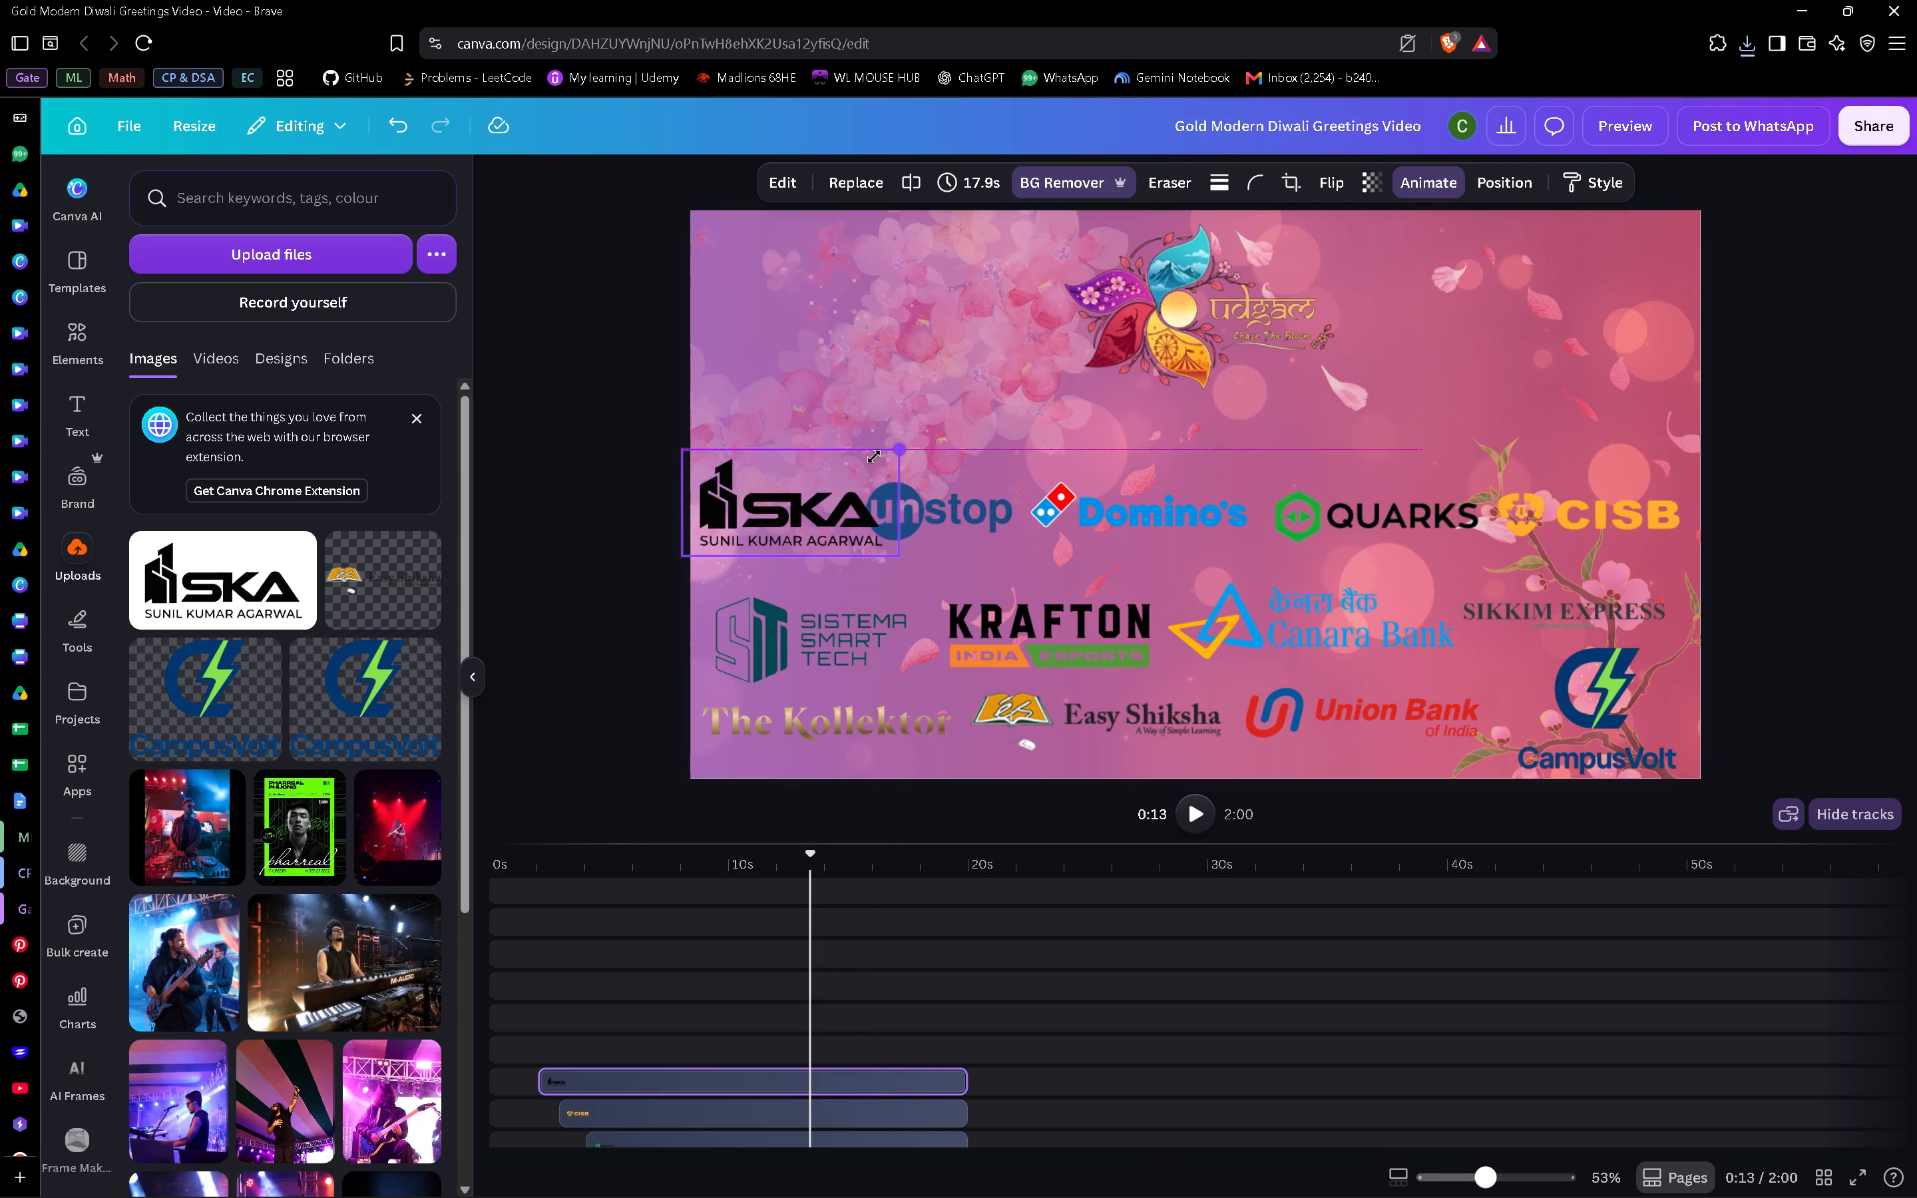
left_click_drag(874, 457, 843, 483)
left_click_drag(793, 505, 811, 493)
Nudge the second-row logos (Sistema Smart Tech, Krafton, Canara Bank and Sikkim Express) slightly upward.
left_click_drag(827, 611, 826, 600)
left_click(976, 623)
left_click(976, 623)
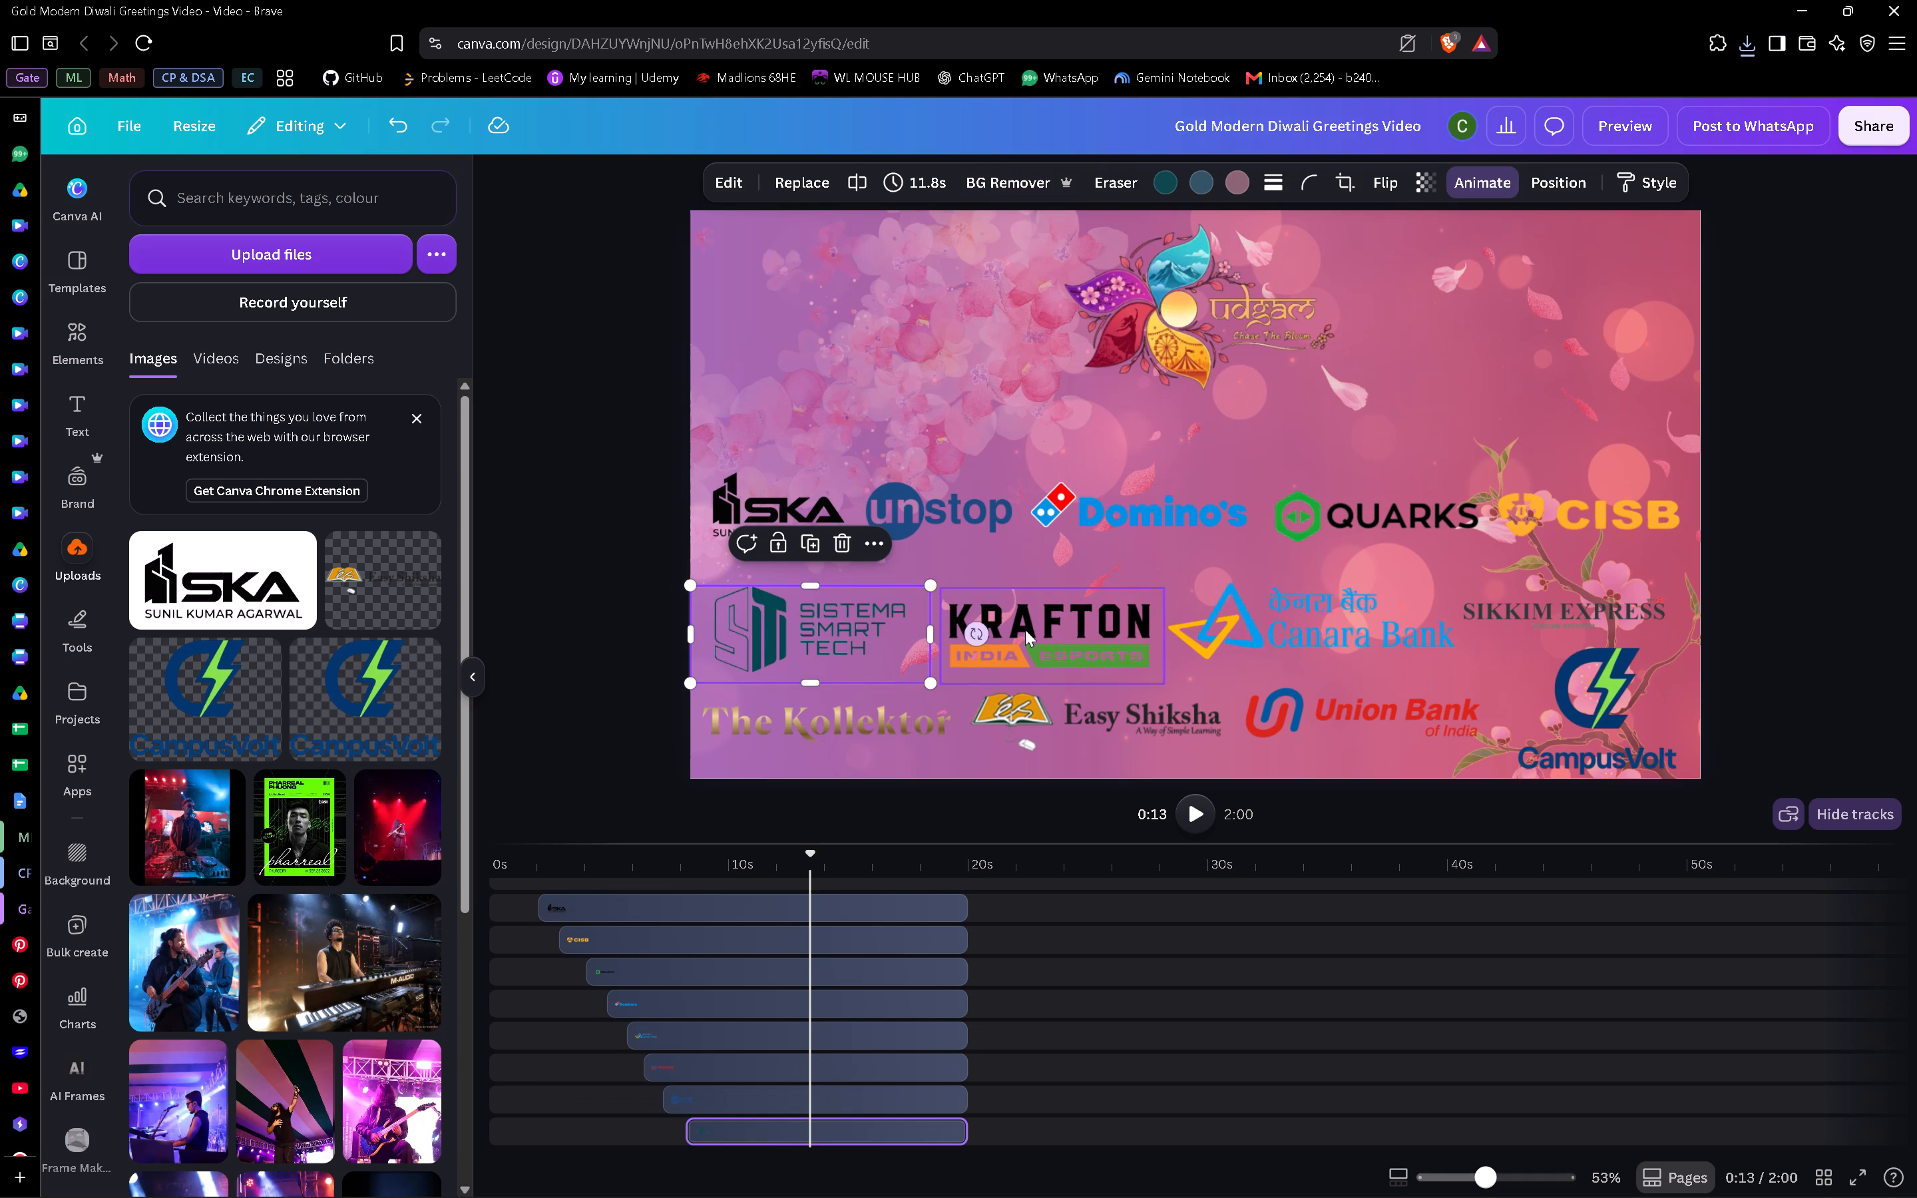
left_click_drag(1025, 630, 1024, 610)
left_click_drag(1239, 646, 1239, 635)
left_click_drag(1524, 640, 1526, 626)
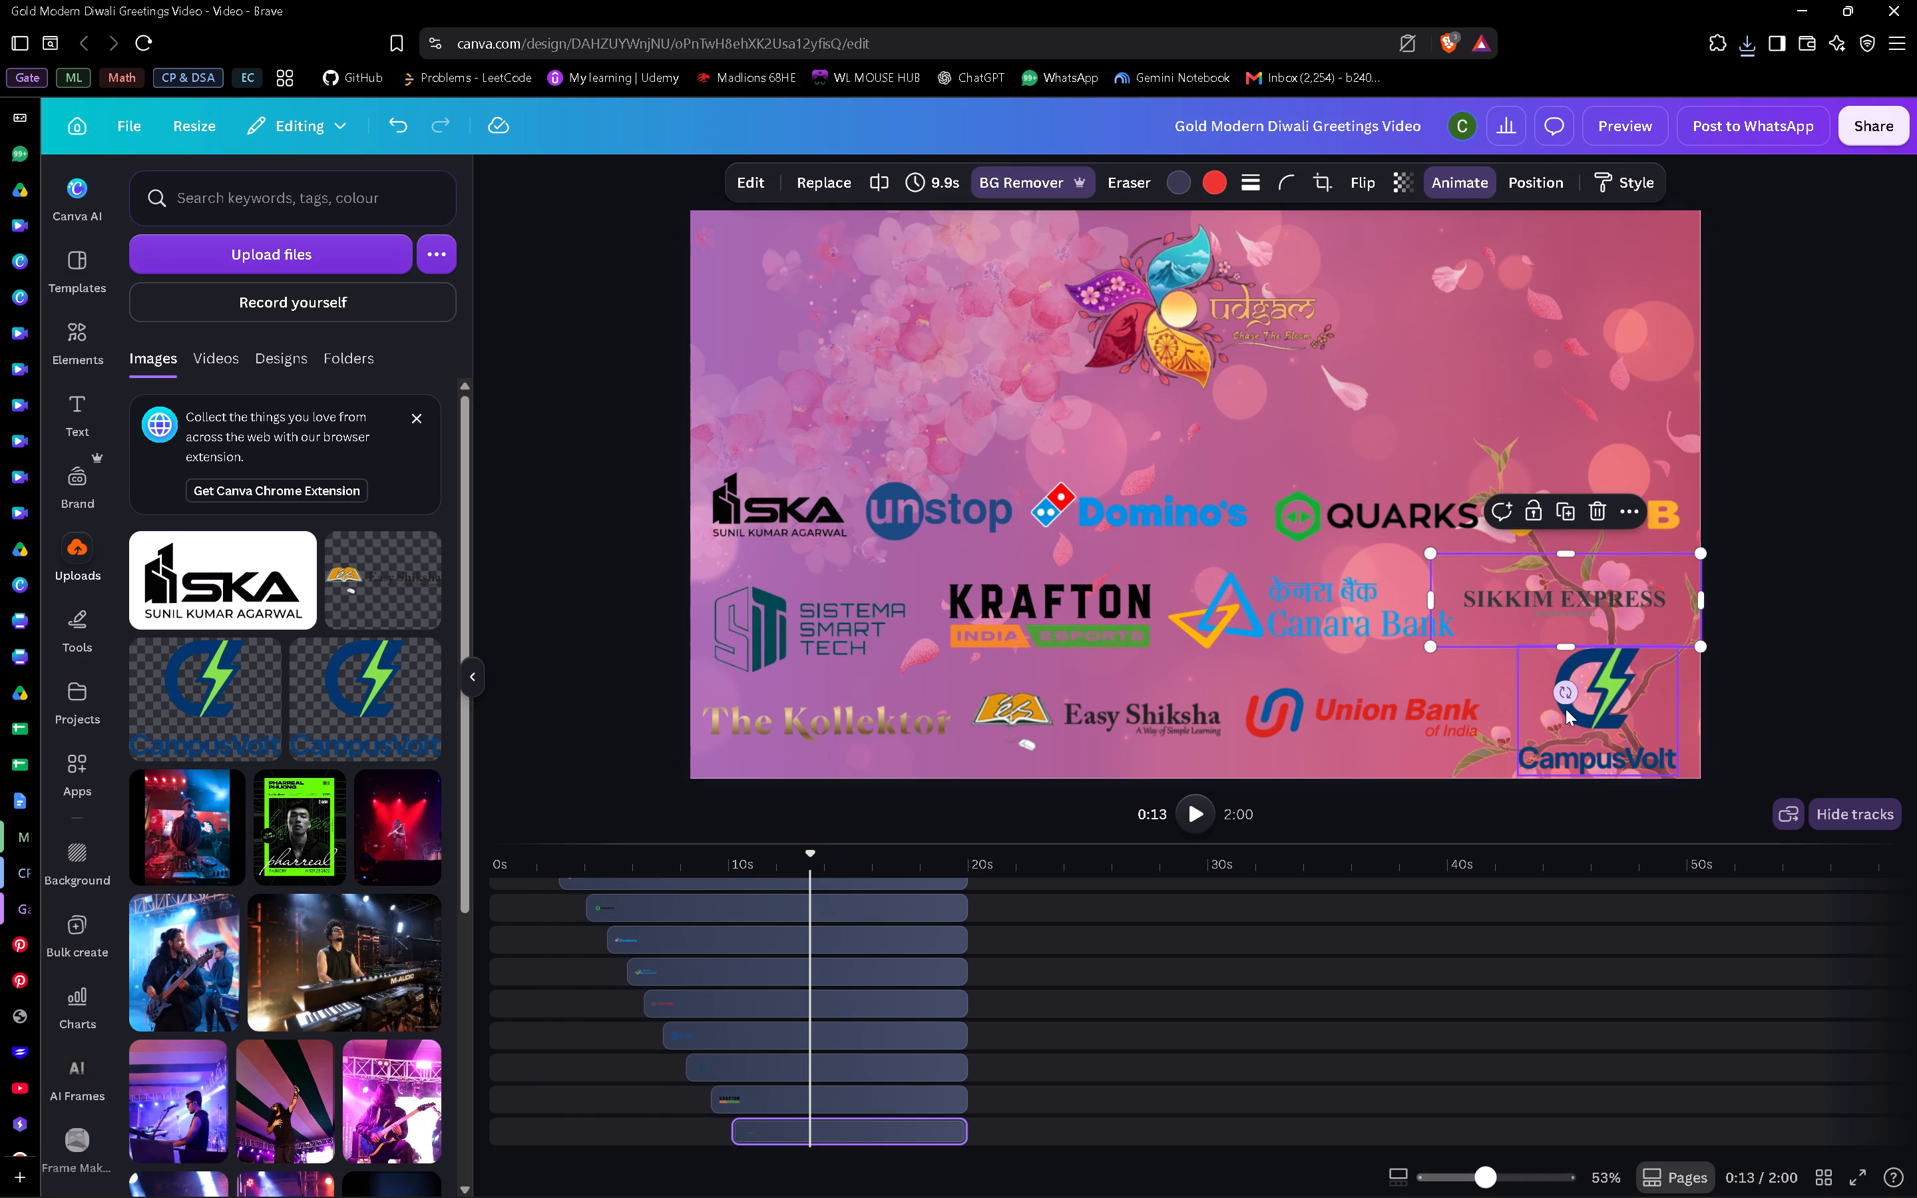
Nudge the CampusVolt, Union Bank and Easy Shiksha logos in the bottom row slightly upward.
left_click_drag(1574, 711, 1573, 695)
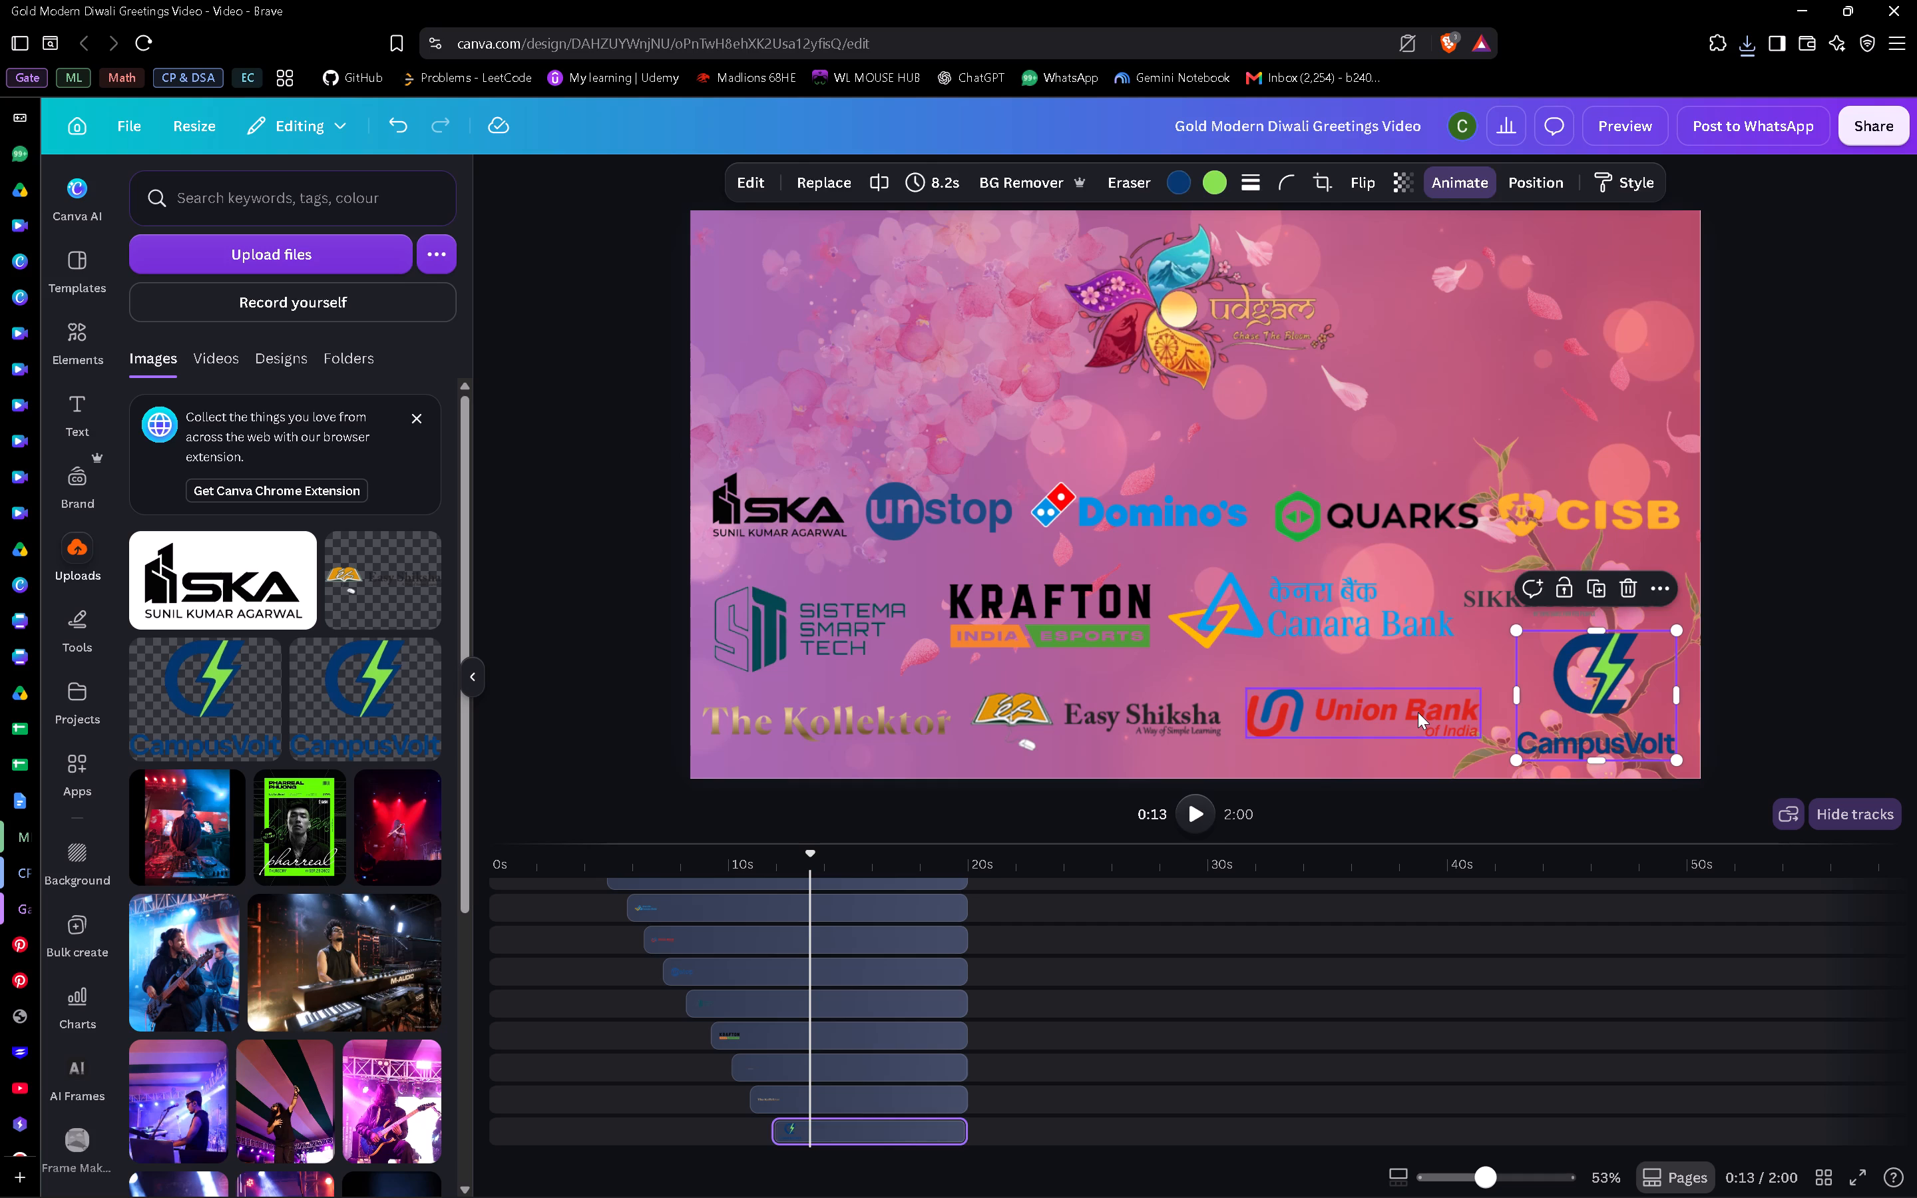
left_click_drag(1418, 712, 1420, 701)
left_click(1181, 716)
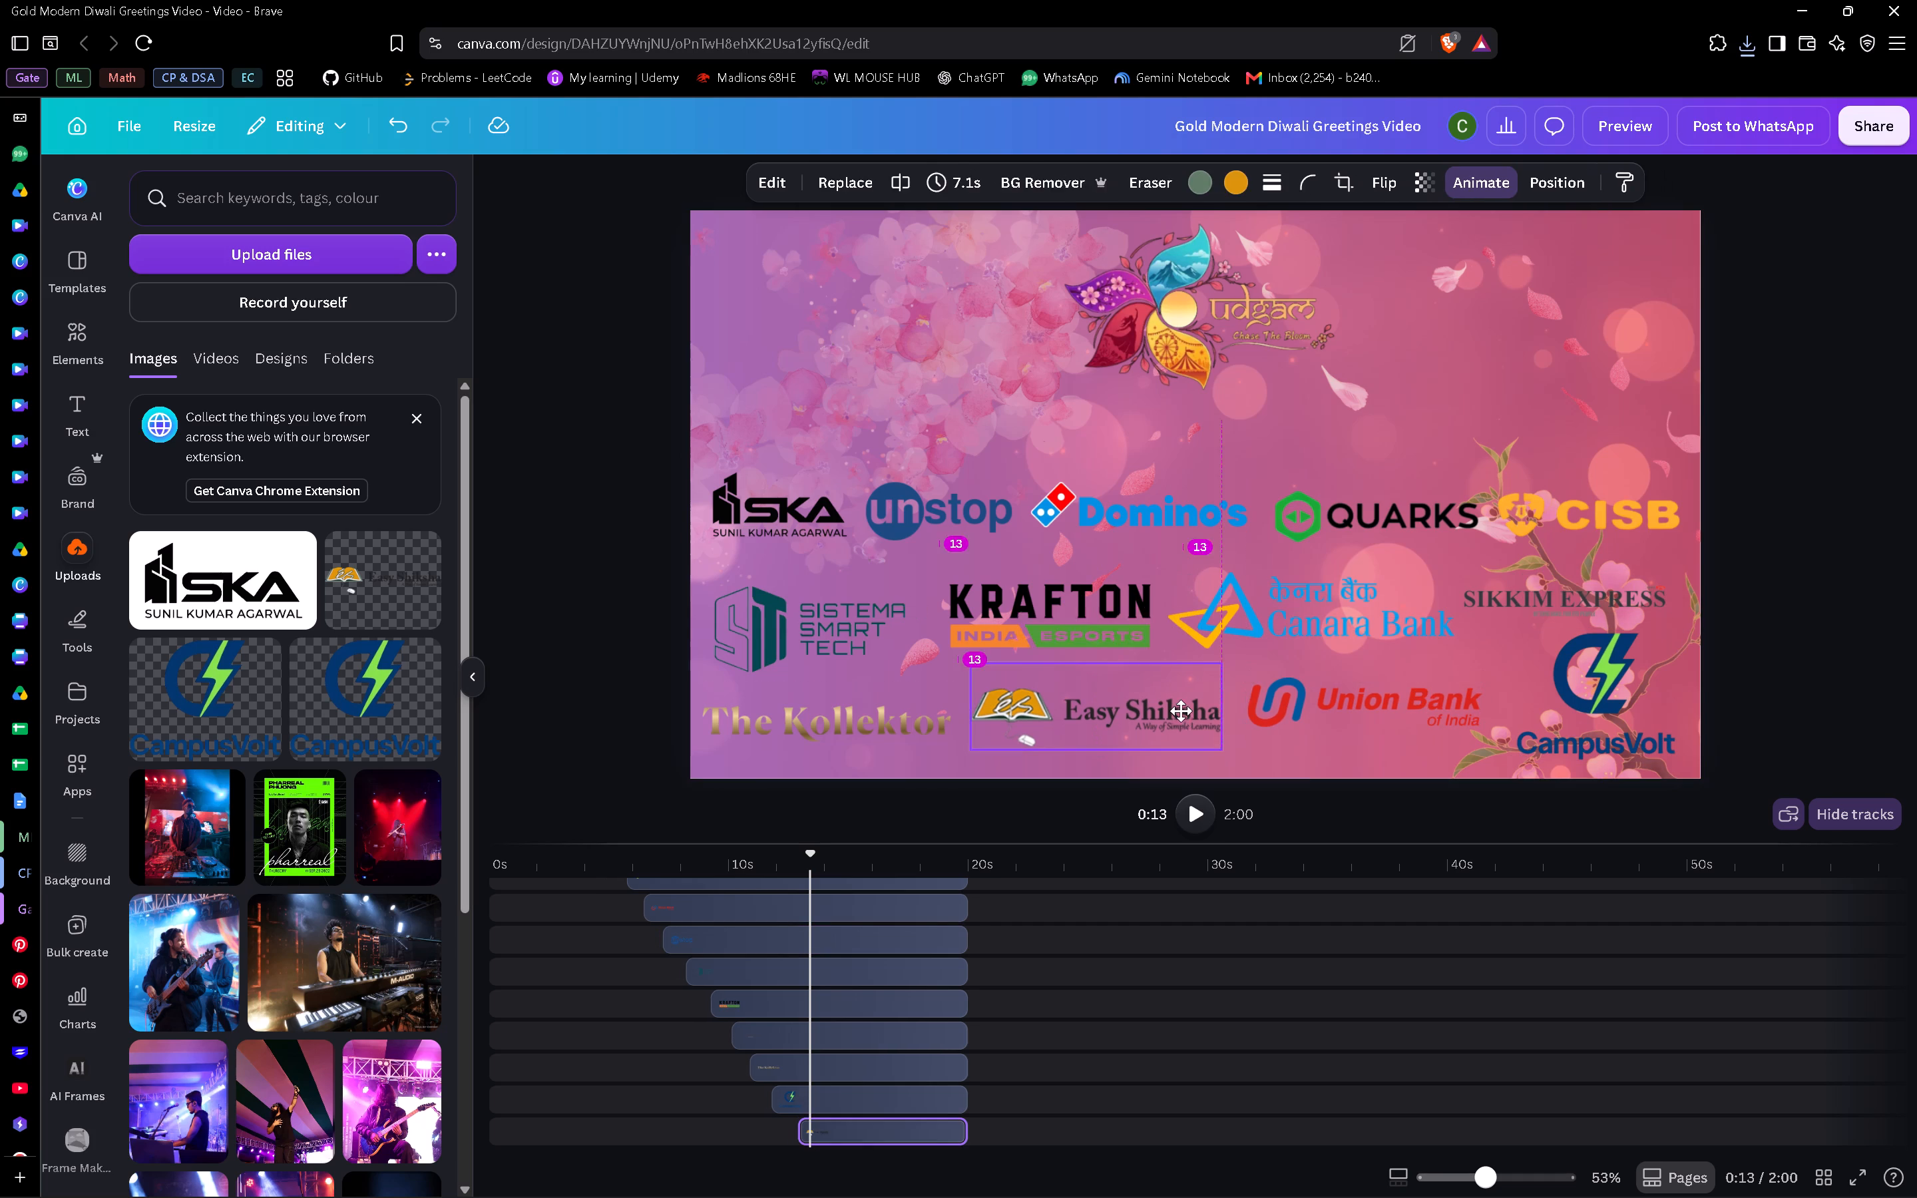
Set the Easy Shiksha logo's Brush animation to Both, covering enter and exit.
left_click(1468, 180)
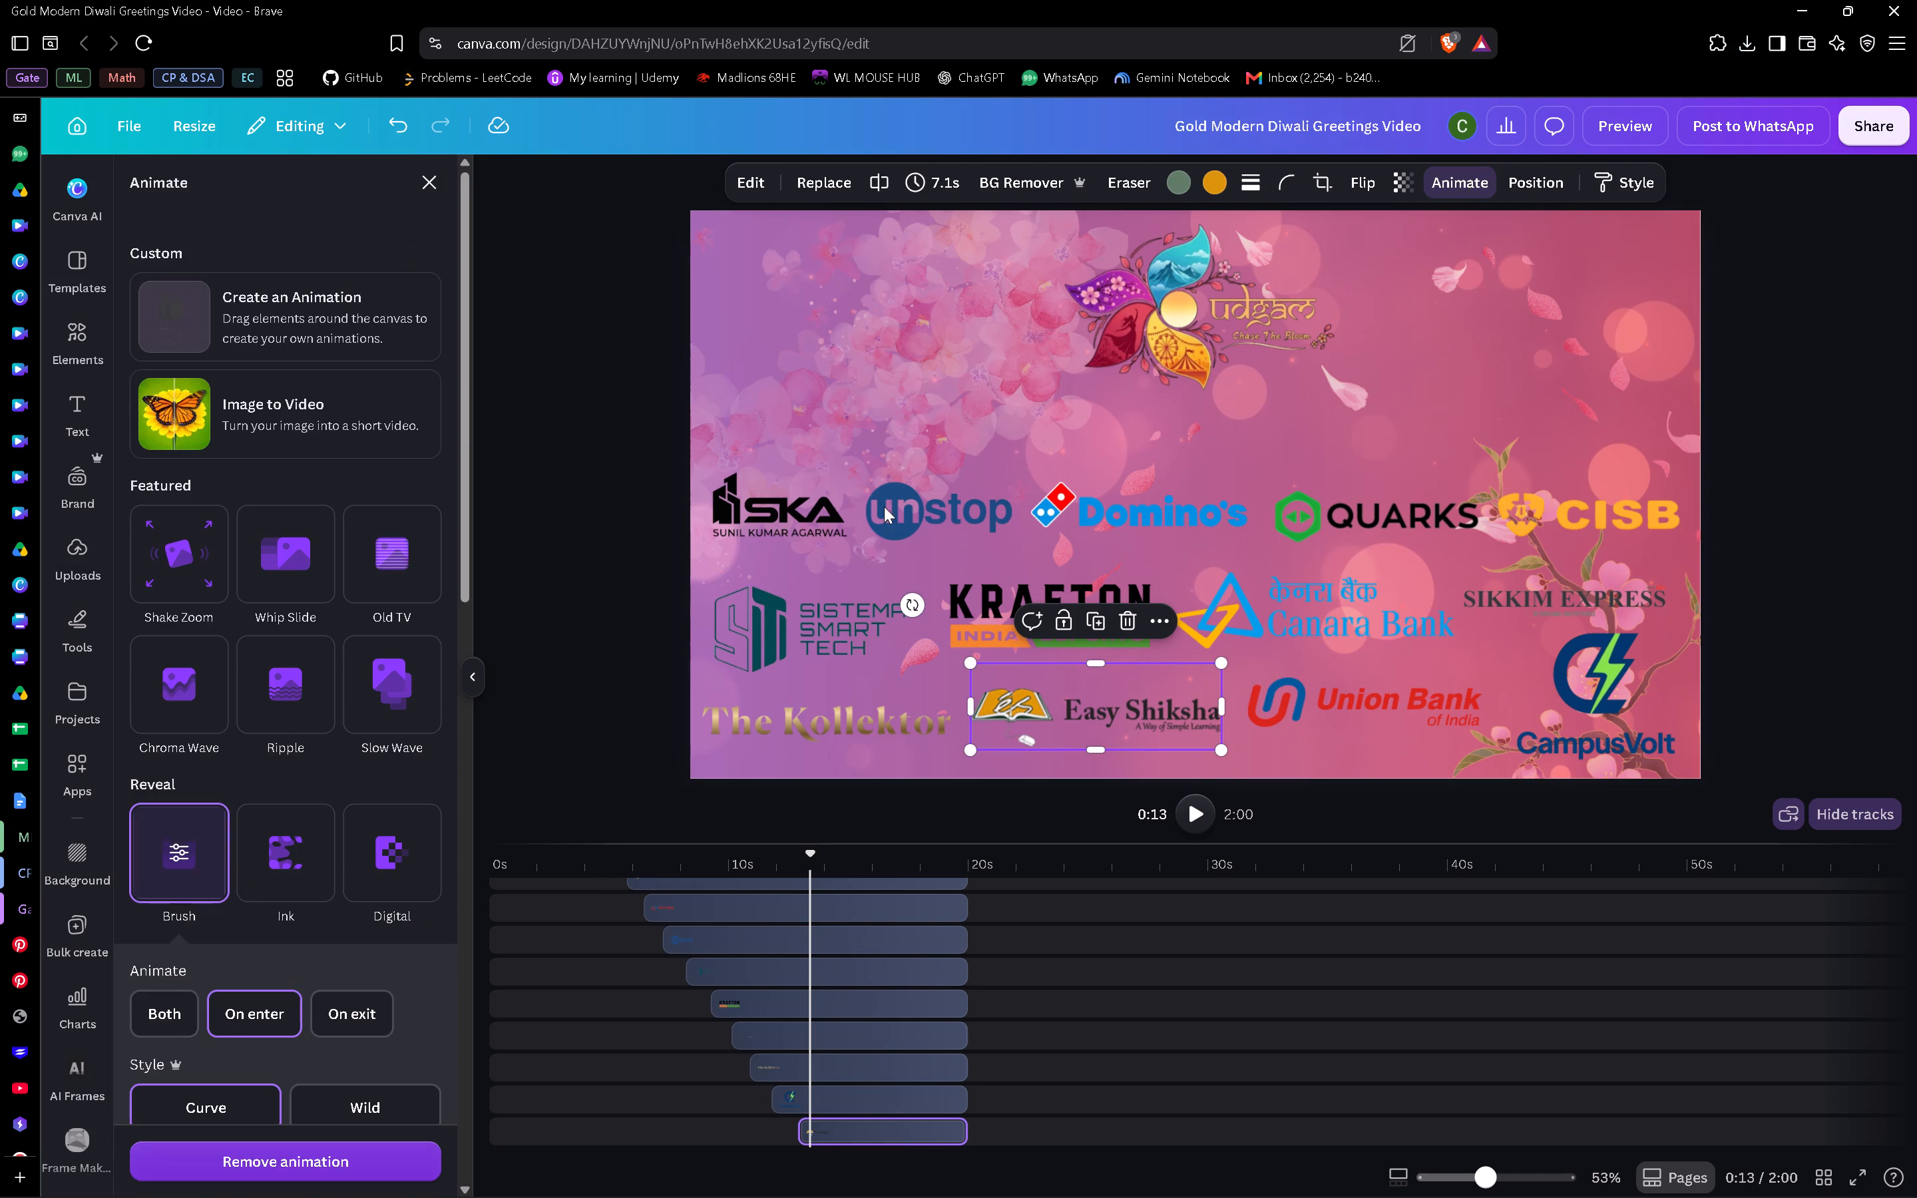
left_click(174, 1016)
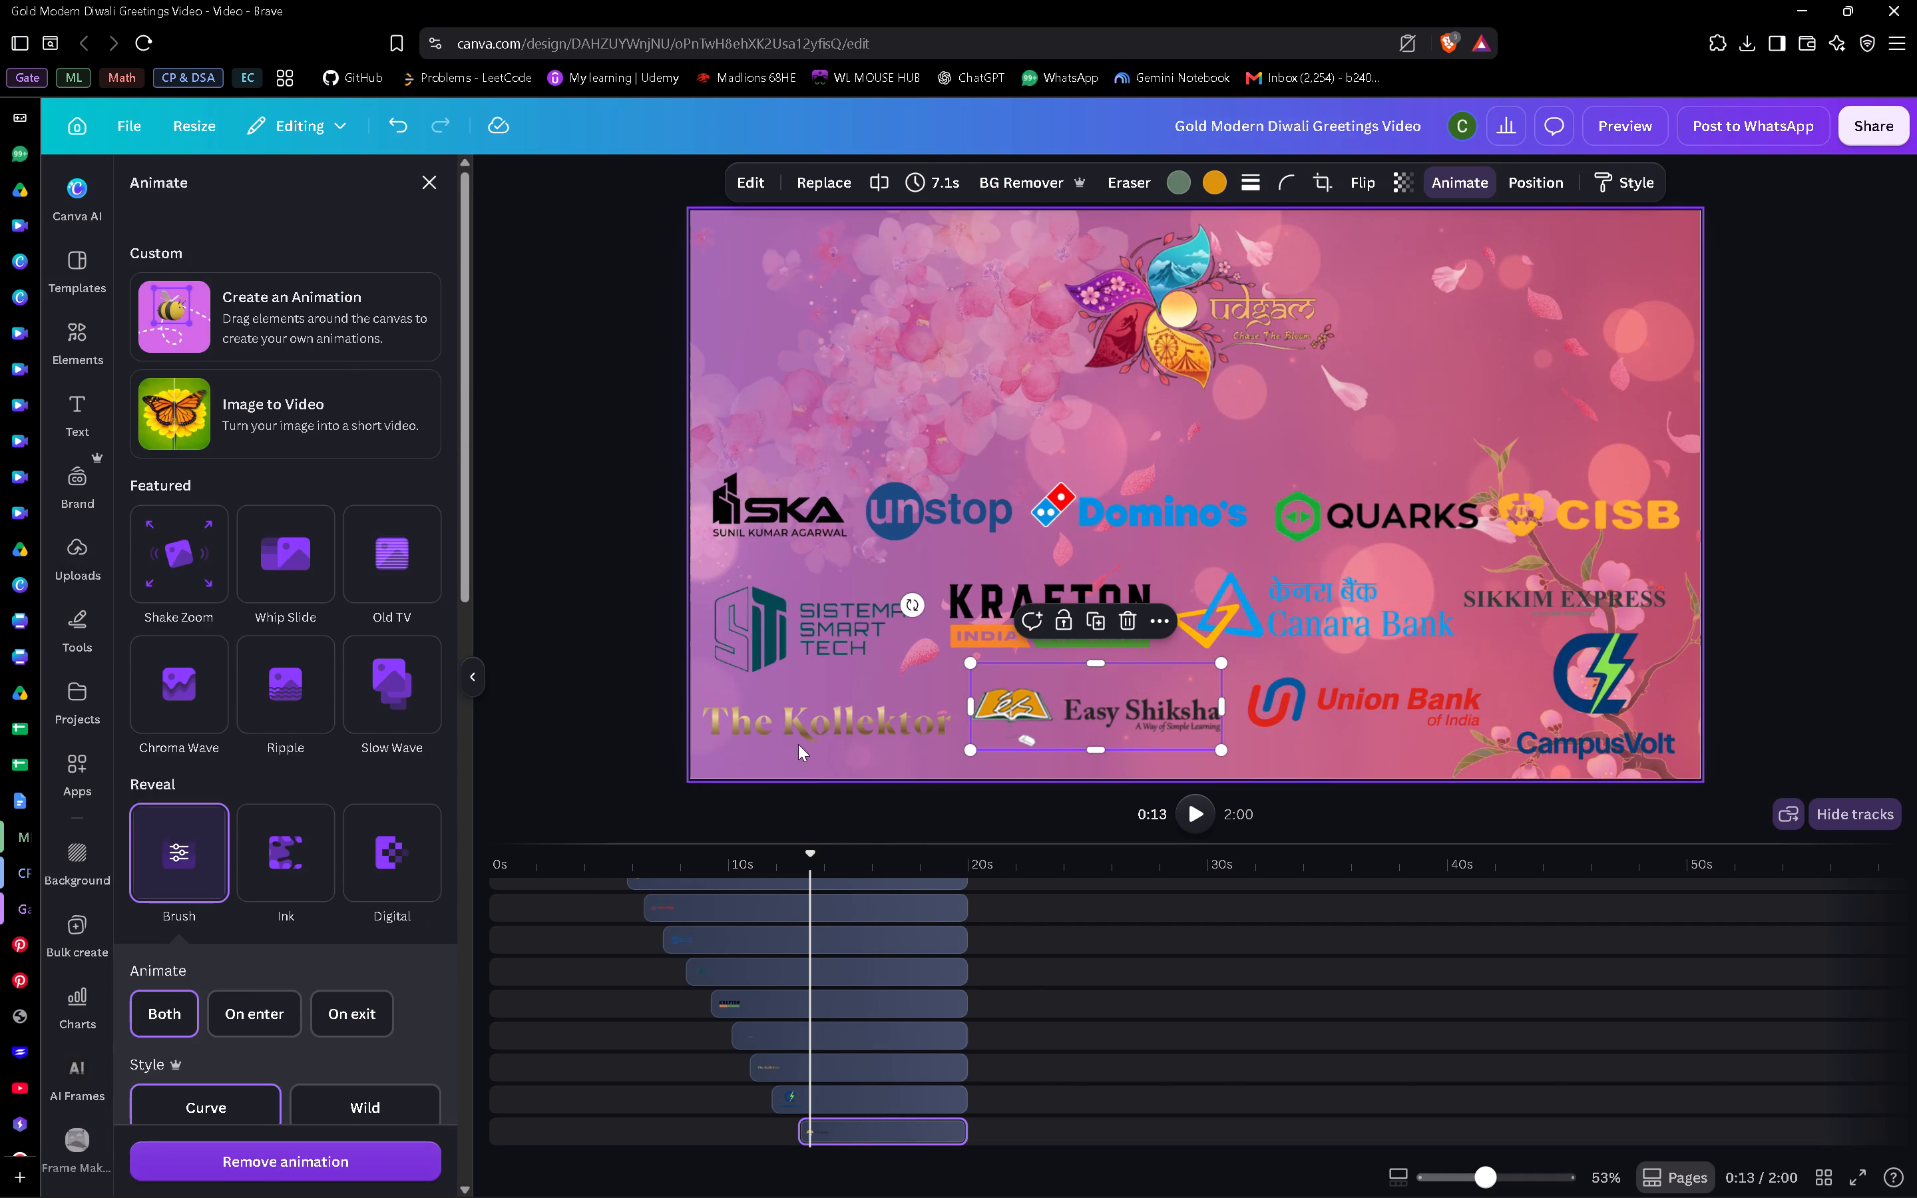
Nudge The Kollektor logo in the bottom row slightly upward.
left_click(798, 744)
left_click(802, 724)
left_click_drag(802, 724, 801, 717)
Replace the NBCC logo in the Associate Partners section, at about 32 s, with the uploaded SKA logo.
scroll(1076, 998, "up", 2)
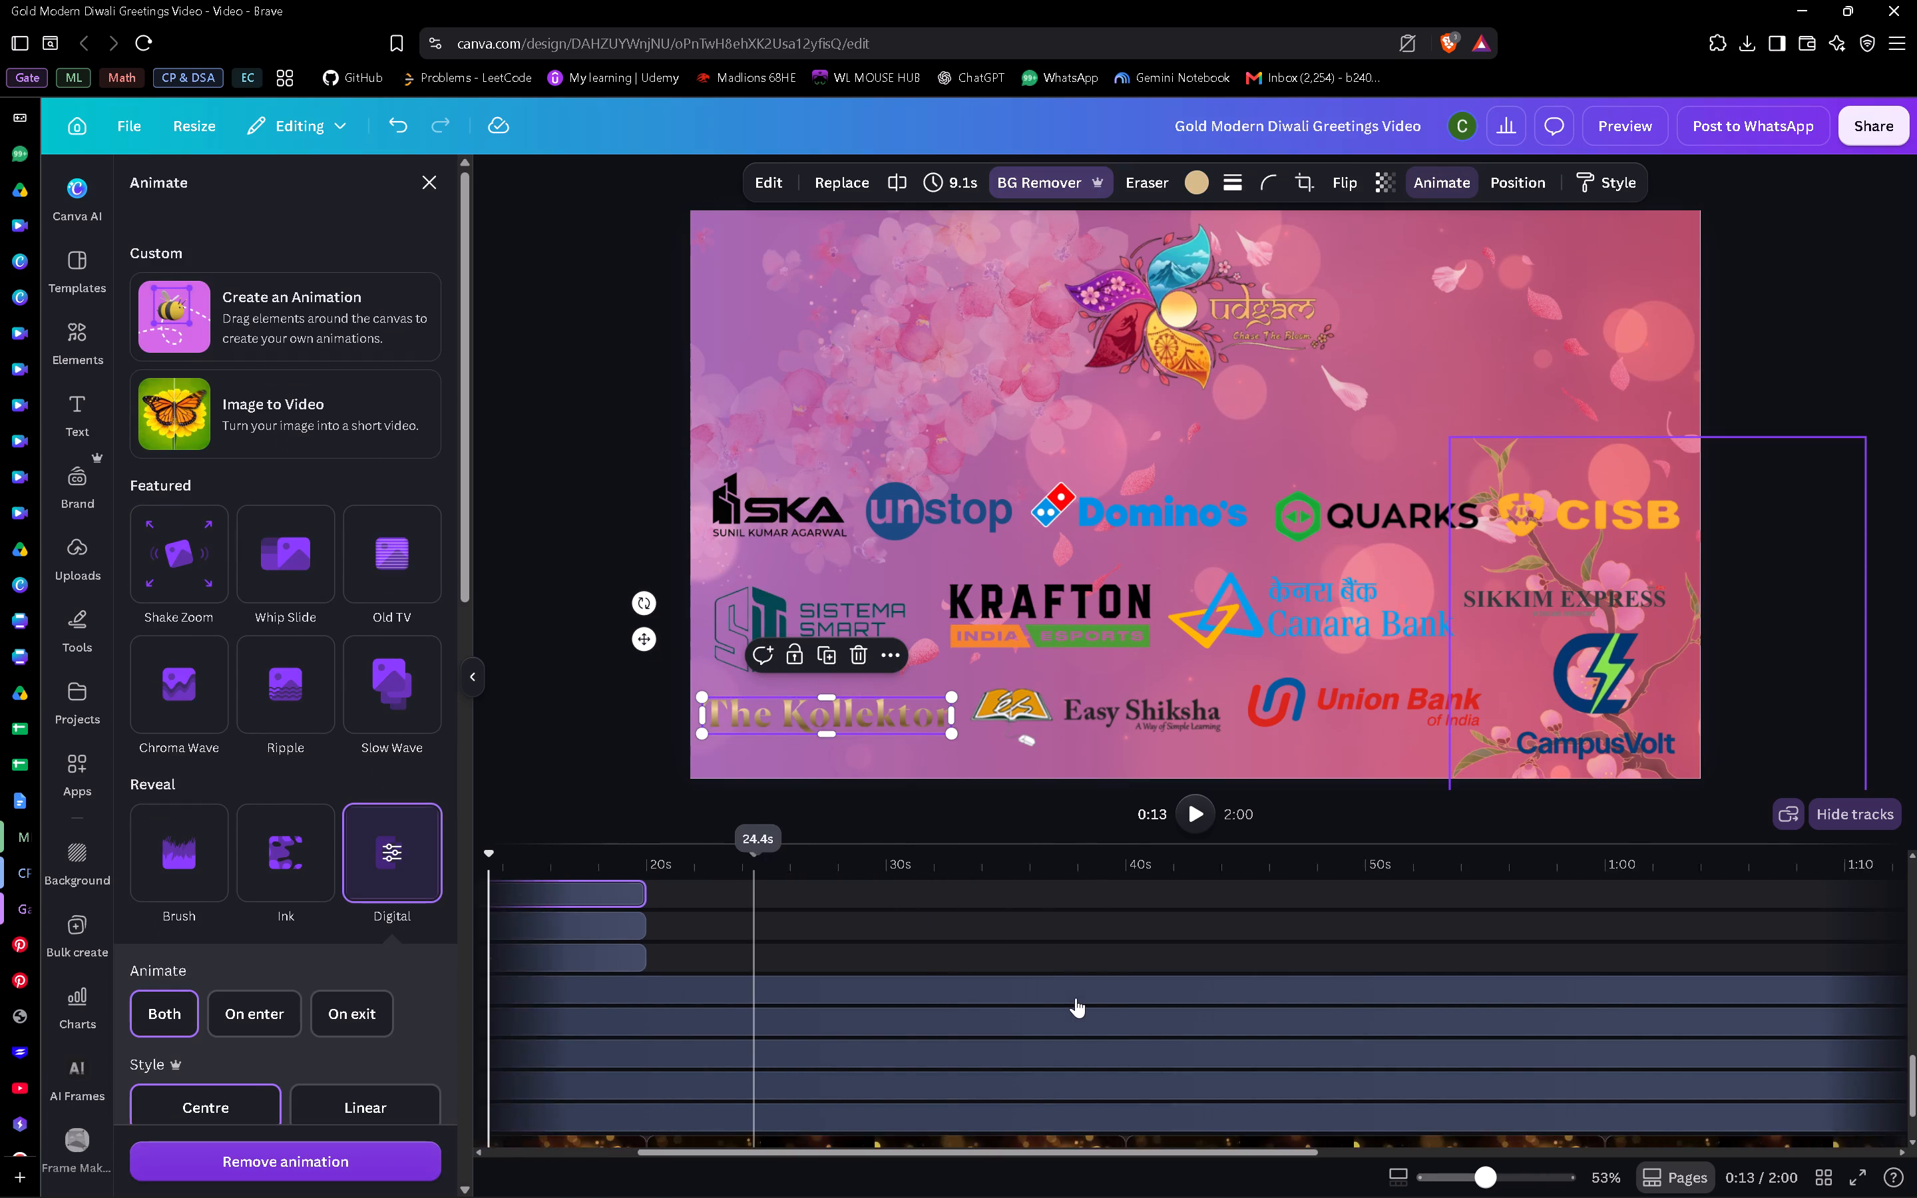
scroll(1076, 998, "up", 5)
scroll(1076, 998, "down", 1)
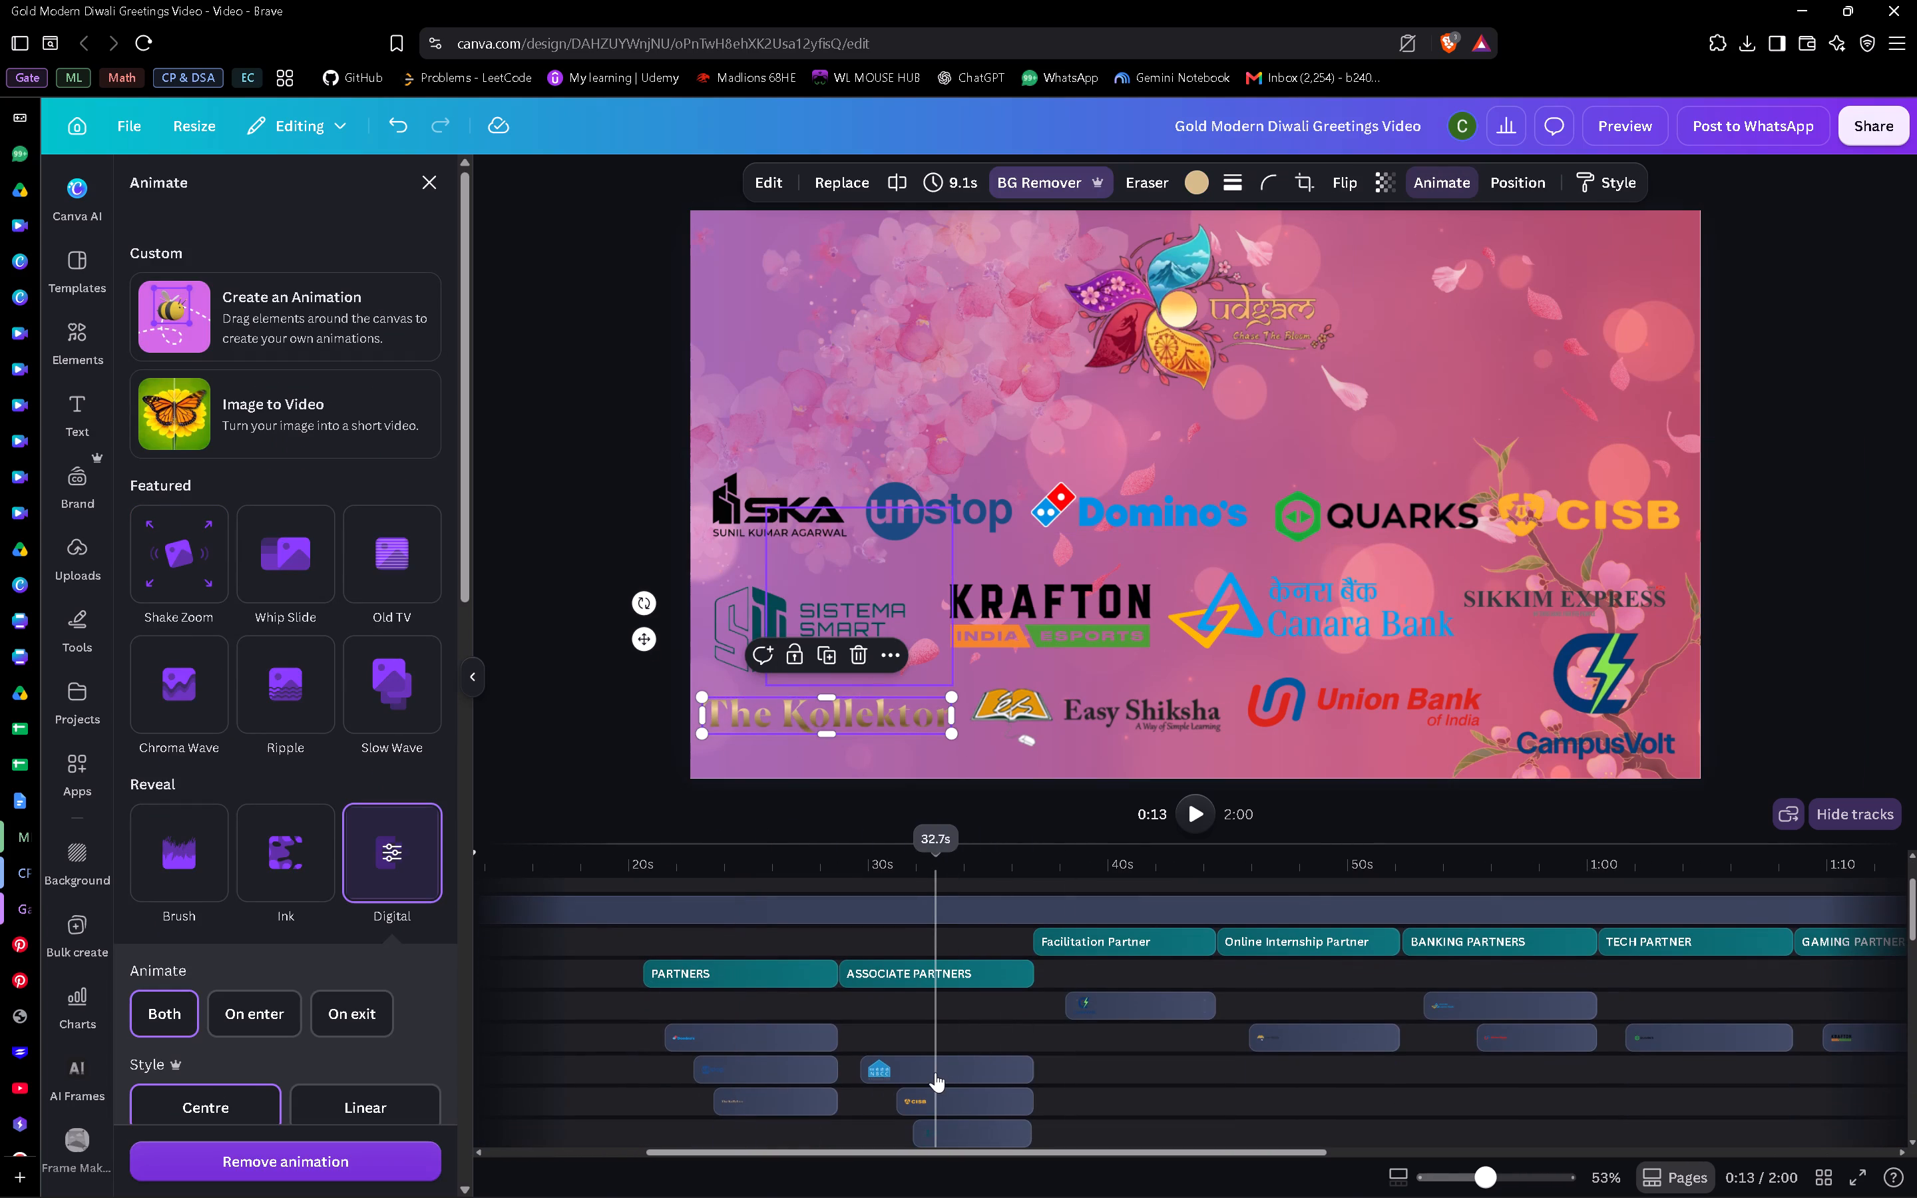
left_click(935, 1072)
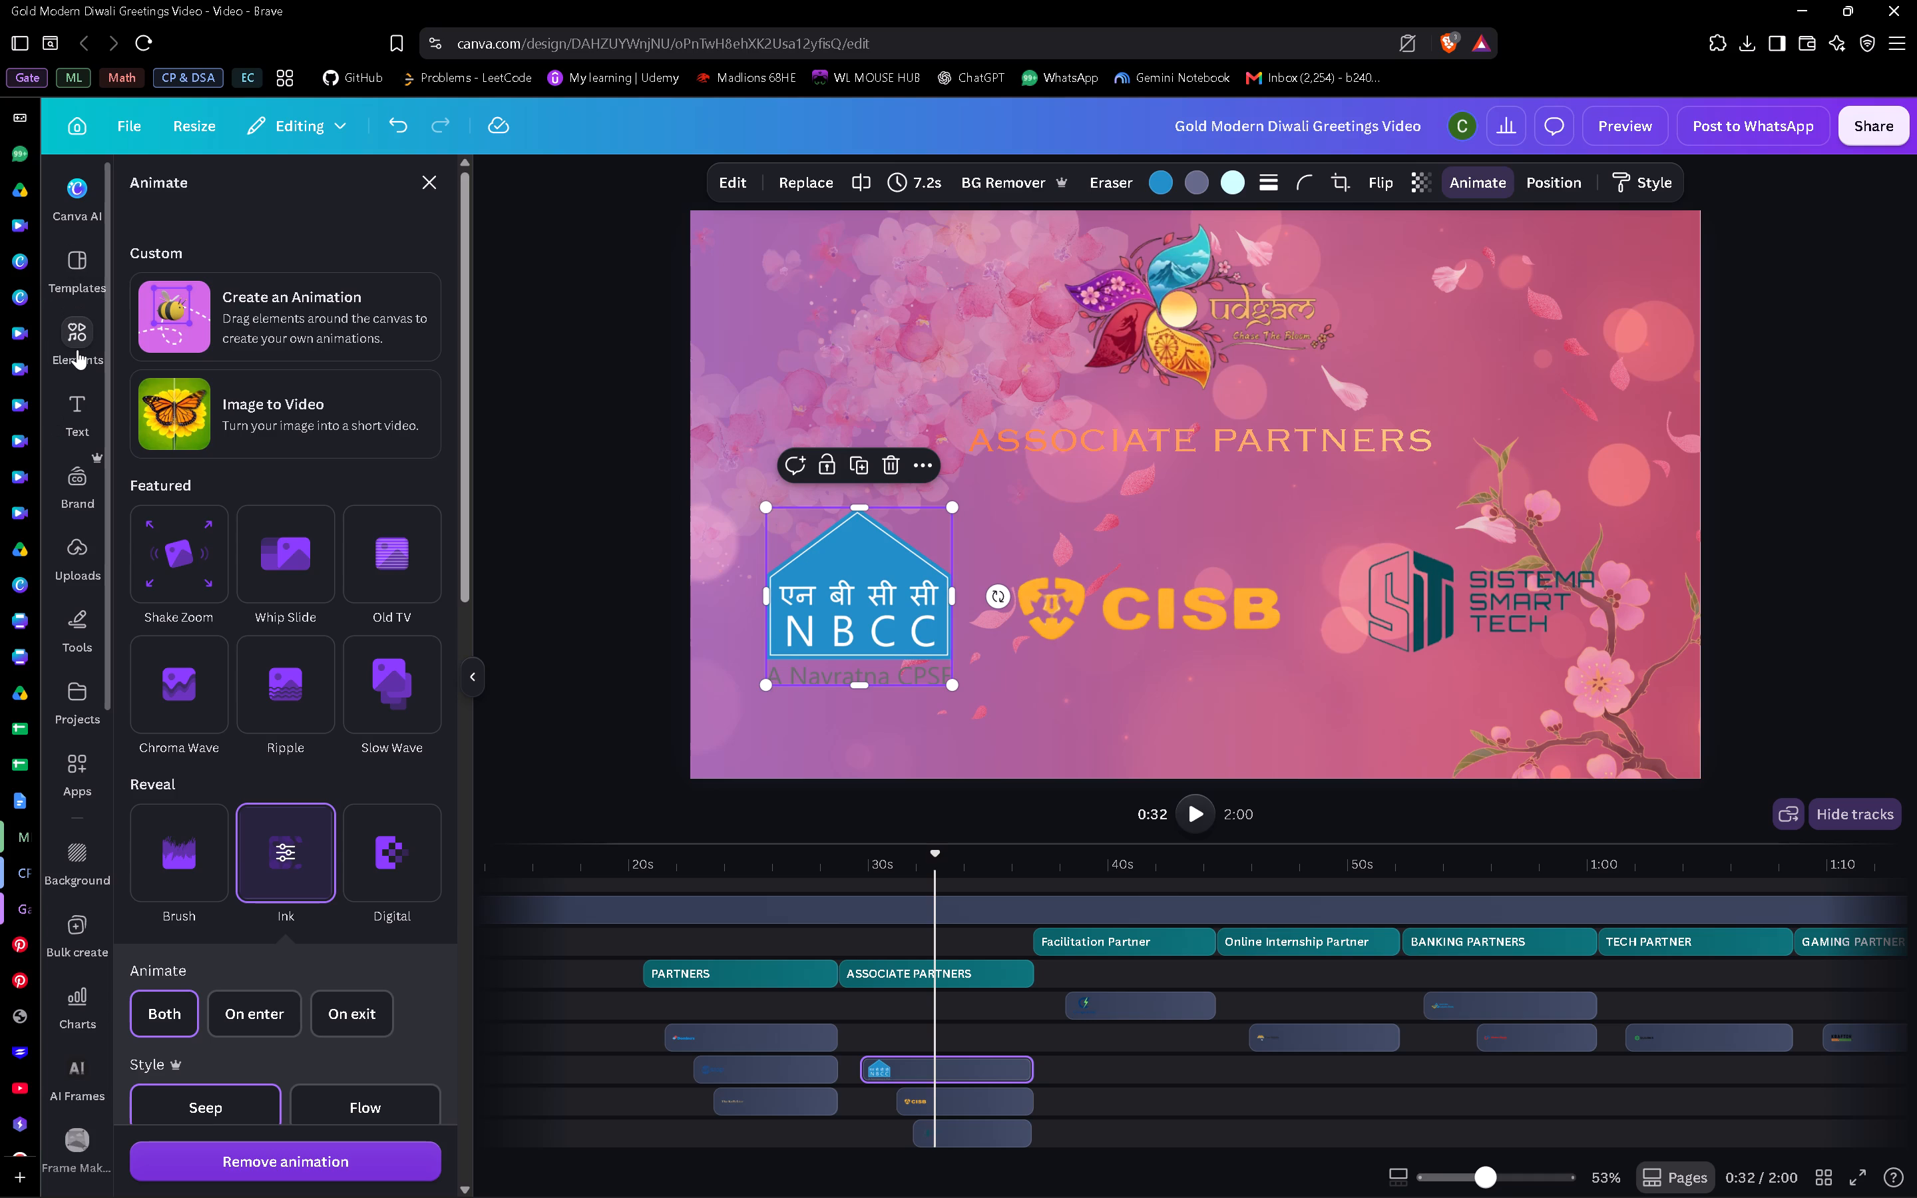
left_click(79, 560)
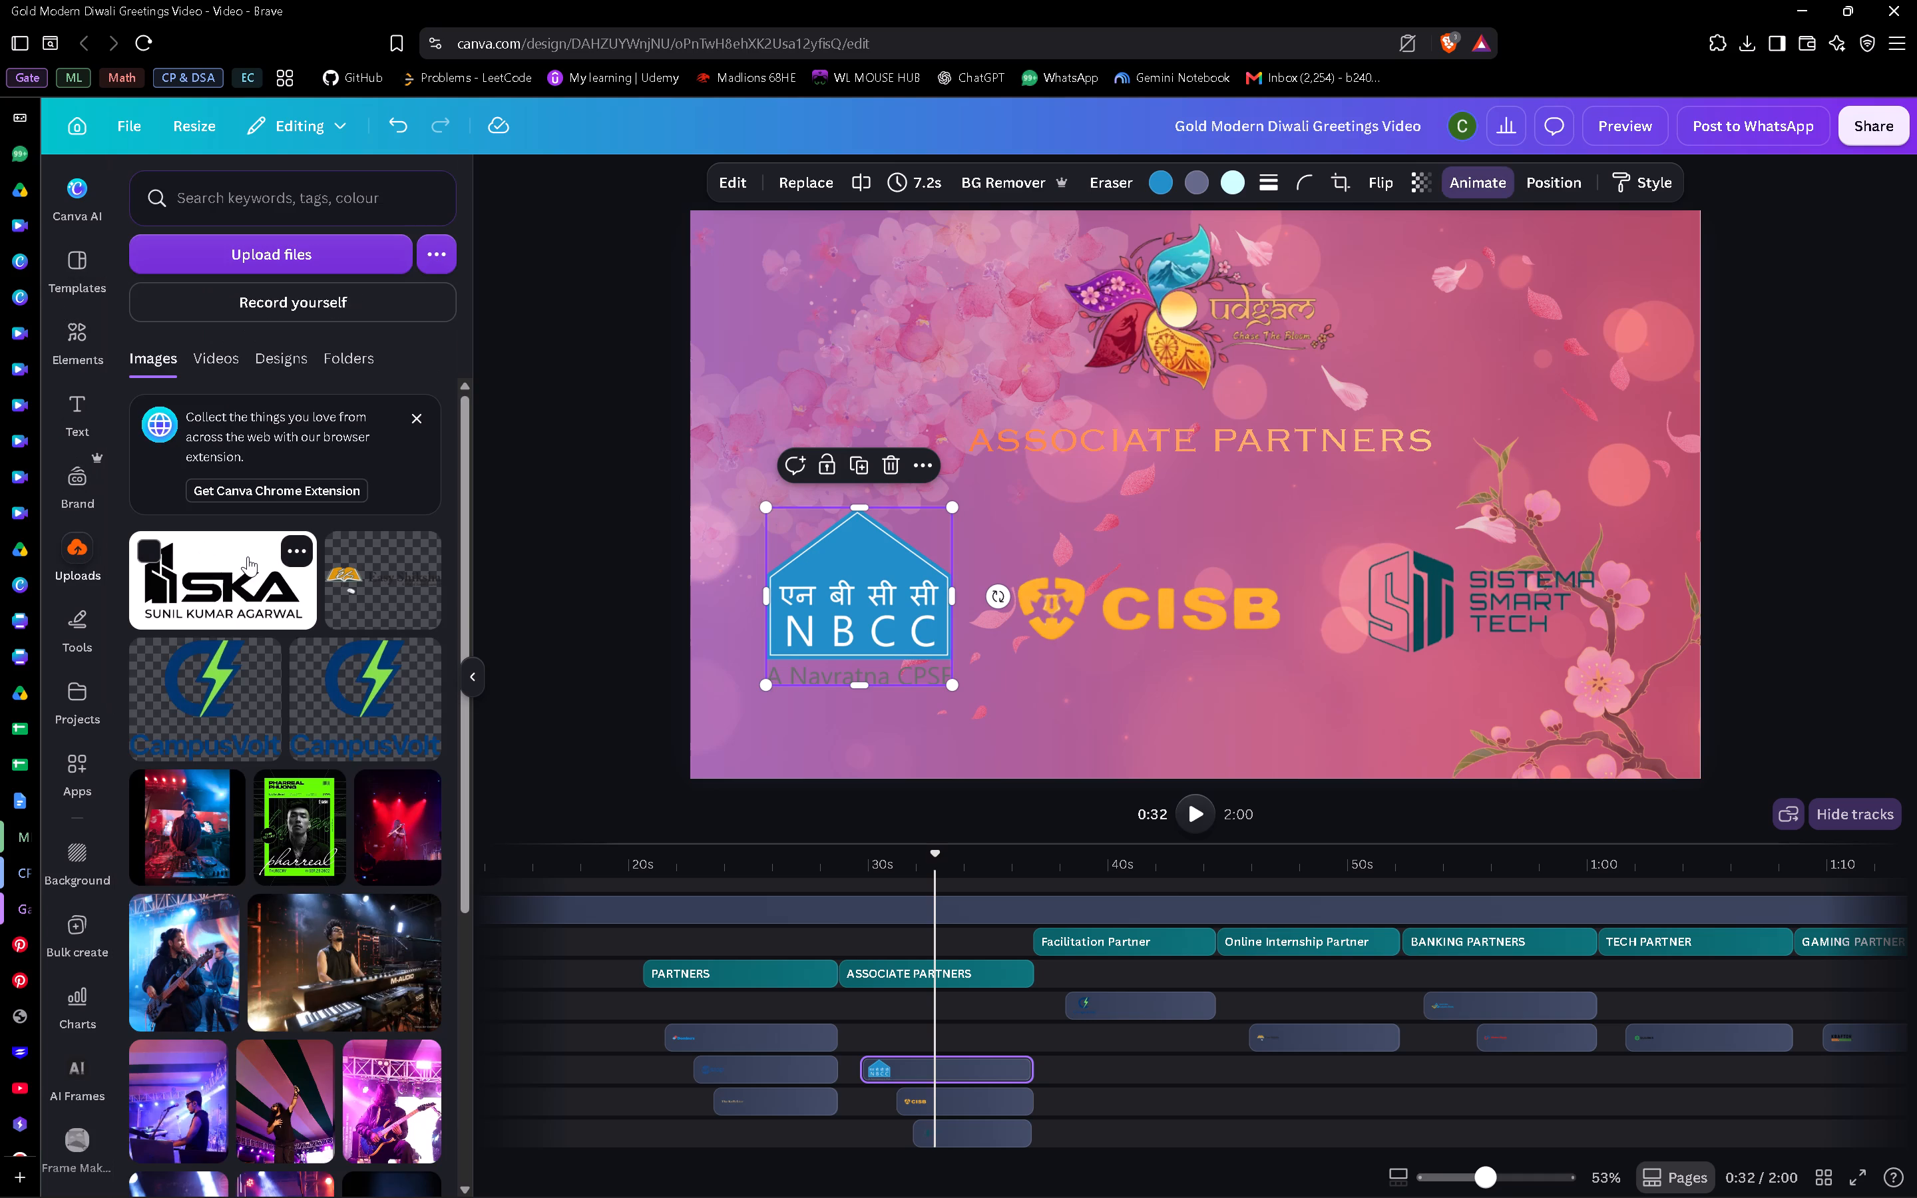
left_click_drag(232, 575, 865, 1028)
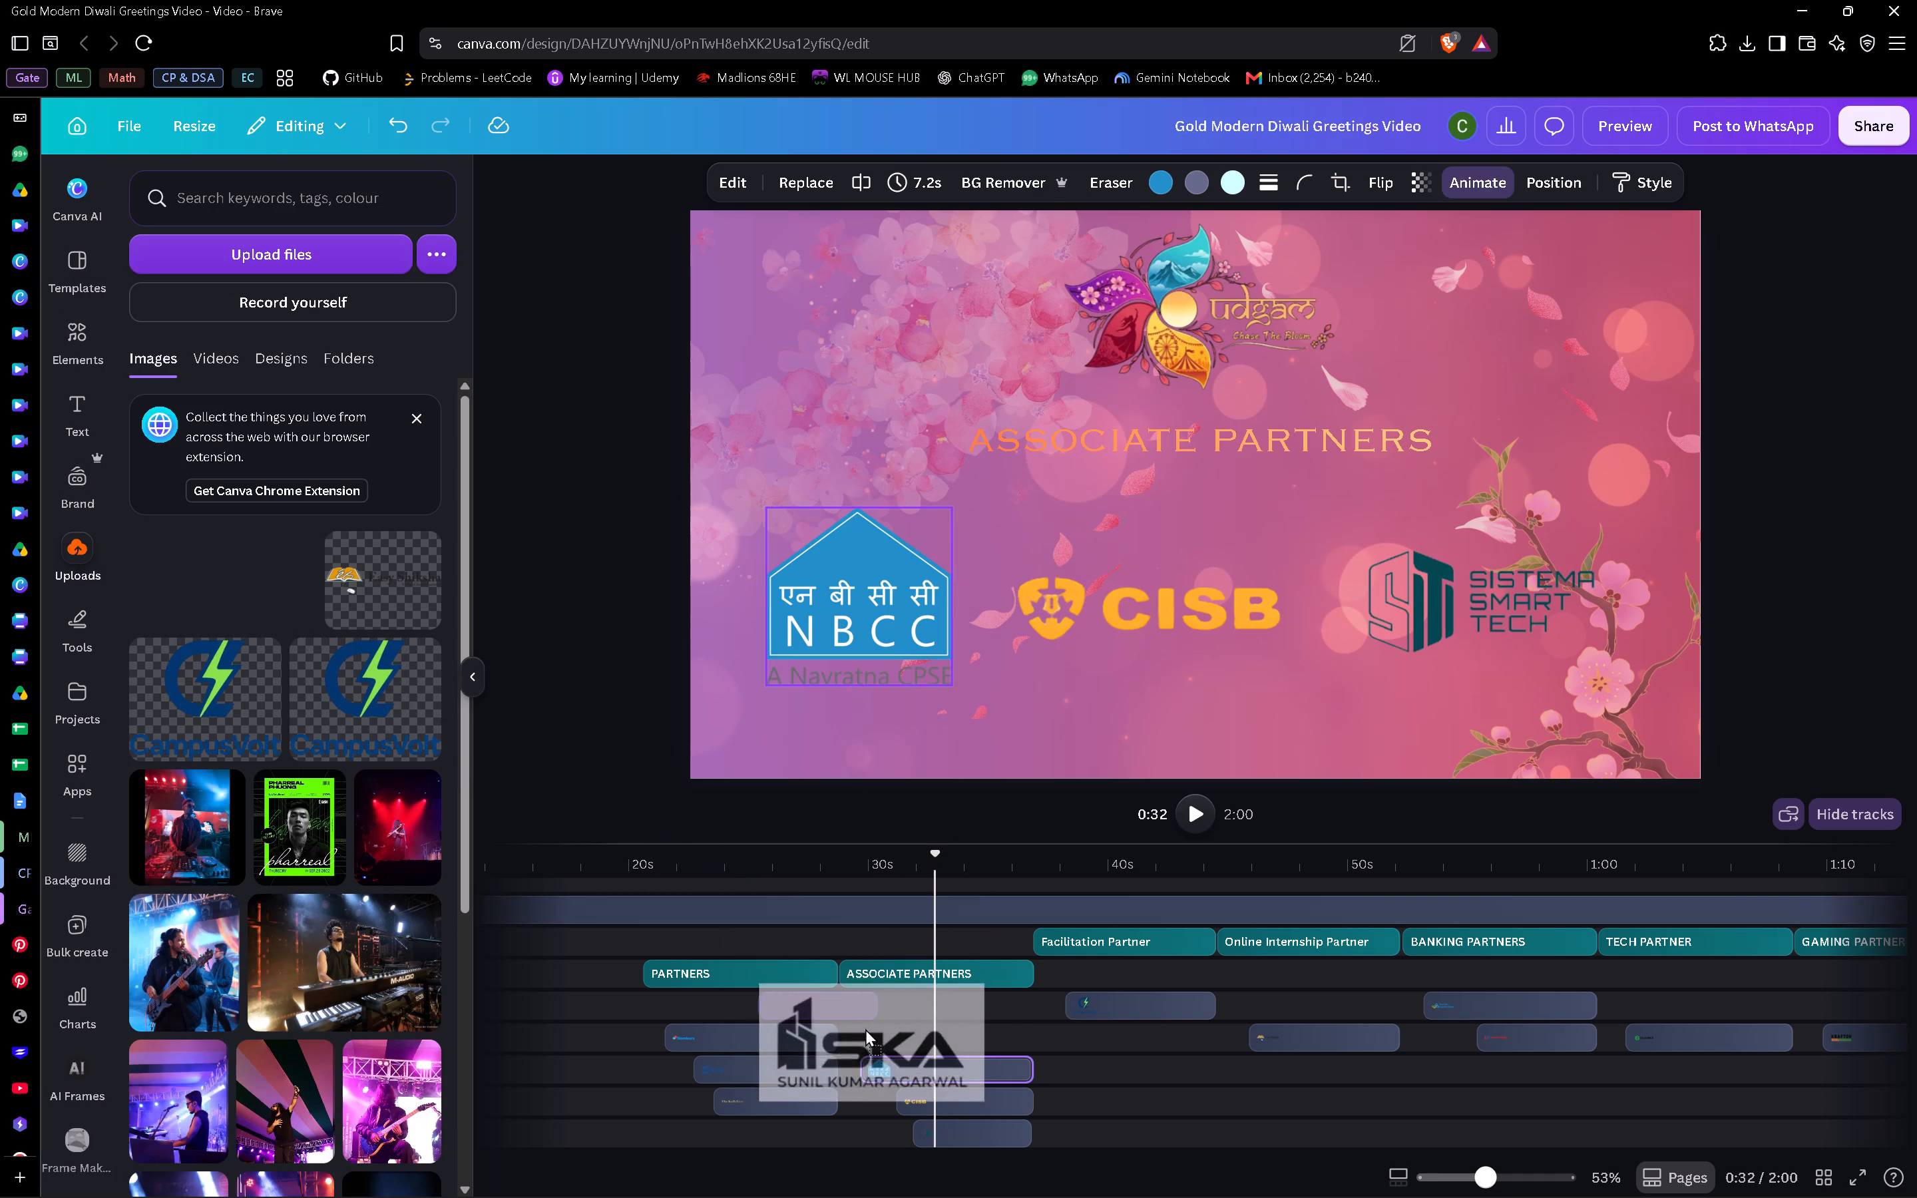
left_click_drag(865, 1028, 928, 1077)
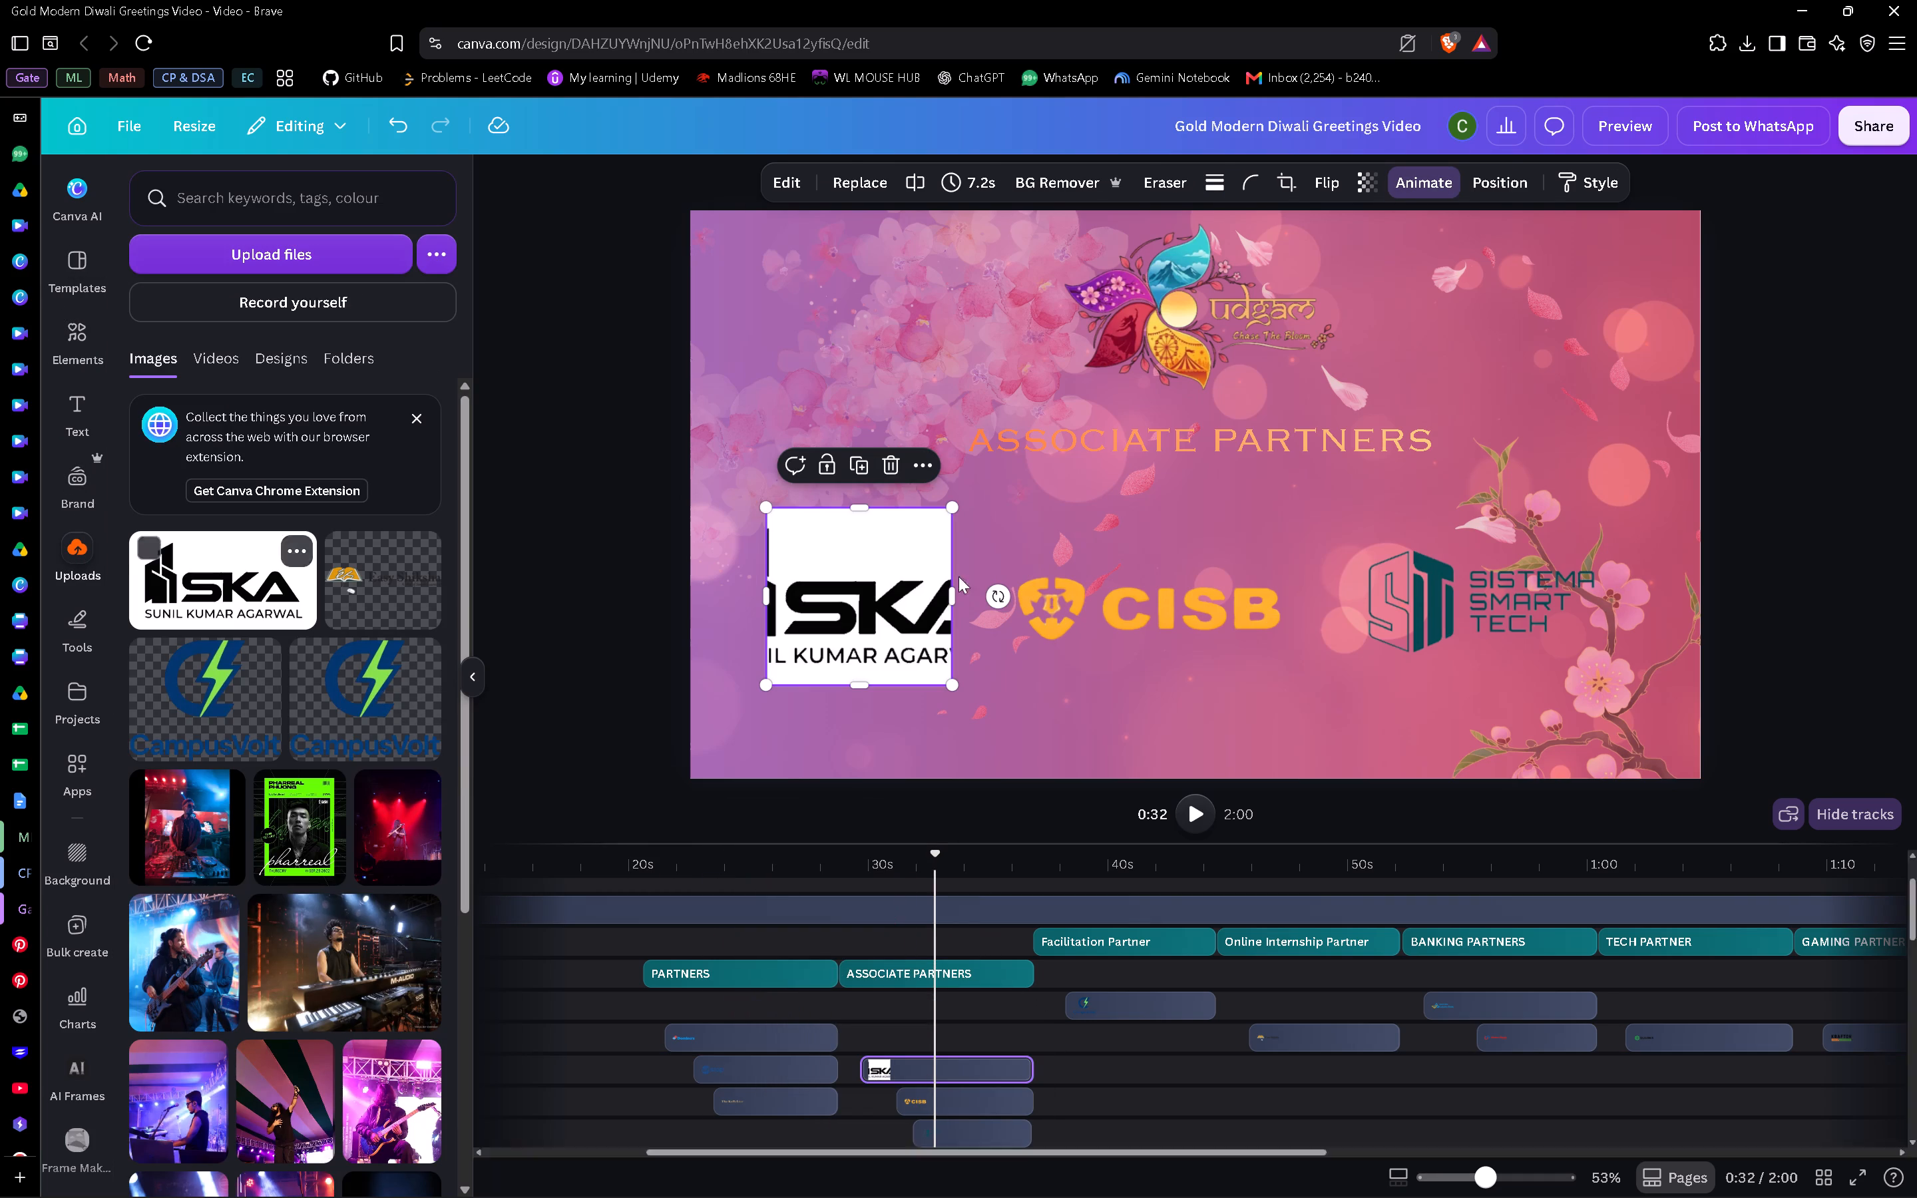
Widen the Associate Partners SKA logo's frame on both sides until the full logo is uncropped.
left_click_drag(951, 604, 998, 605)
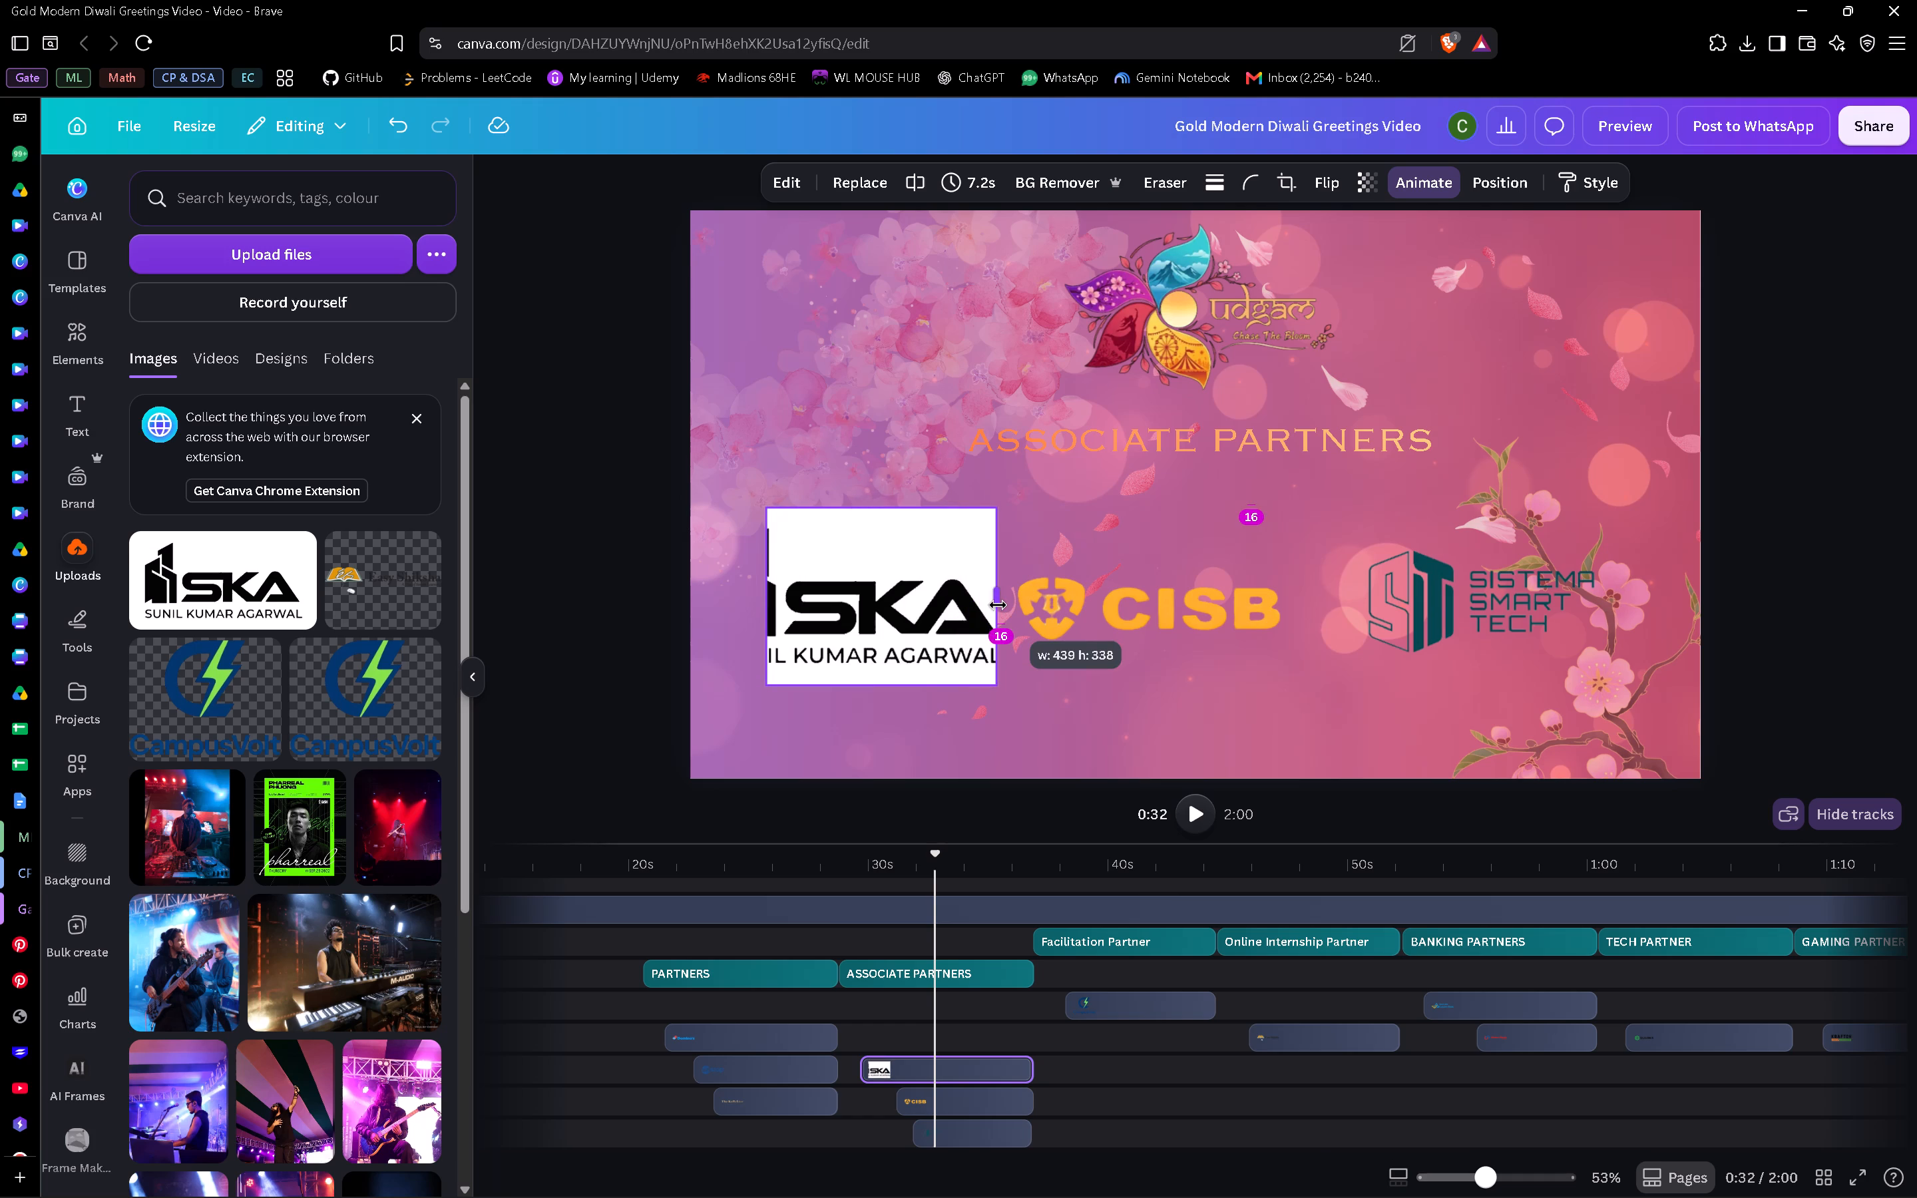
left_click_drag(998, 605, 1010, 606)
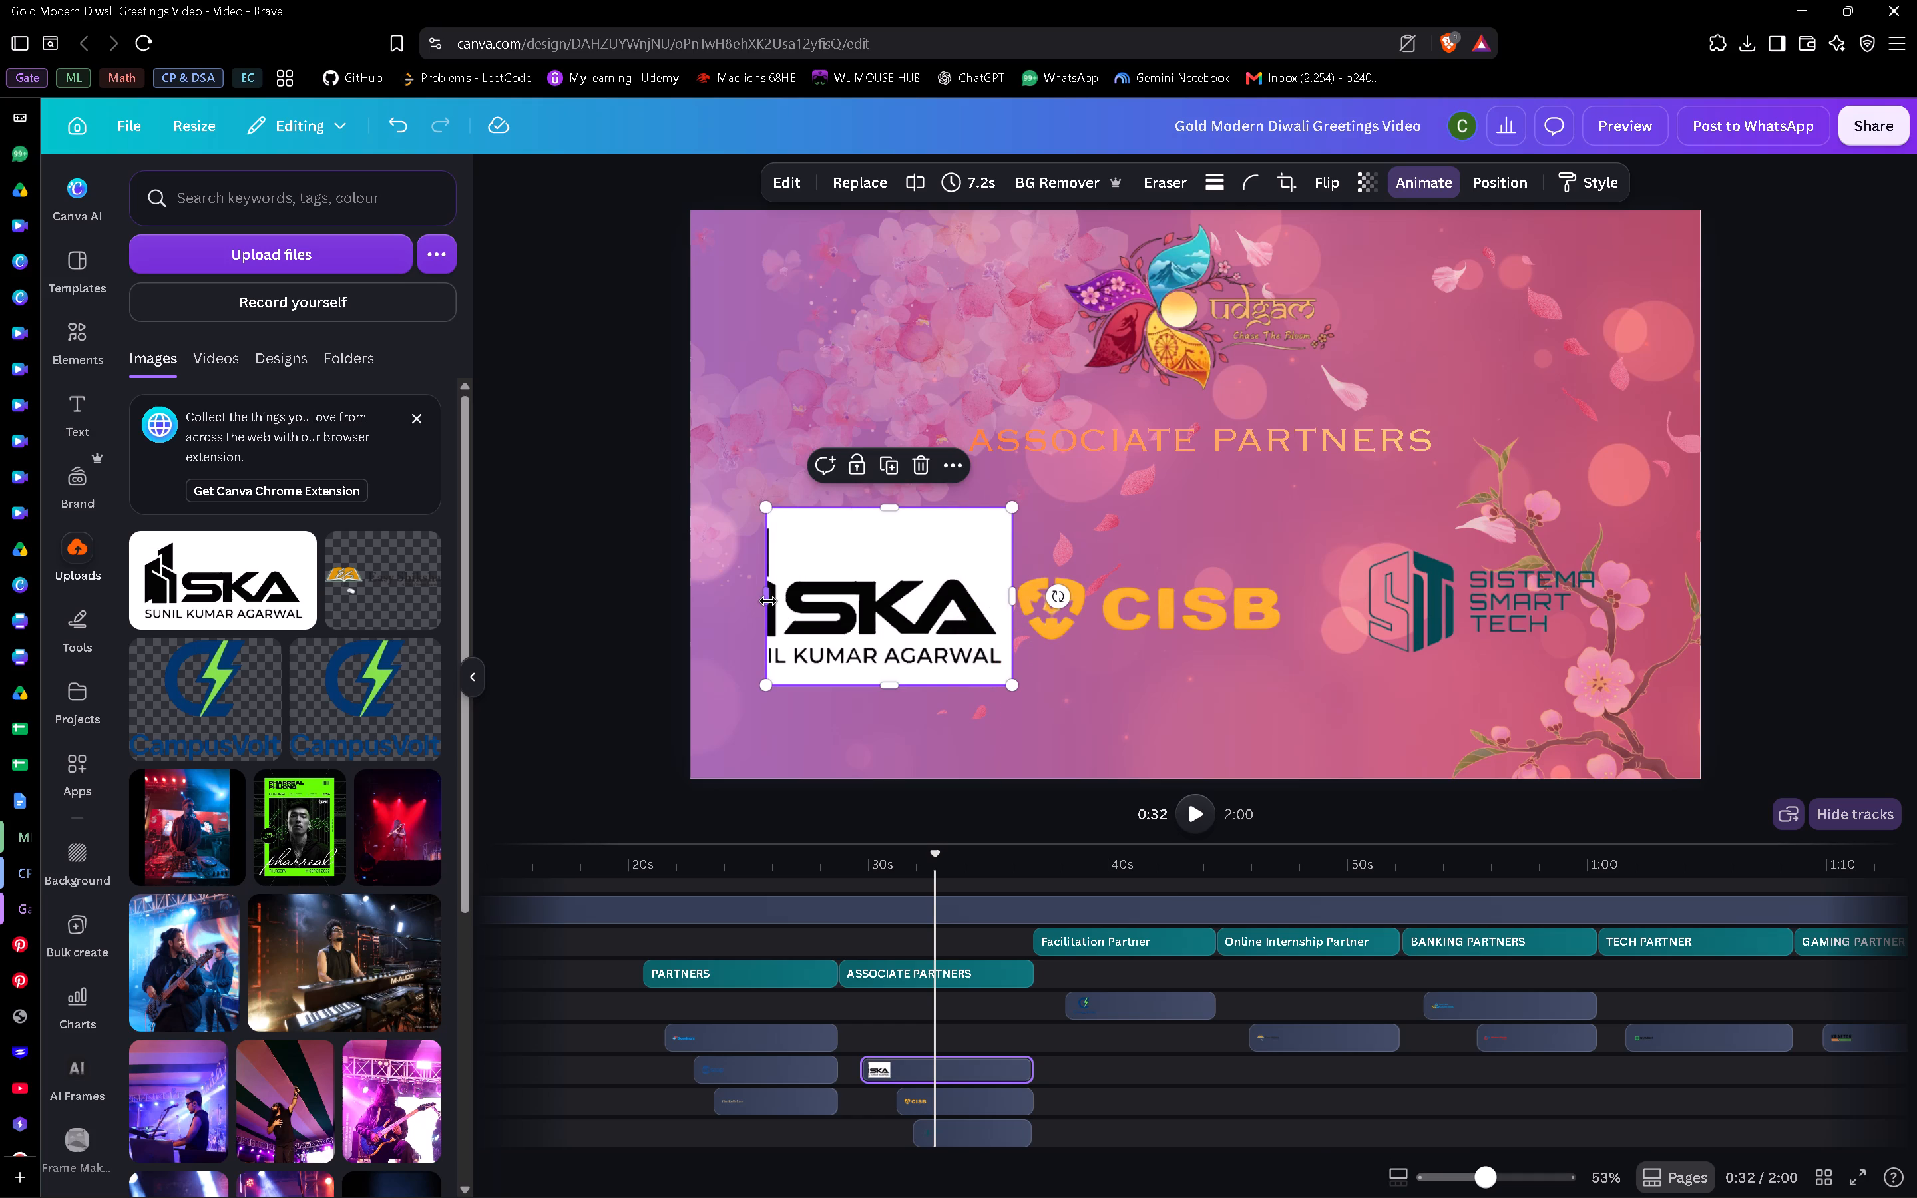
left_click_drag(768, 601, 706, 604)
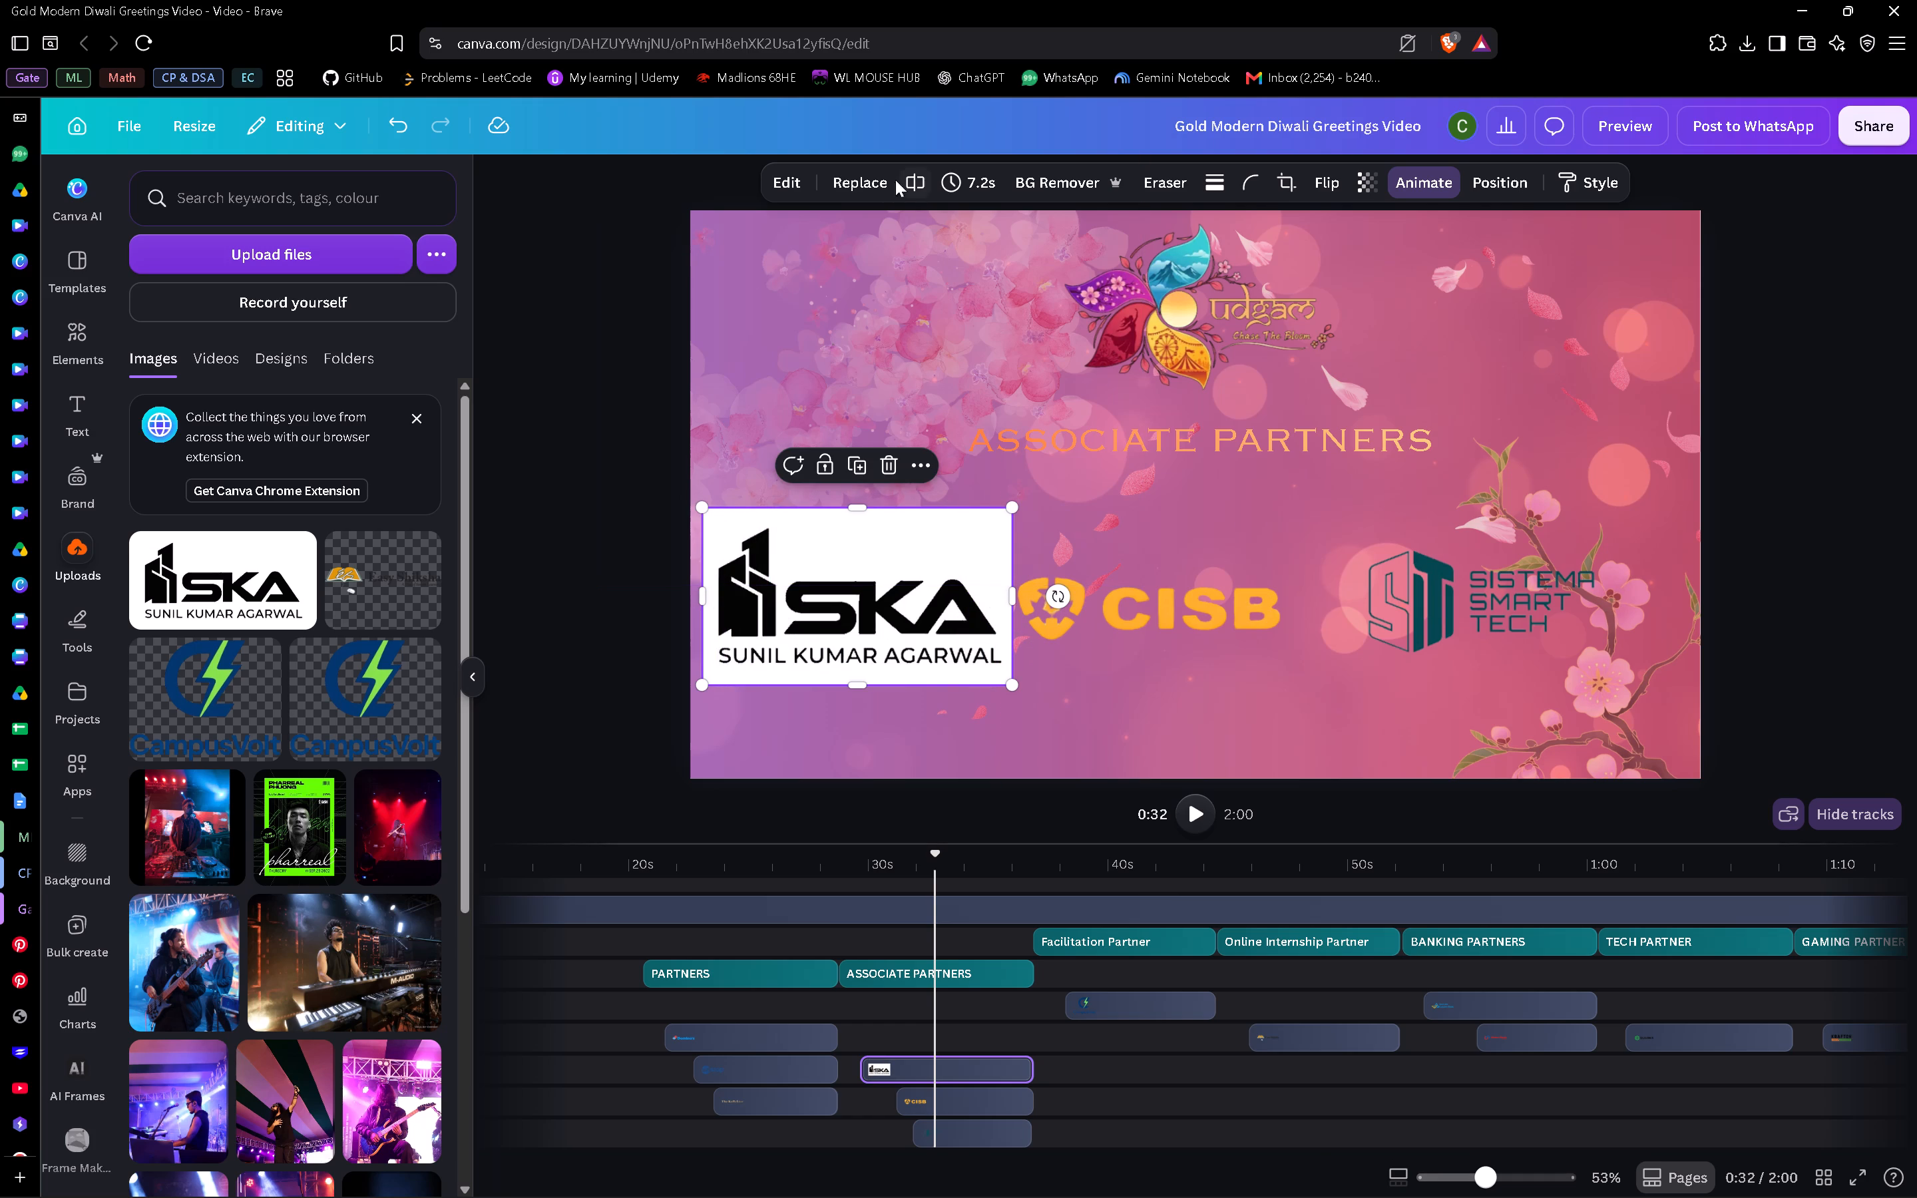
Remove the white background from the SKA logo in the Associate Partners section.
left_click(798, 181)
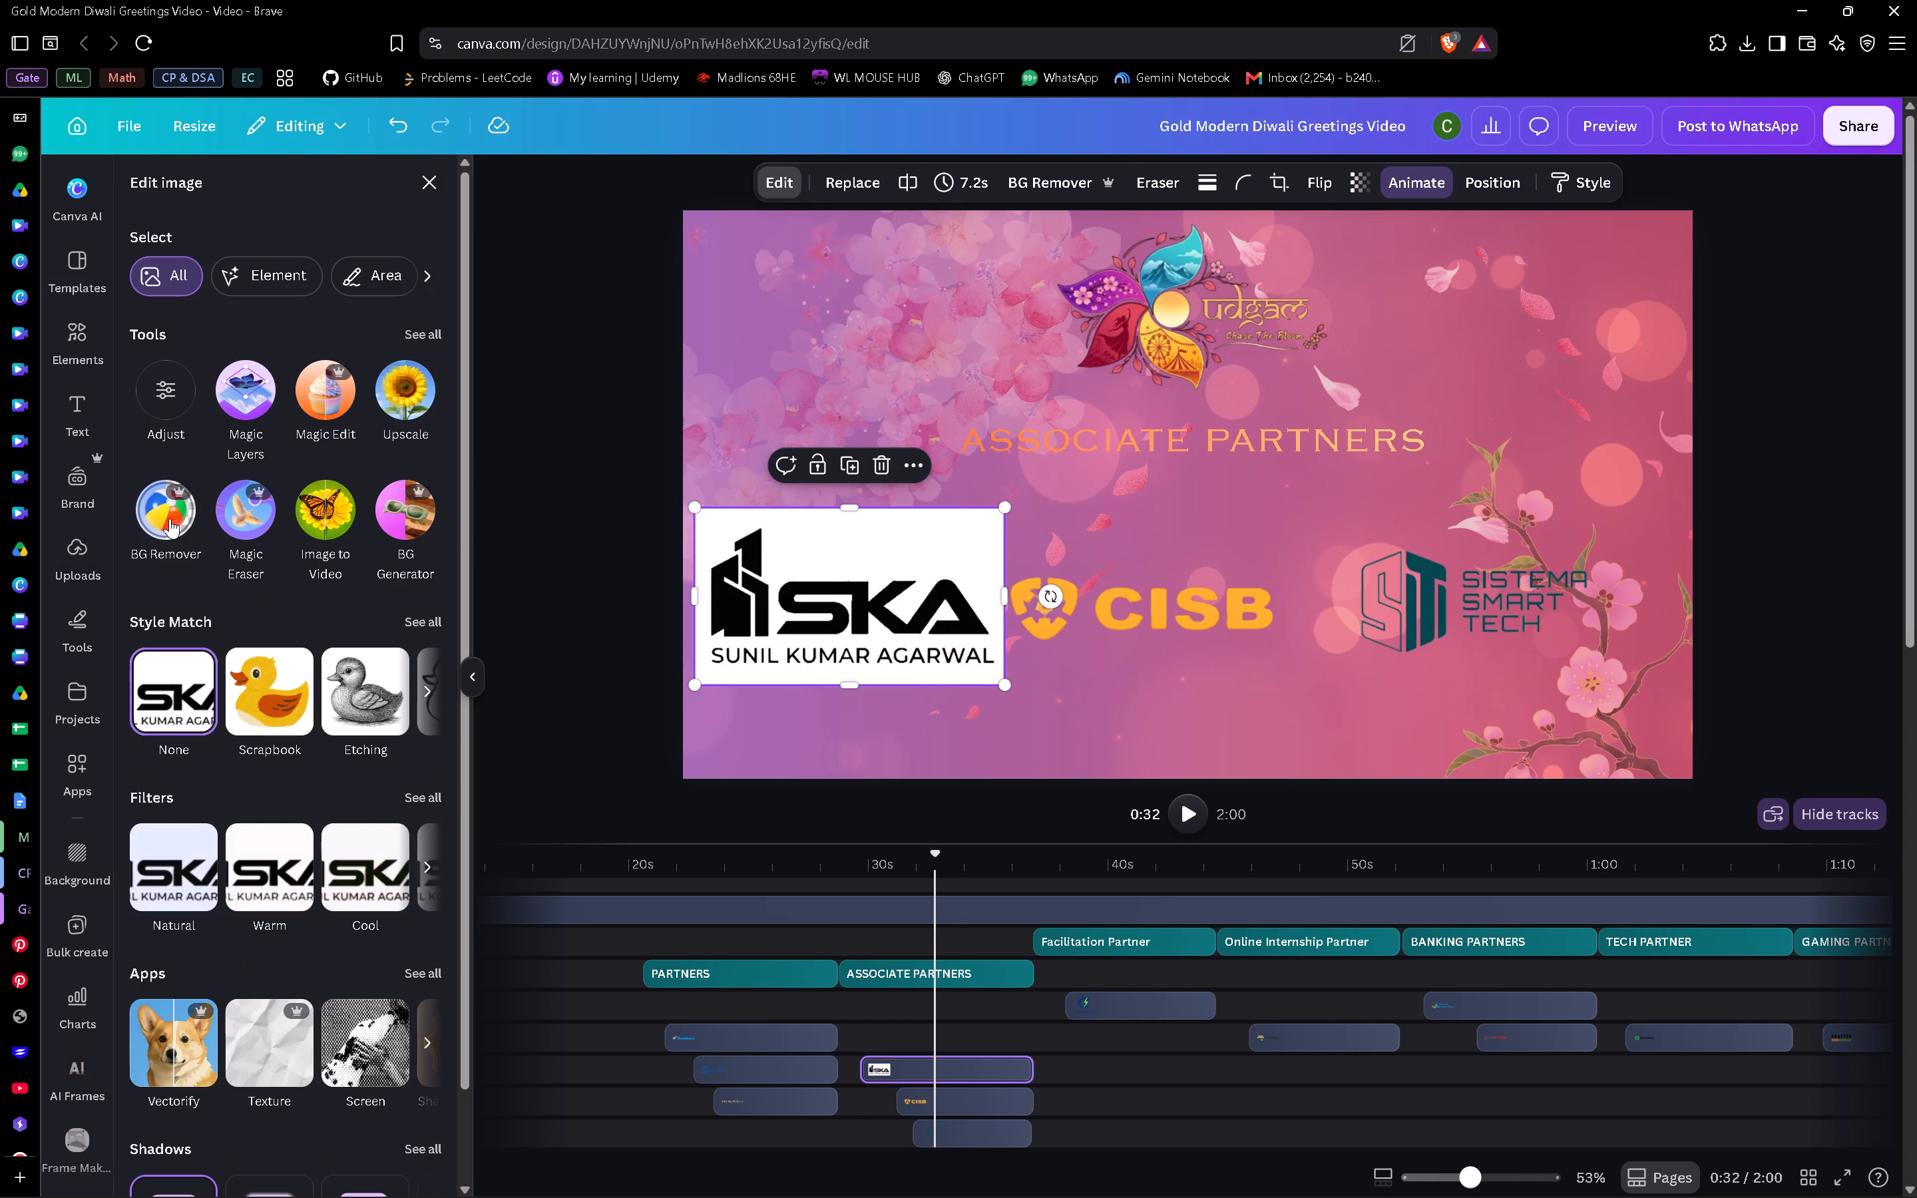
left_click(170, 518)
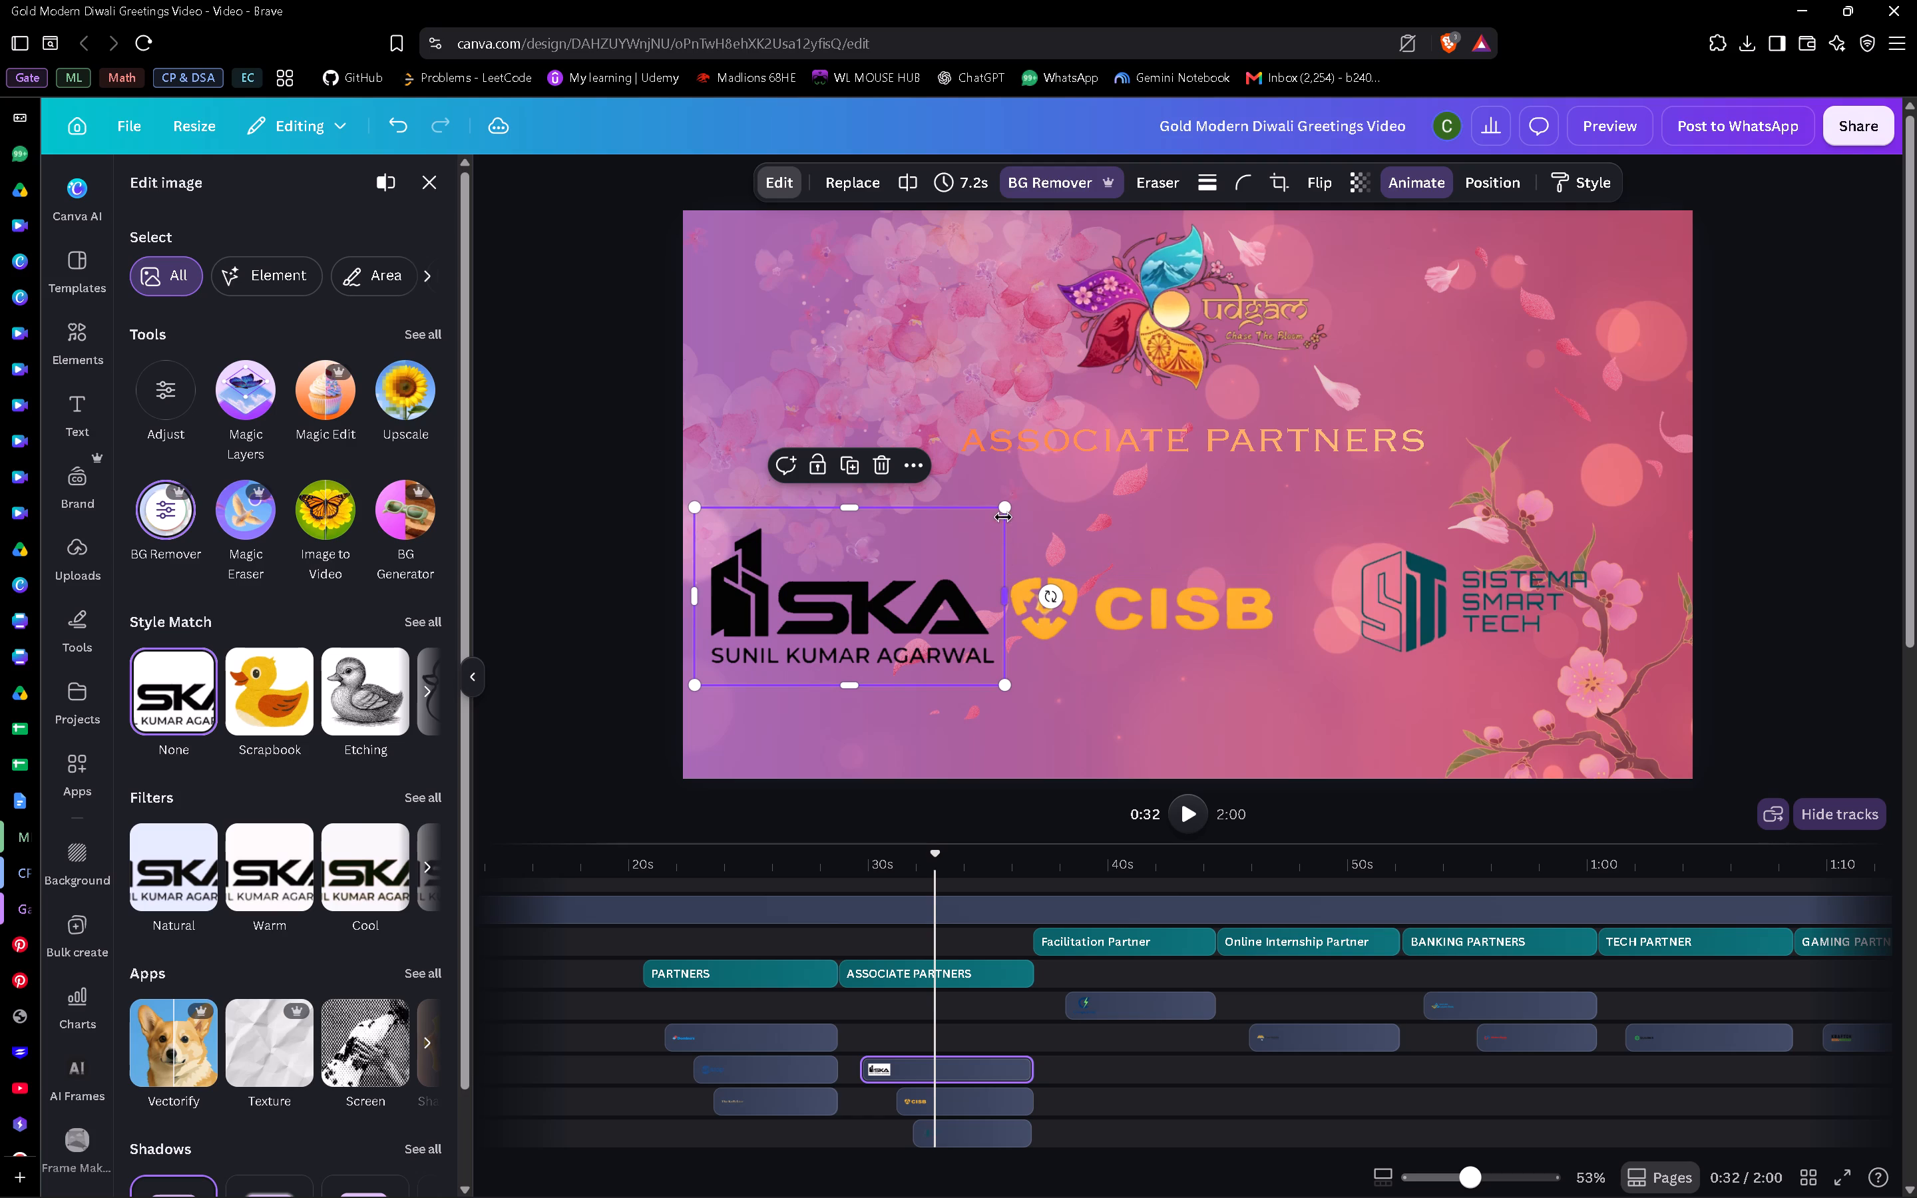
Shrink the Associate Partners SKA logo proportionally and move it slightly up, roughly level with the CISB logo.
left_click_drag(1006, 501, 951, 550)
left_click_drag(859, 638, 872, 612)
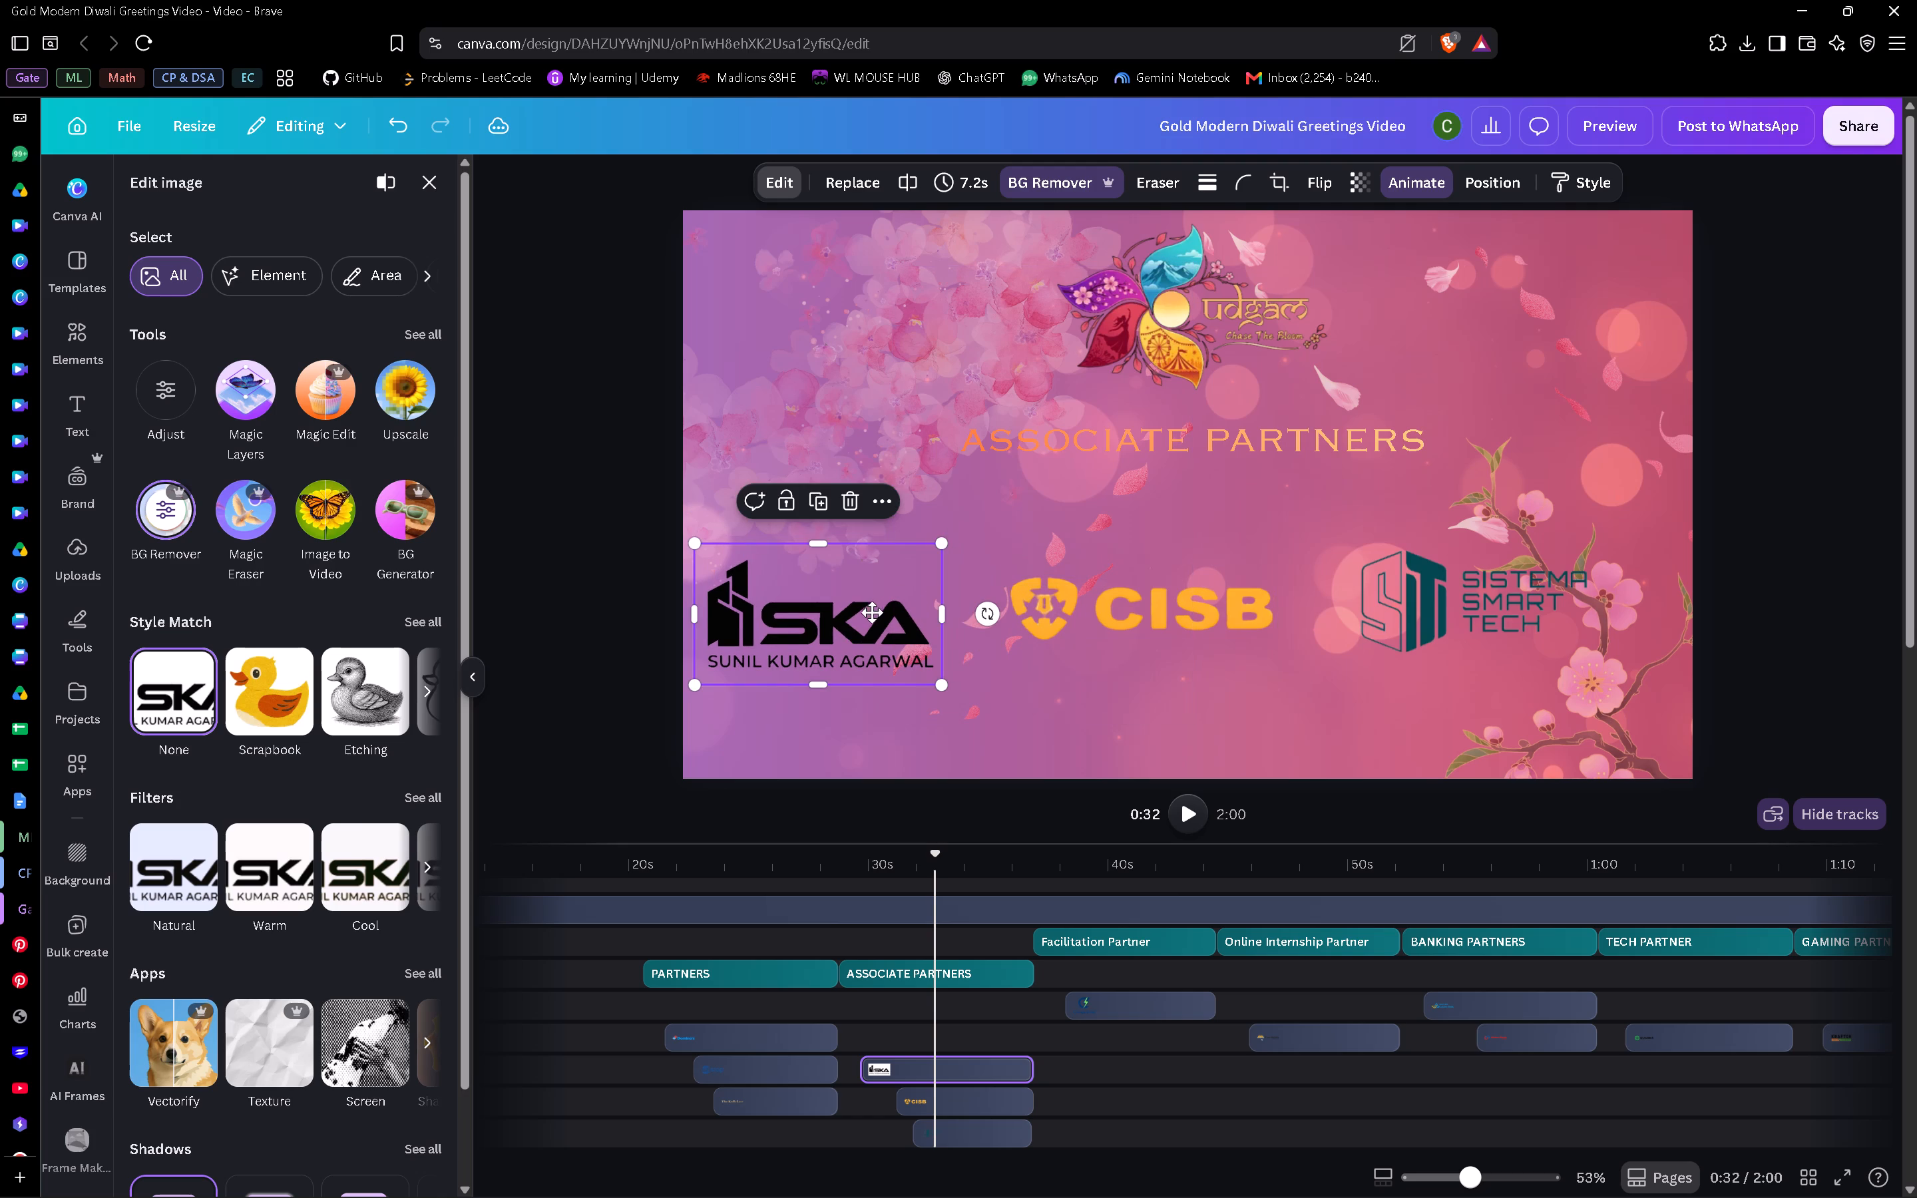
left_click_drag(872, 612, 873, 612)
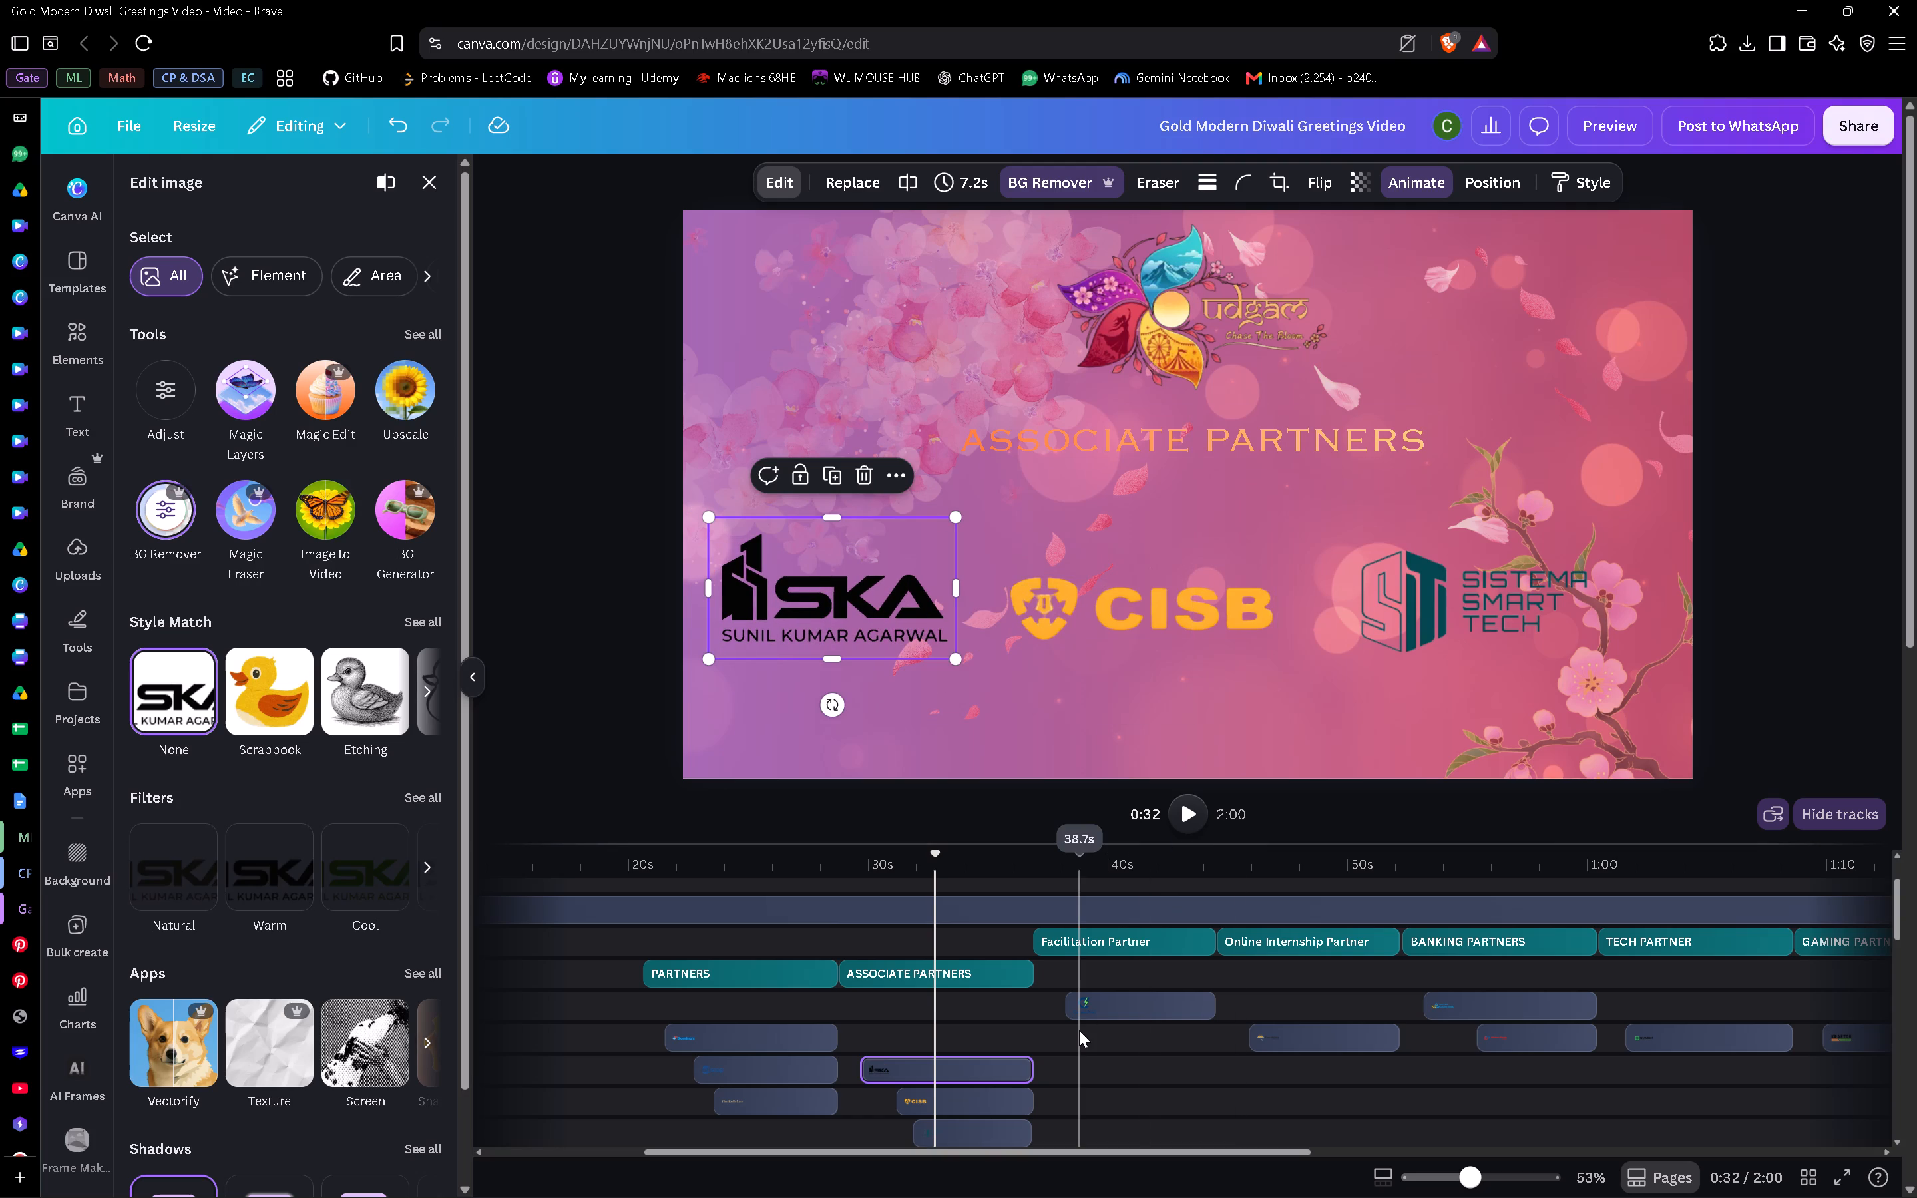
Replace the NBCC logo in the closing sponsor collage, at about 1:39, with the uploaded SKA logo.
left_click(1130, 1002)
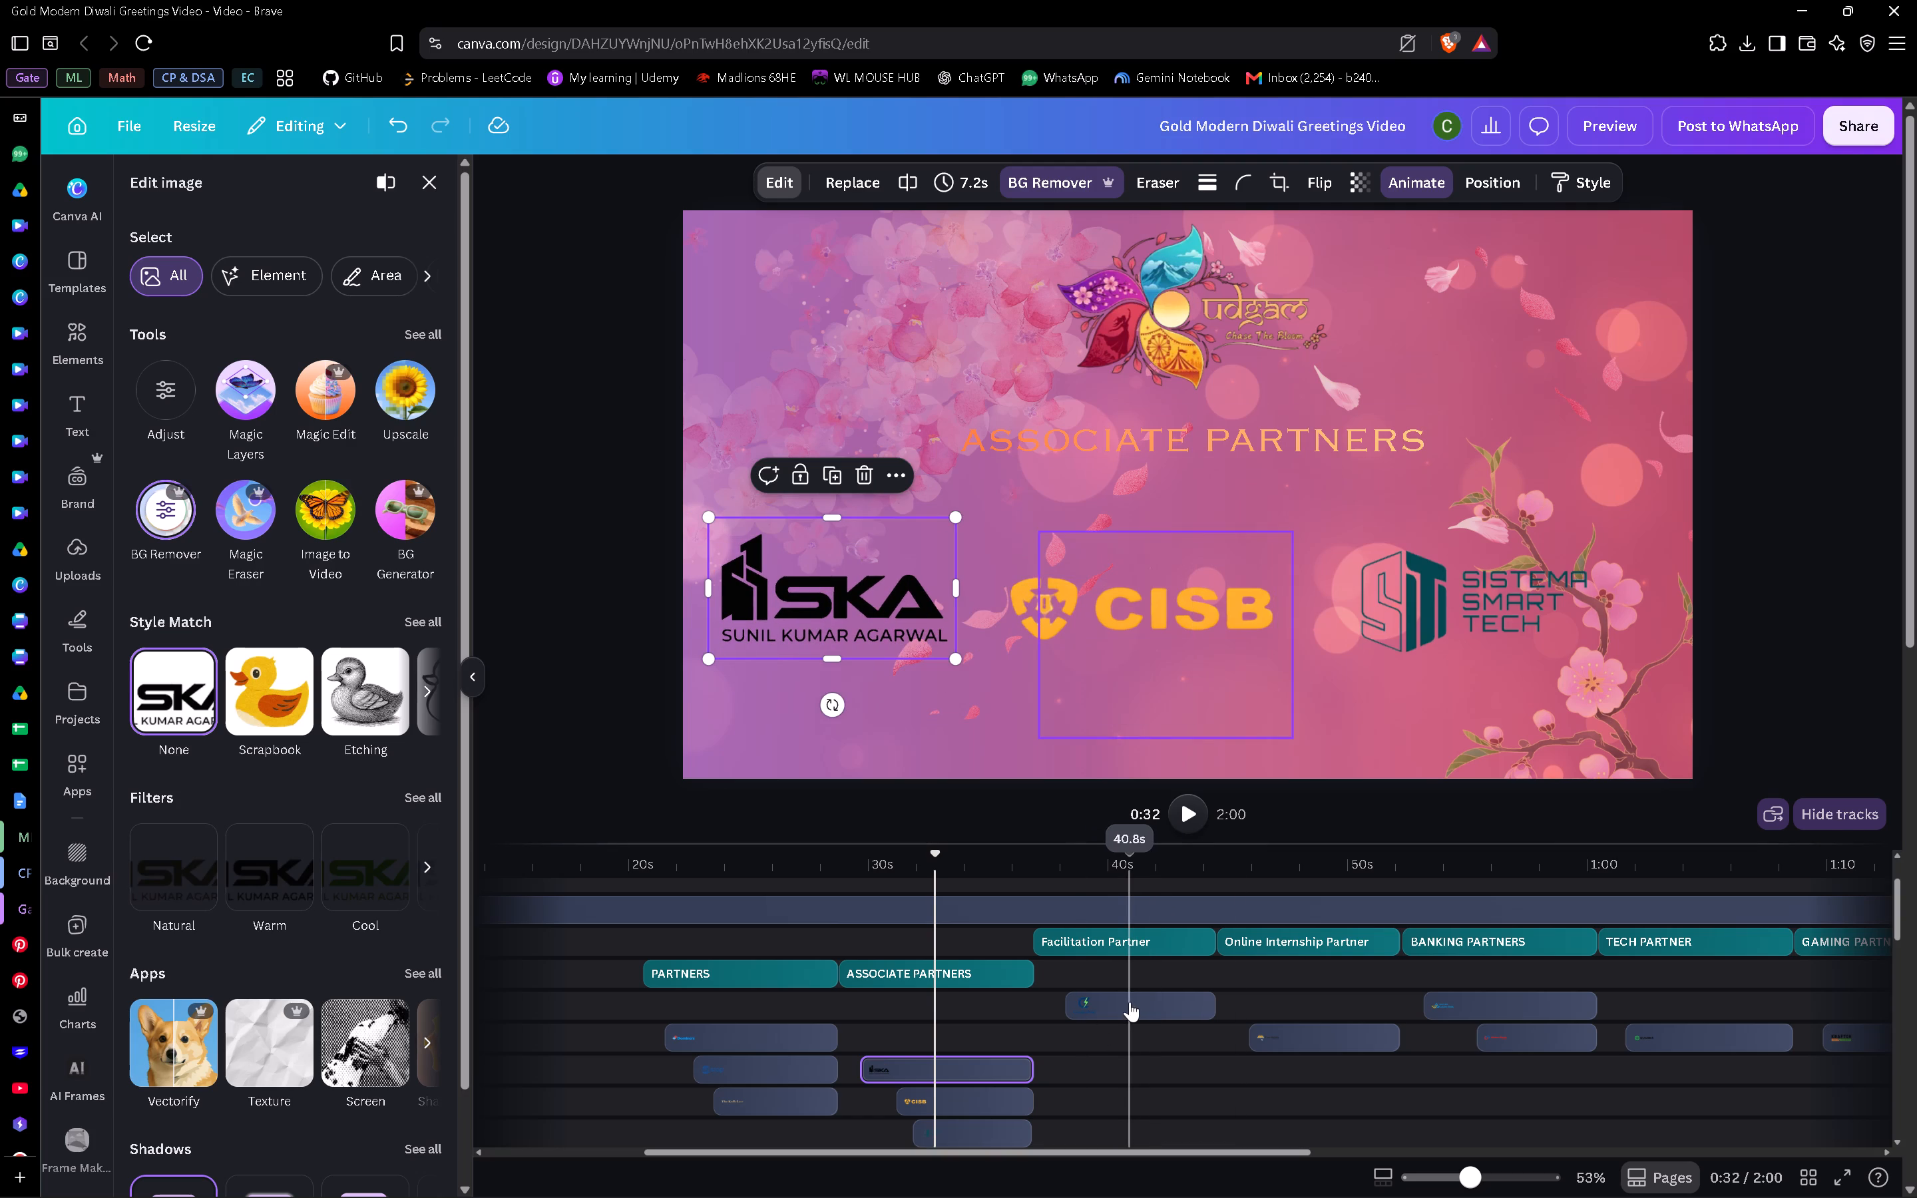
scroll(1357, 1024, "left", 2)
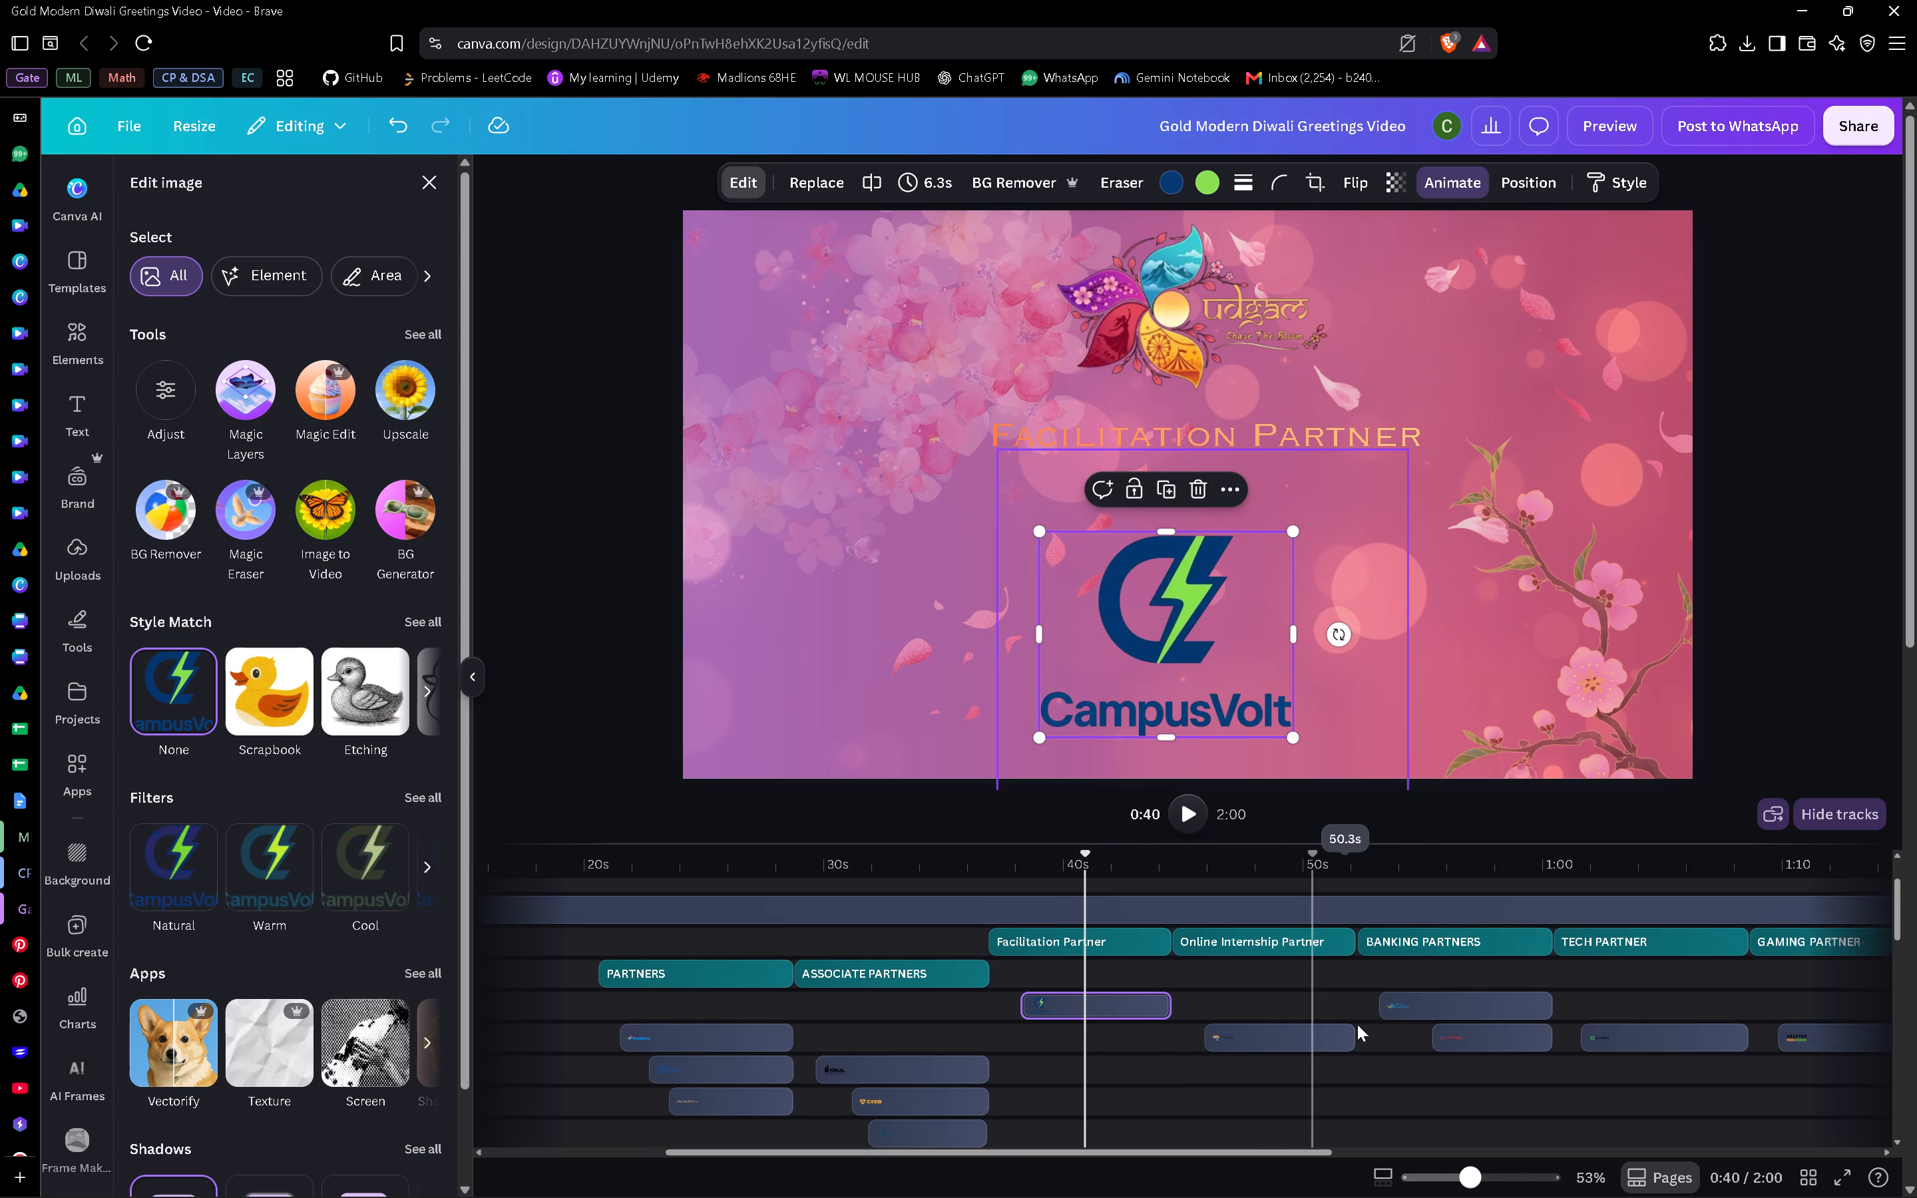
scroll(1357, 1024, "left", 8)
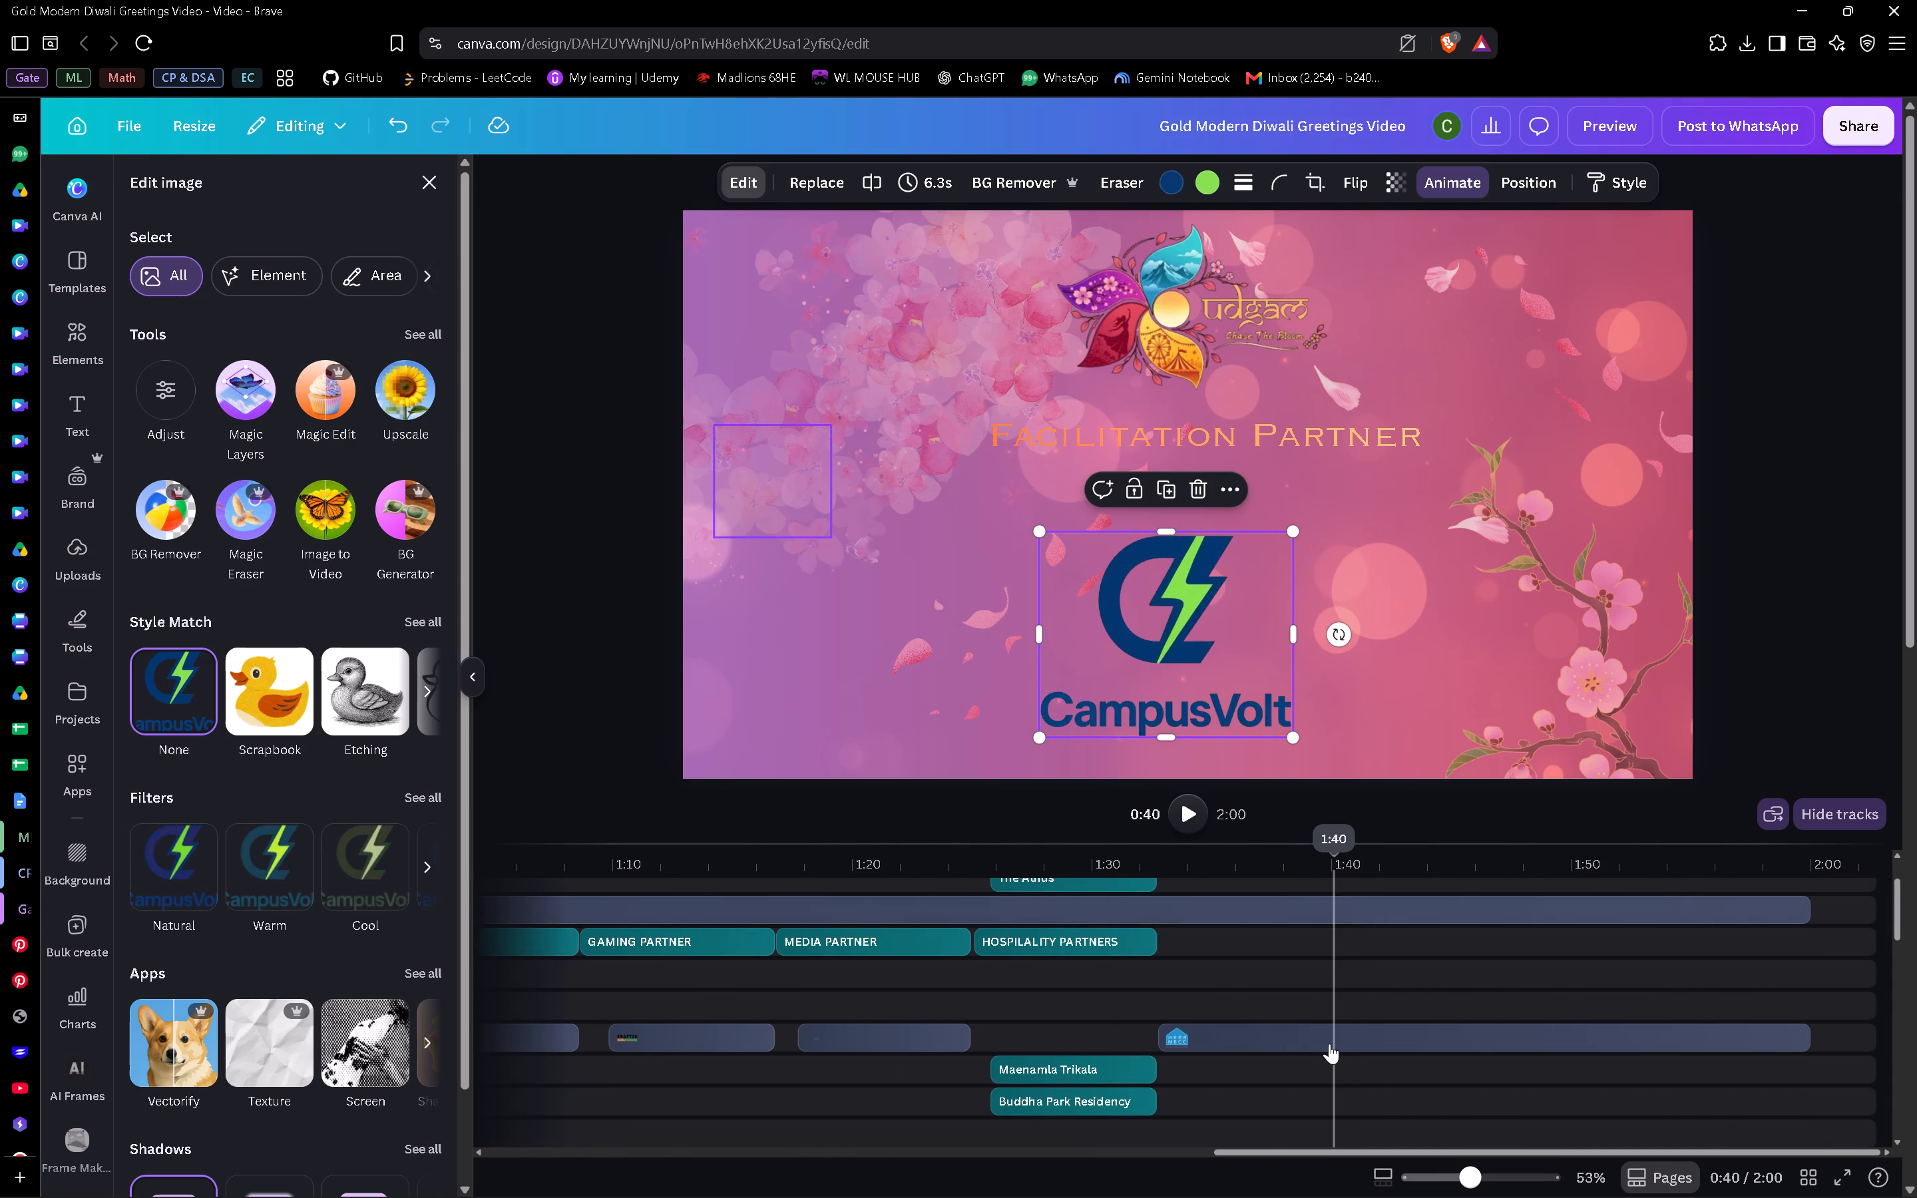
left_click(1329, 1044)
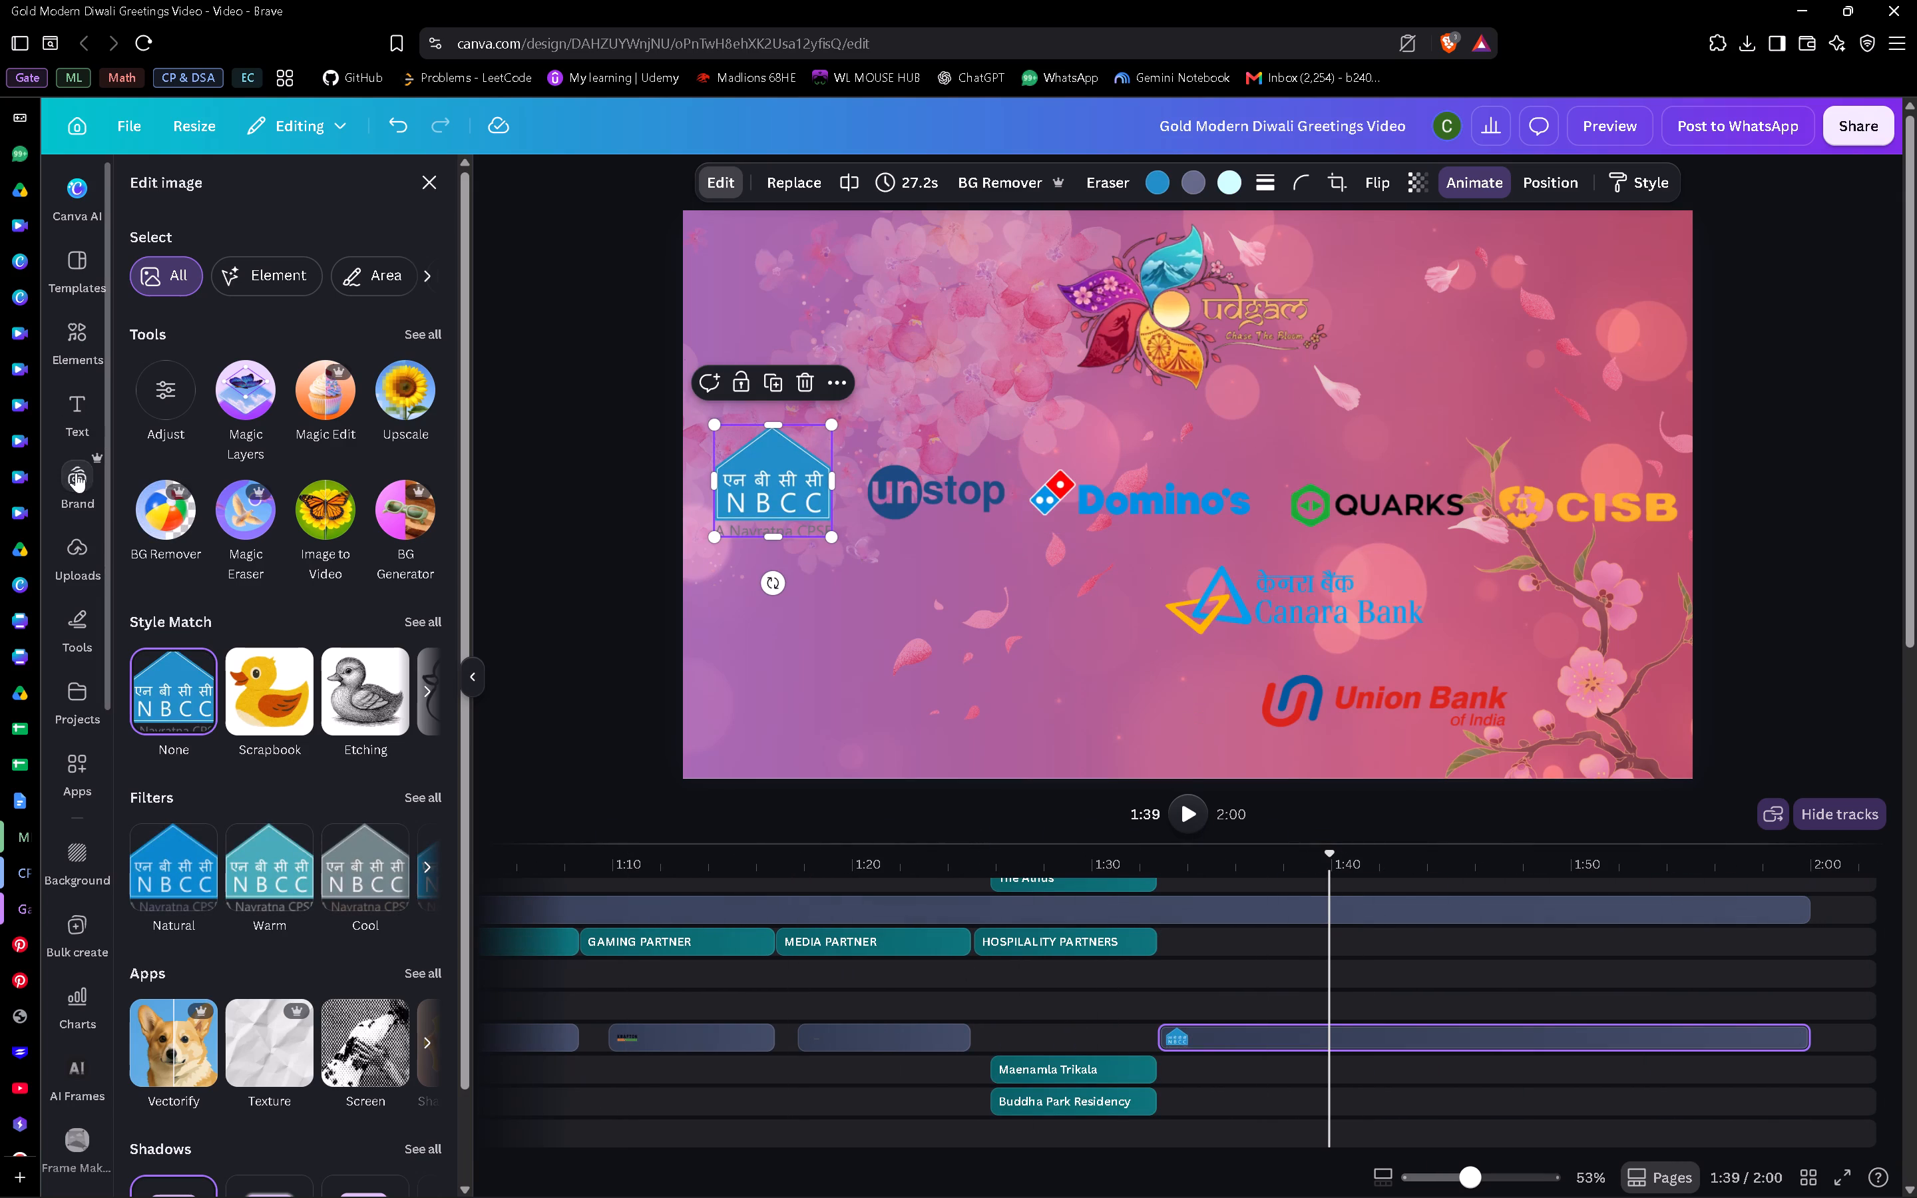
left_click(90, 551)
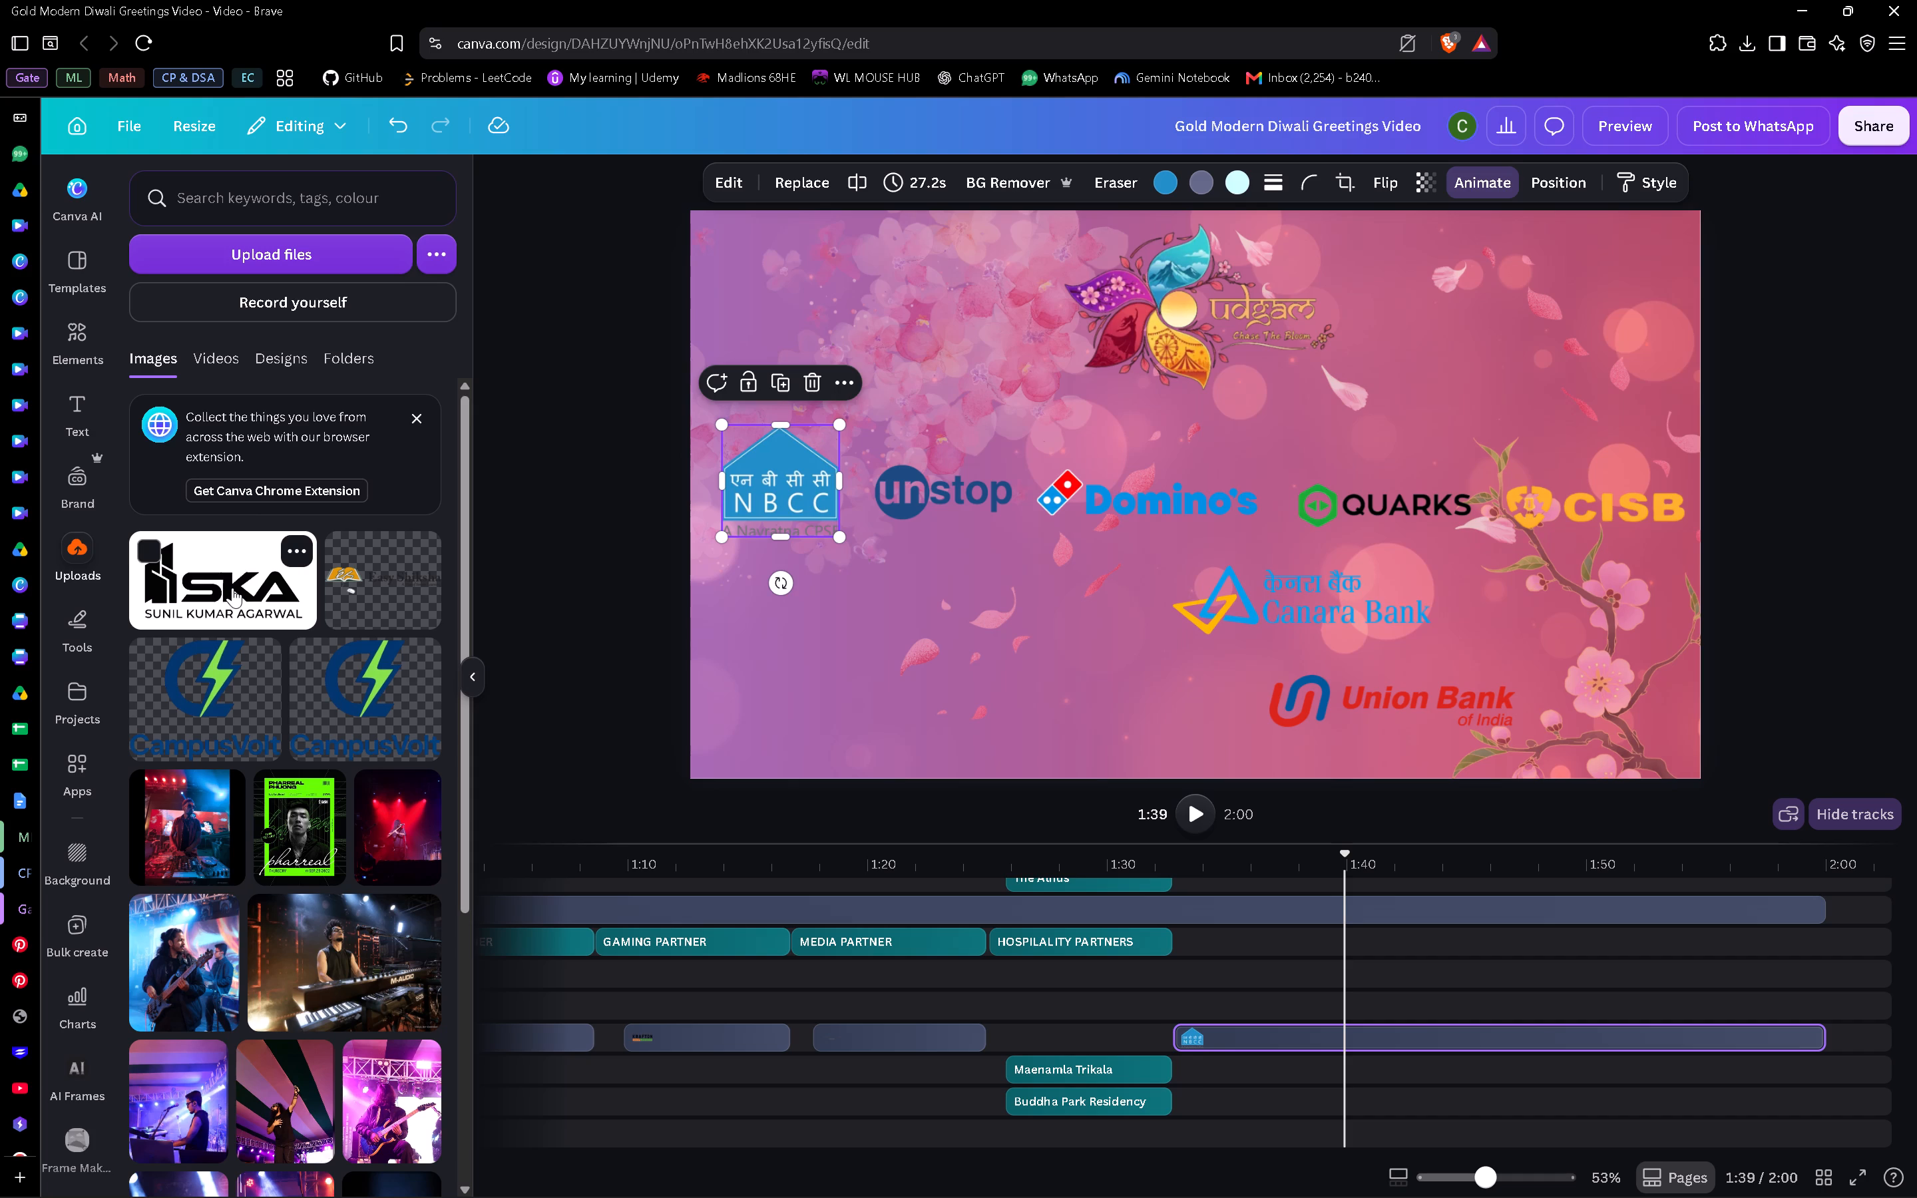
left_click_drag(232, 588, 1030, 1060)
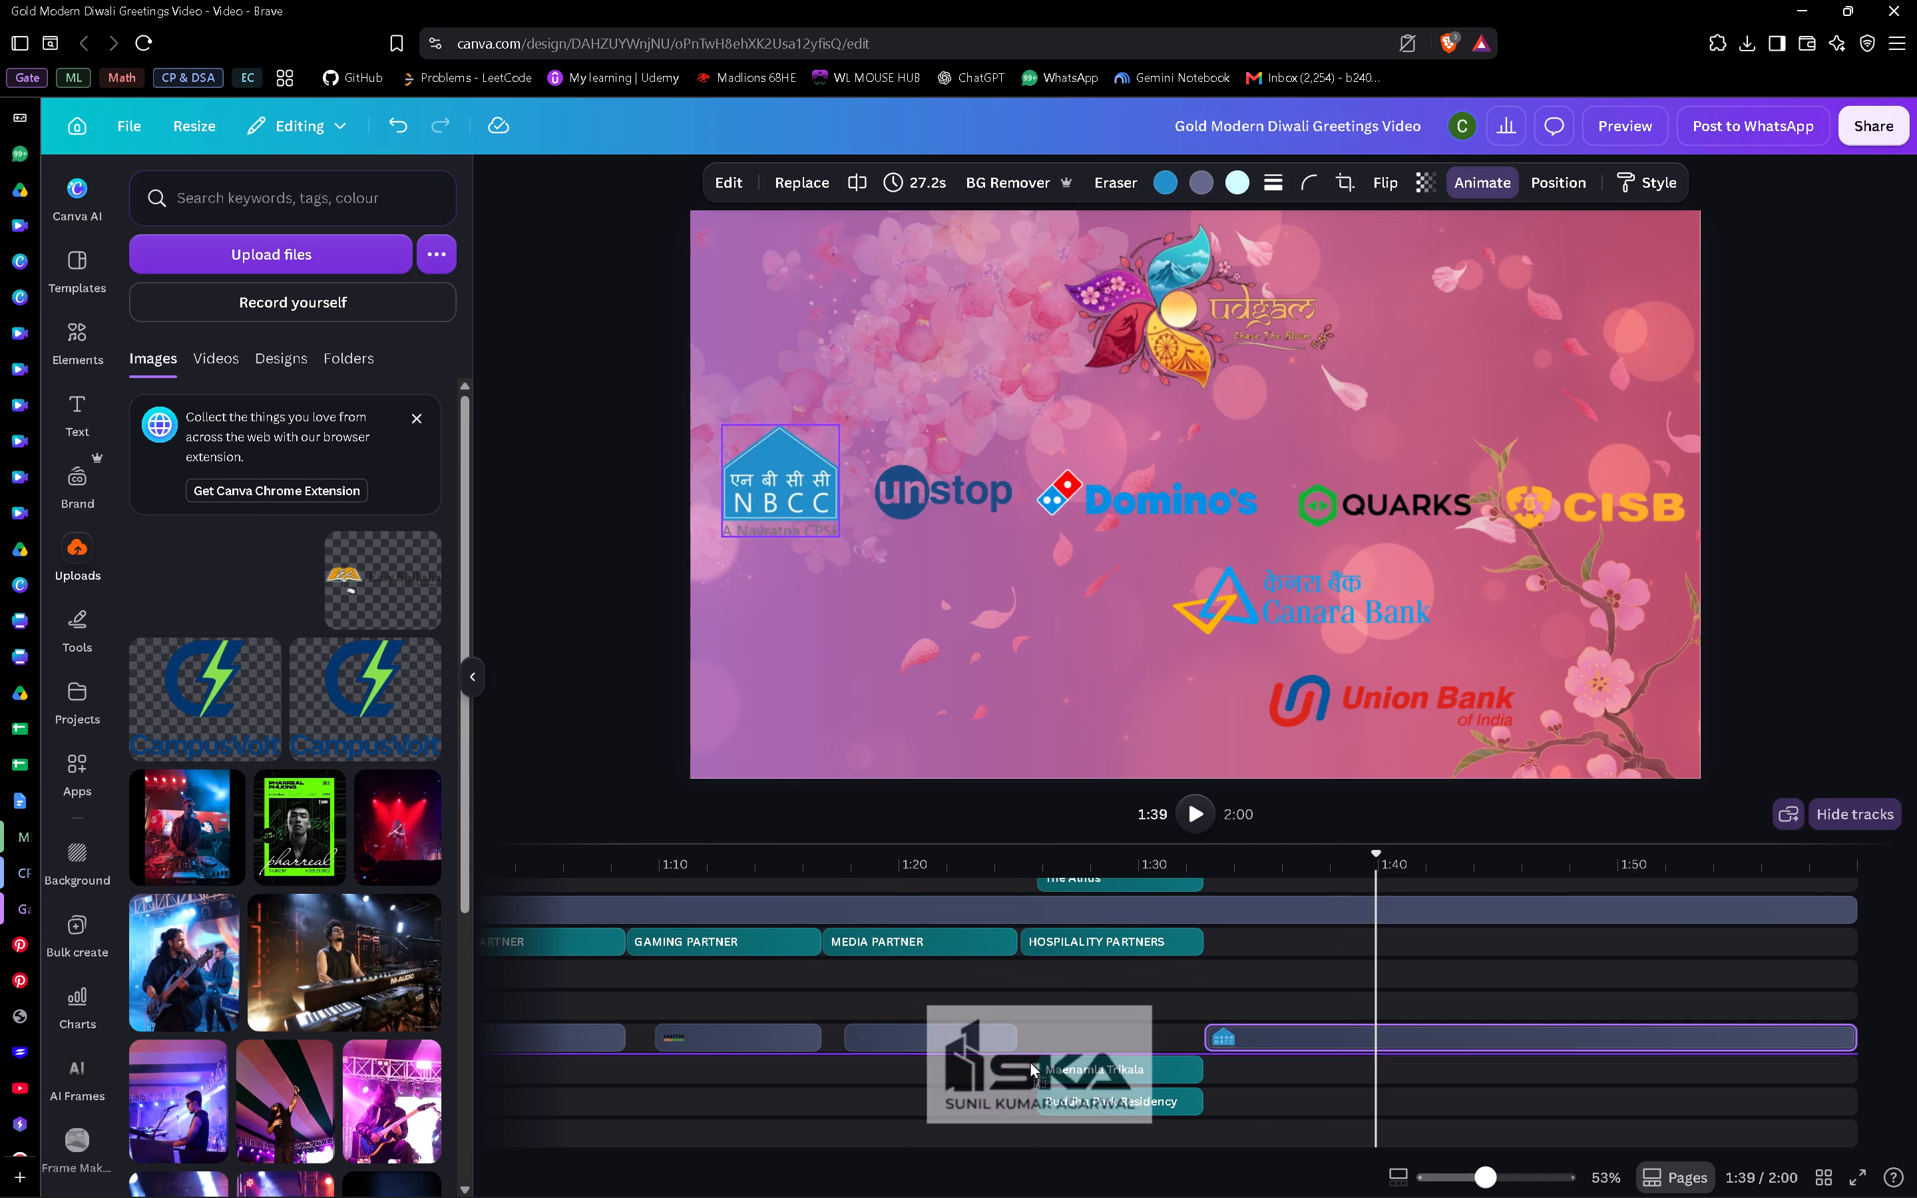
left_click_drag(1030, 1060, 1241, 1050)
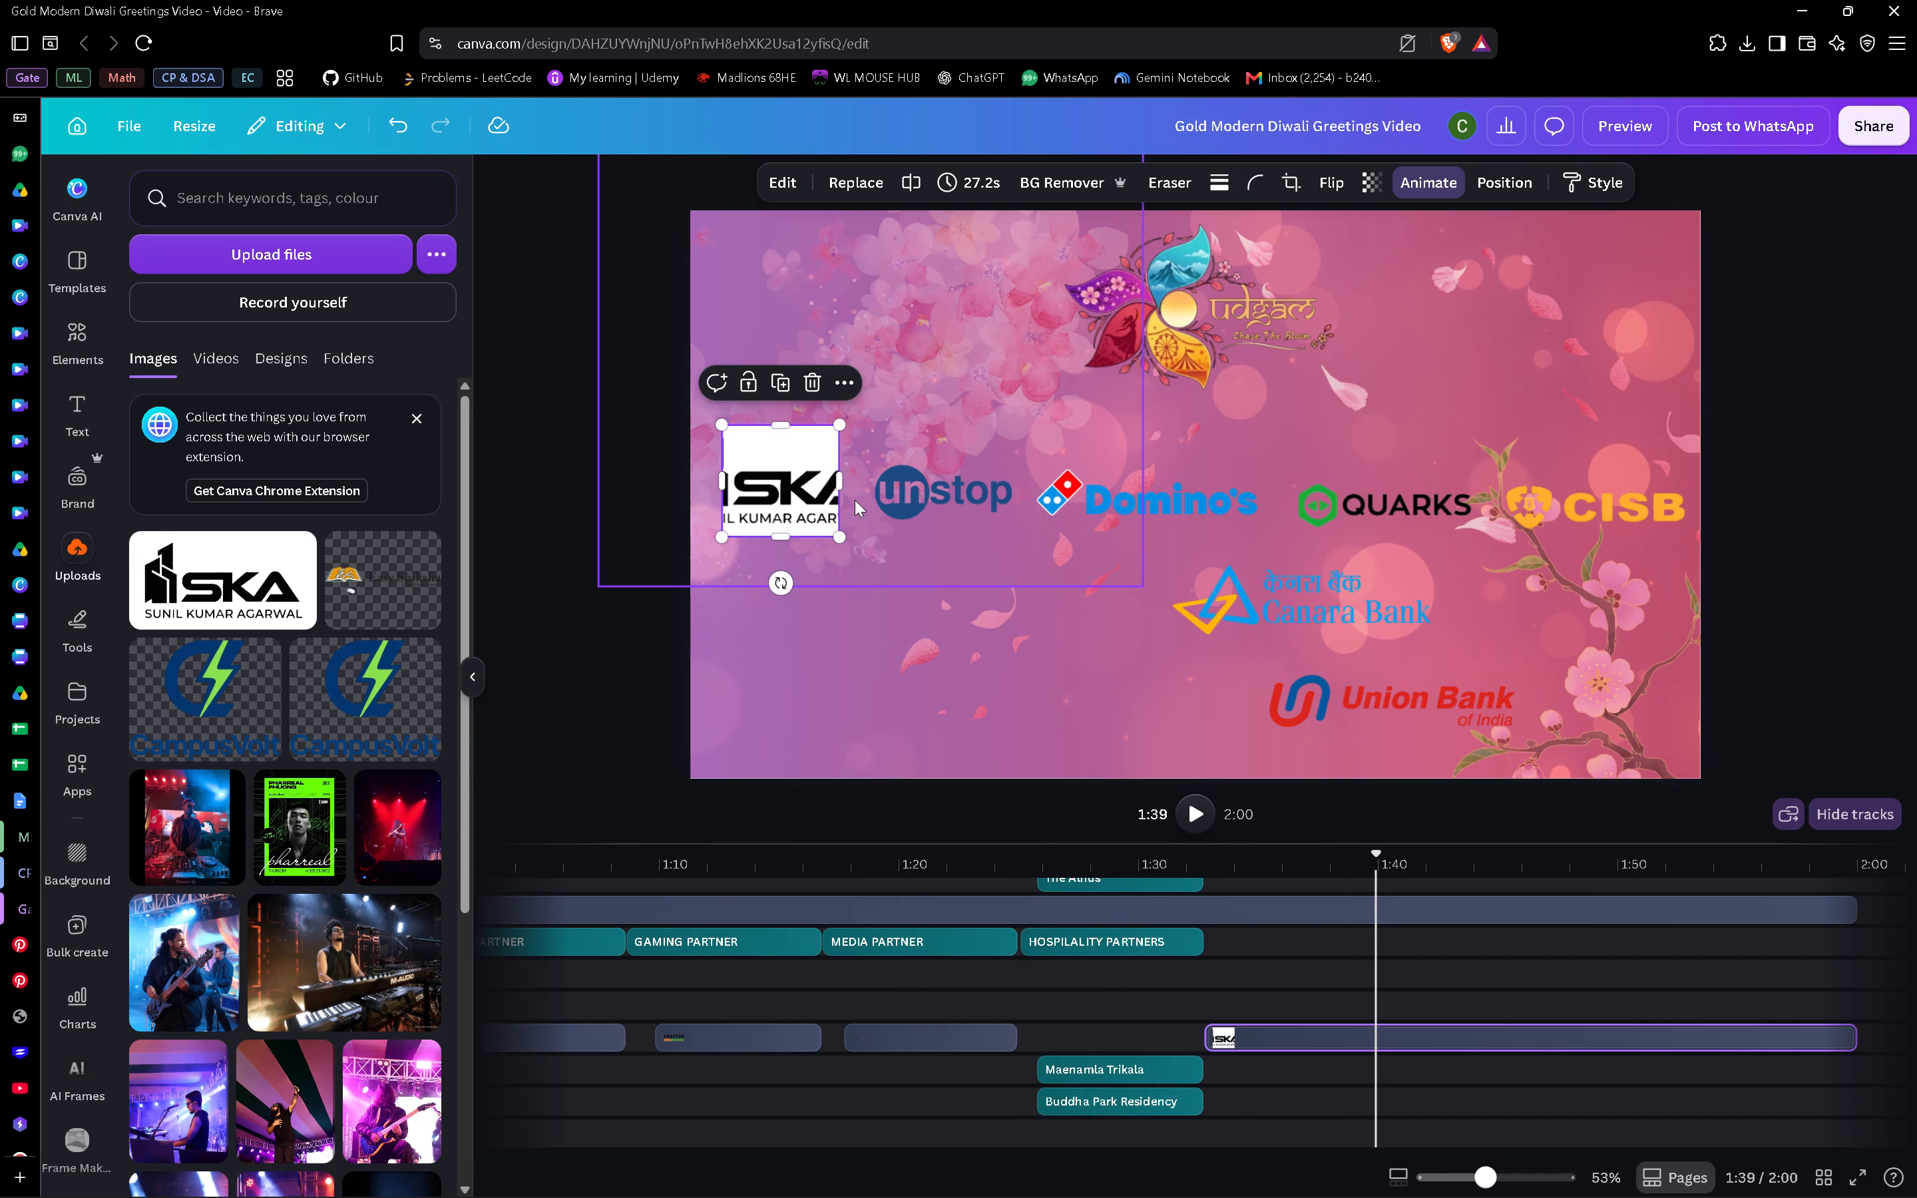
Widen the closing collage SKA logo's frame on both sides until the full logo is uncropped, and shift it inside the canvas.
left_click_drag(834, 481, 869, 482)
left_click_drag(718, 485, 698, 485)
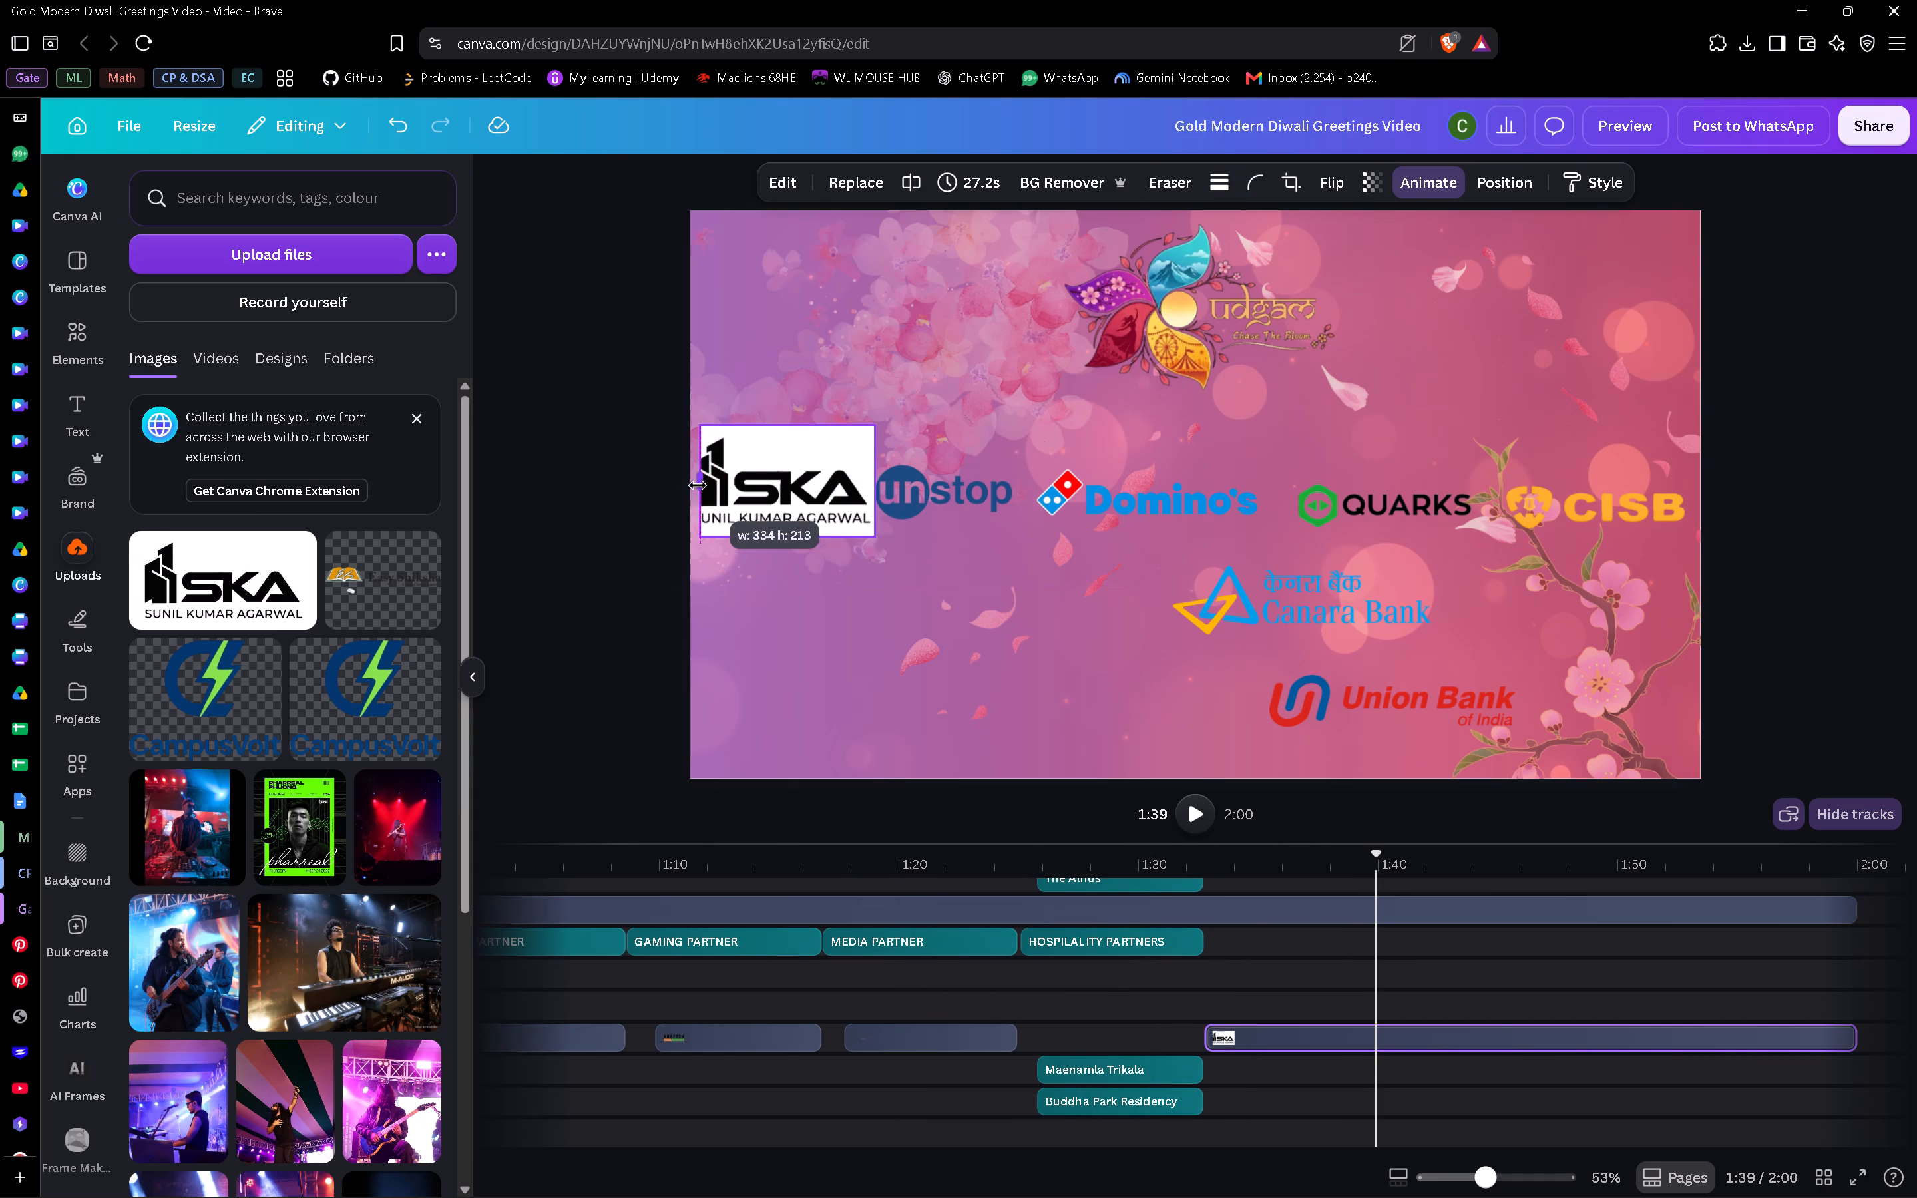
left_click_drag(698, 485, 686, 485)
left_click_drag(686, 485, 677, 485)
left_click_drag(753, 491, 768, 493)
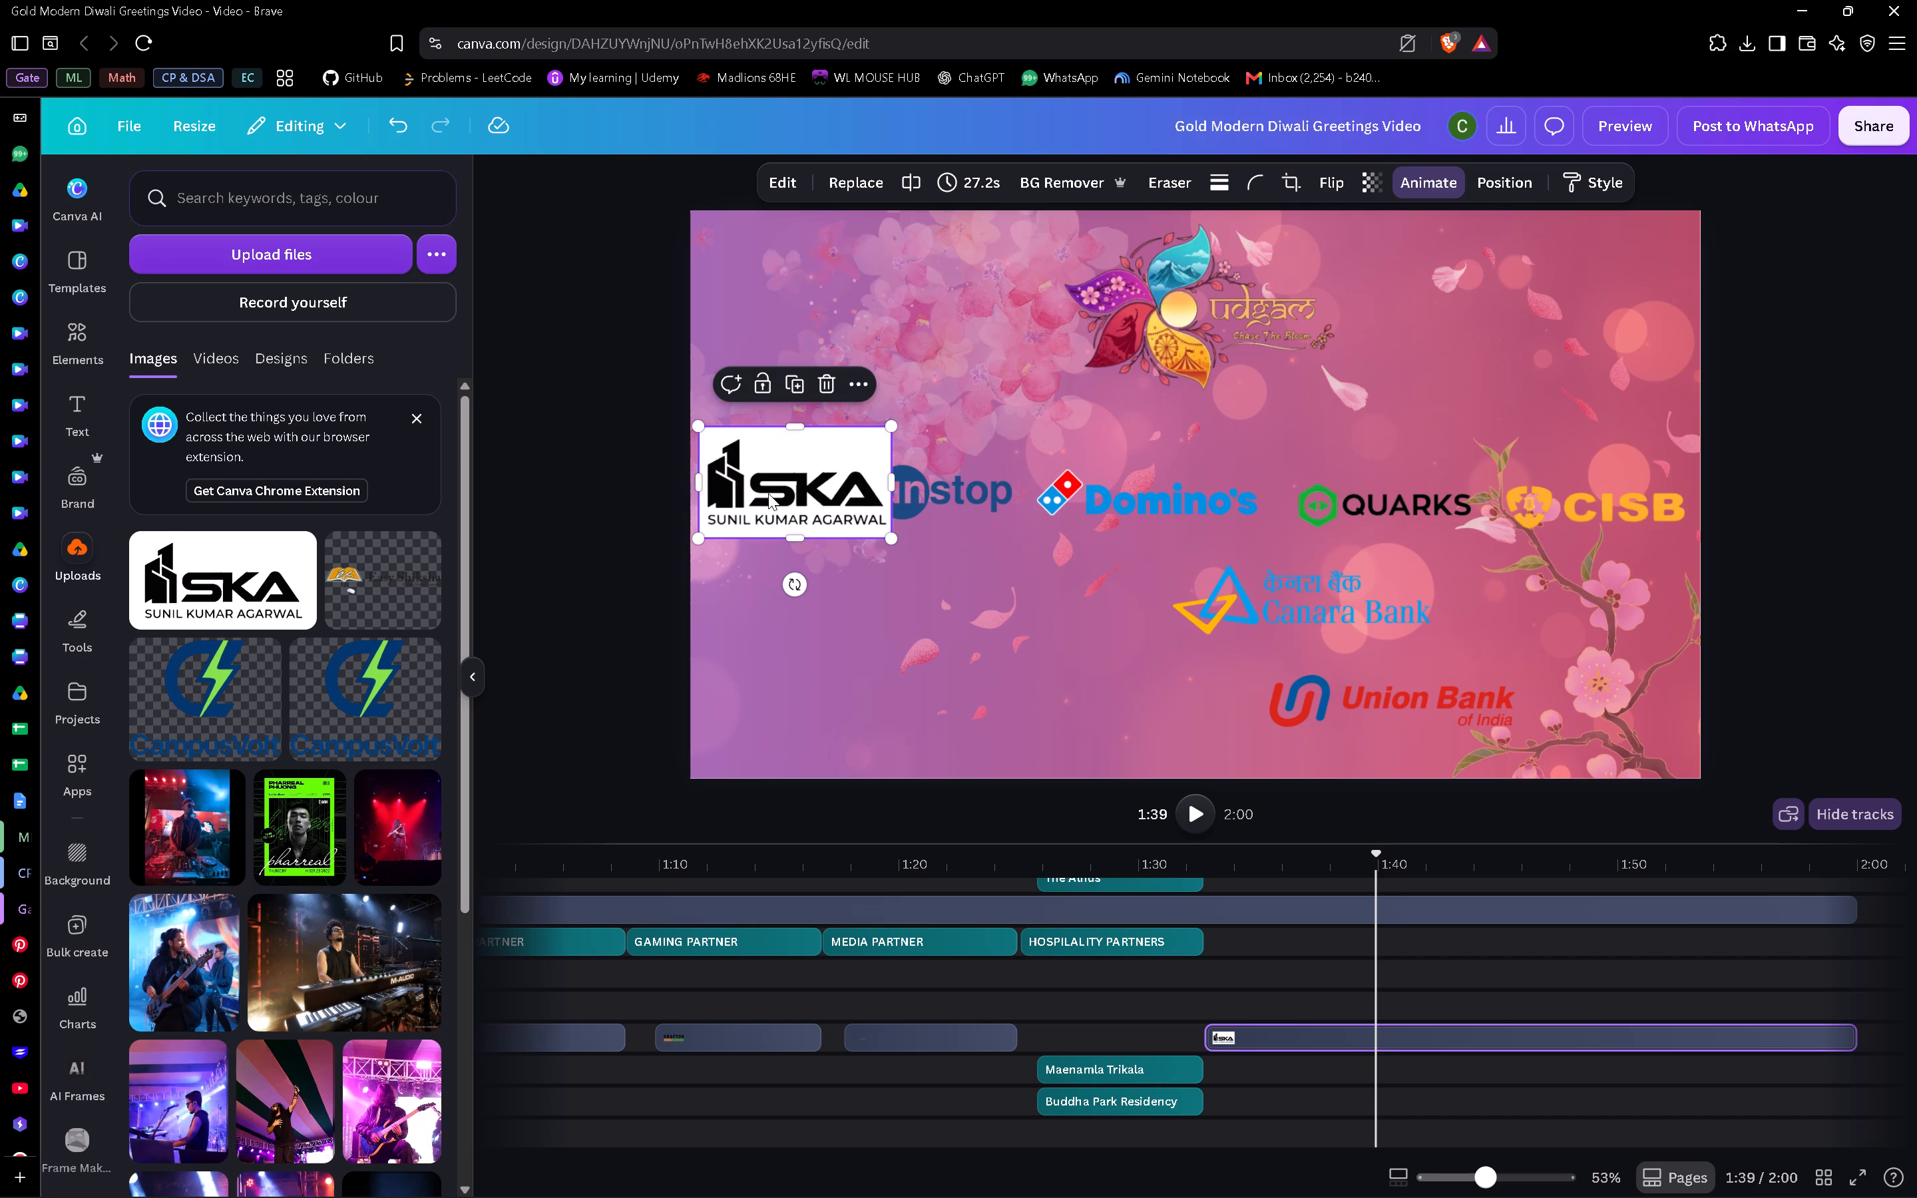
Remove the white background from the closing collage's SKA logo.
left_click(781, 185)
left_click(176, 512)
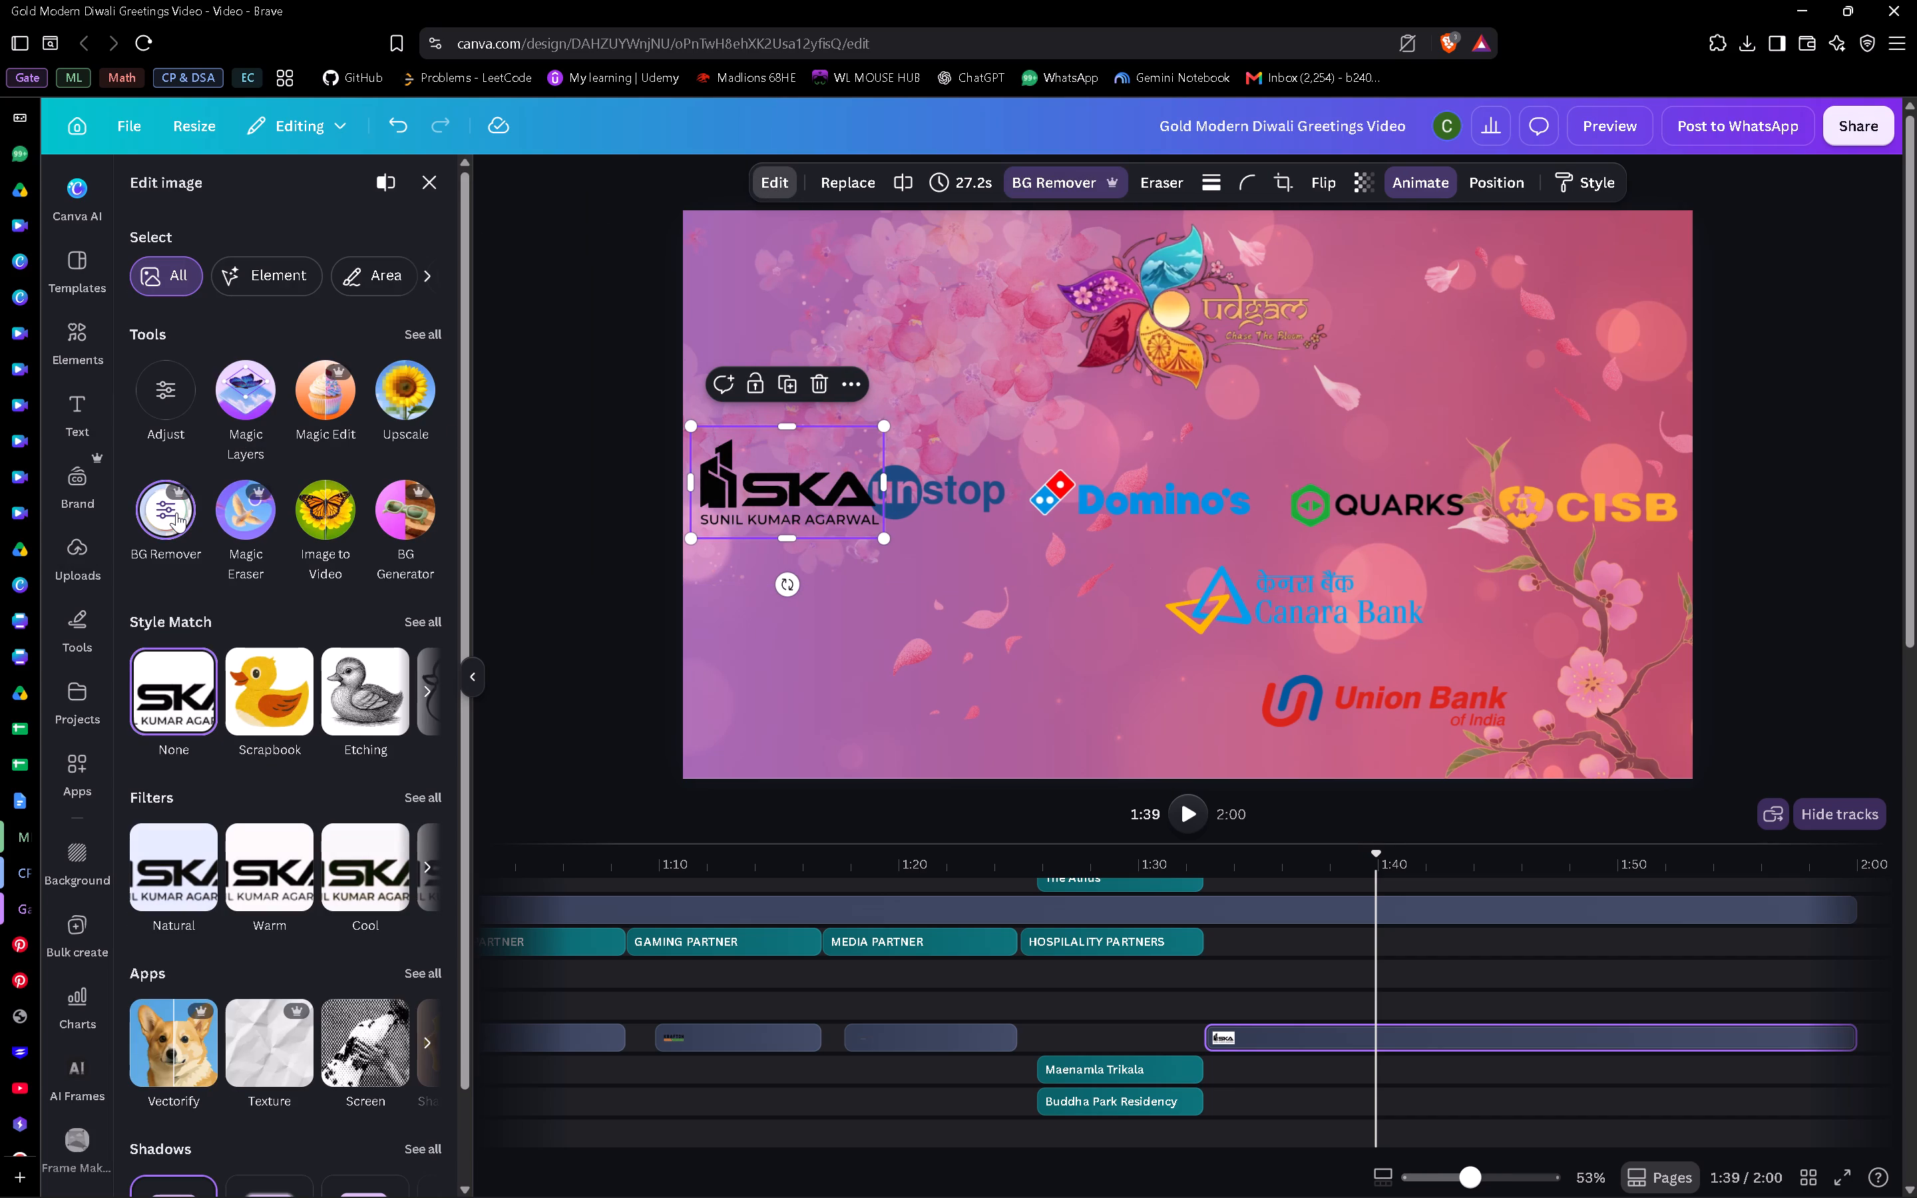
Shrink the closing collage's SKA logo and position it beside the Unstop logo without overlapping it.
left_click_drag(821, 504, 807, 522)
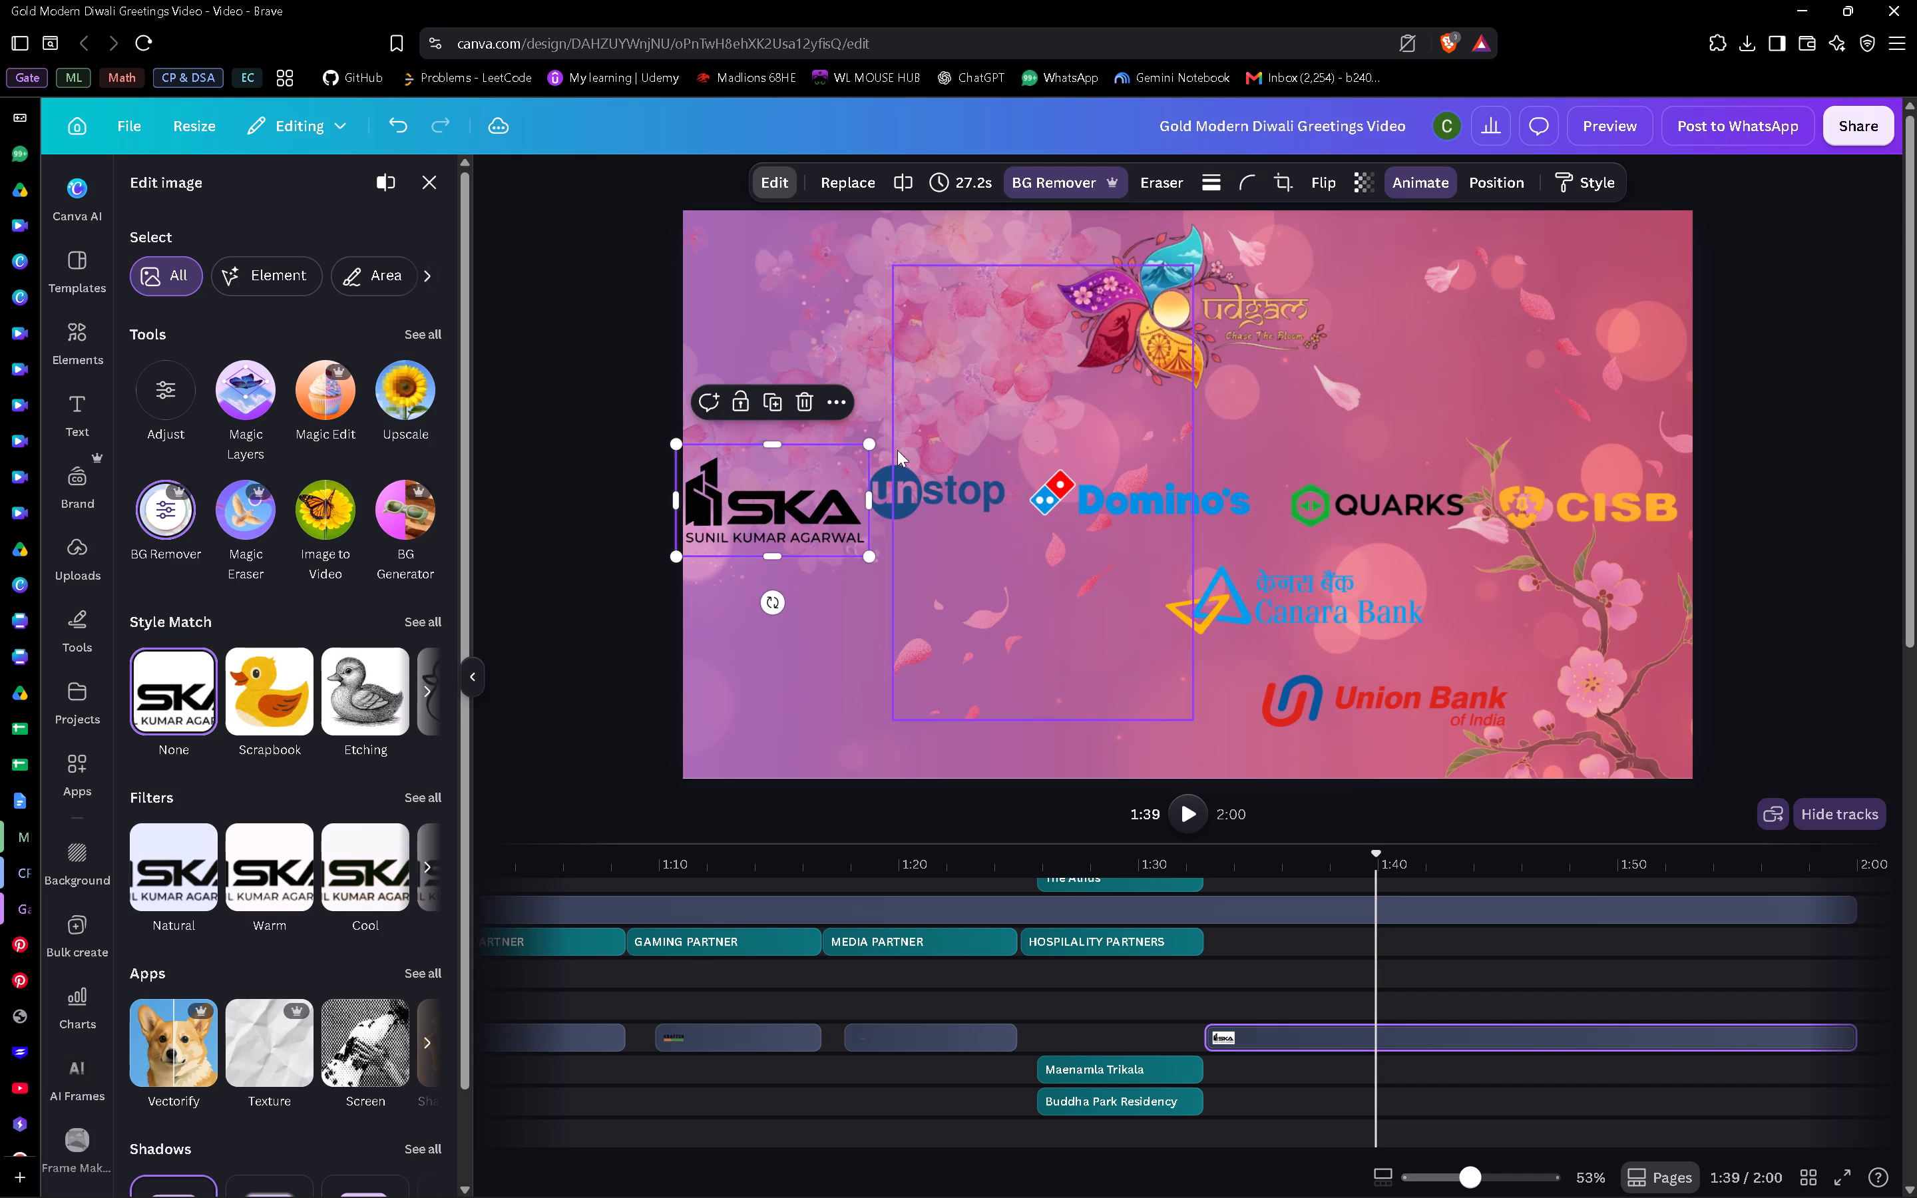
left_click_drag(865, 445, 841, 481)
left_click_drag(791, 514, 807, 497)
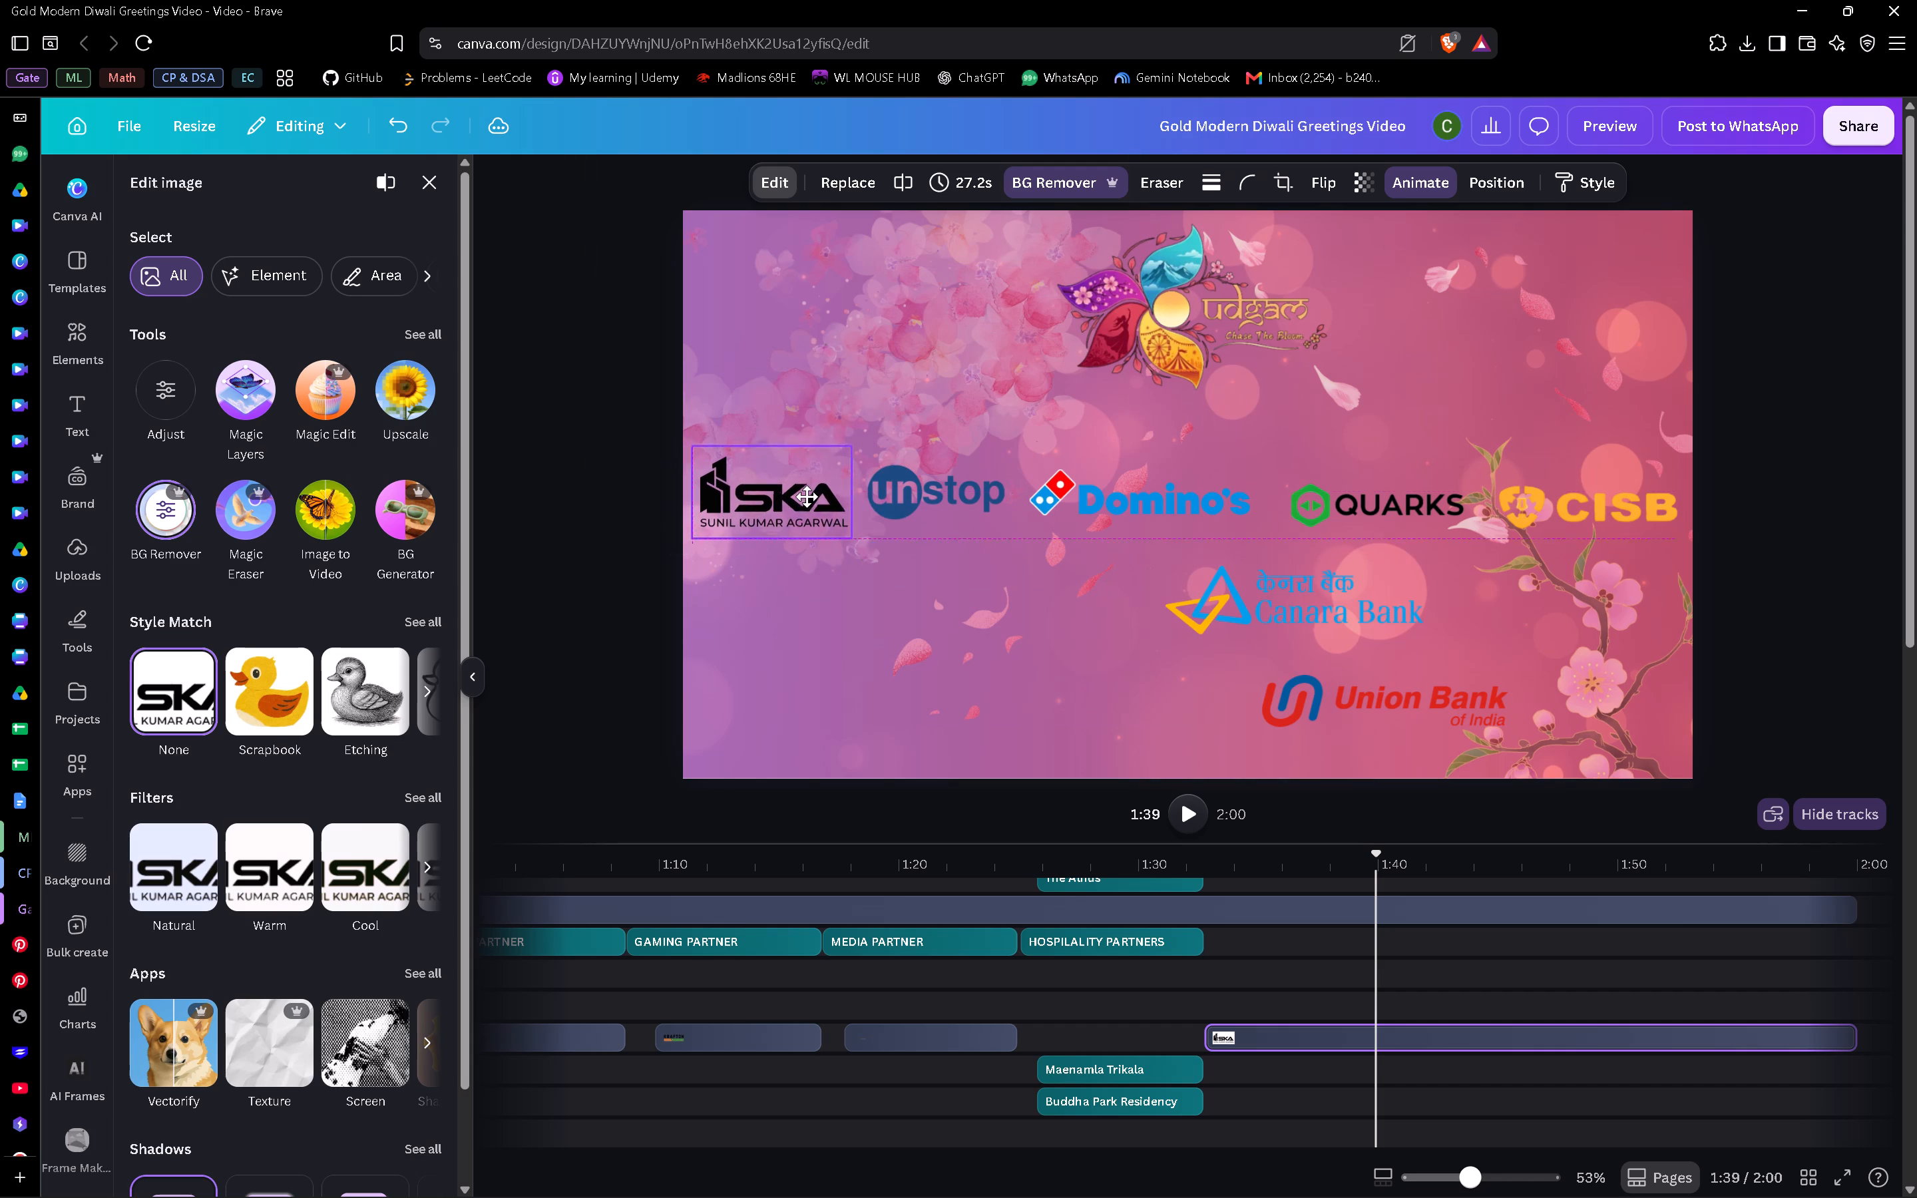
left_click_drag(807, 497, 811, 483)
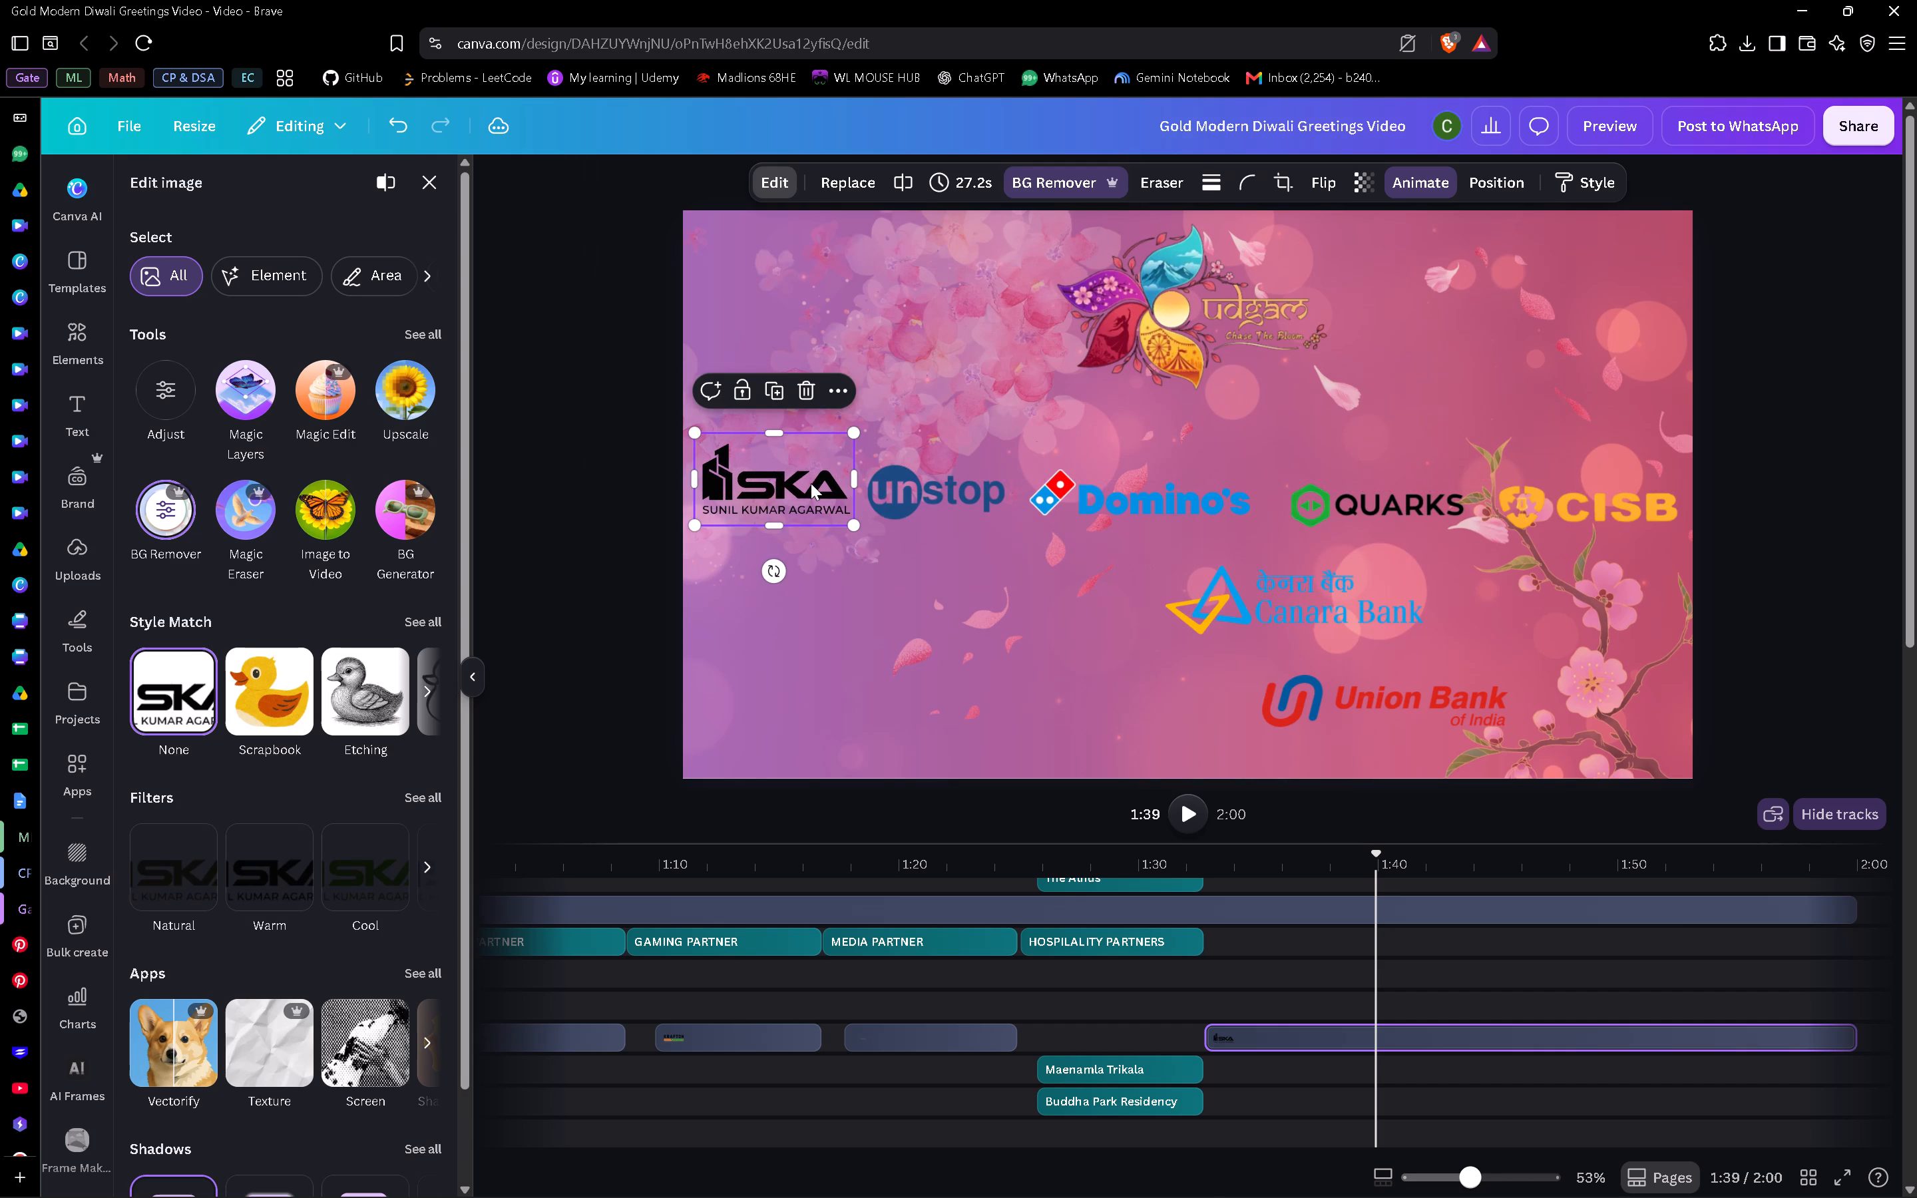
Set the Brush animation of the closing collage's Easy Shiksha logo, at about 1:50, to Both.
scroll(996, 659, "down", 2)
scroll(1289, 897, "down", 1)
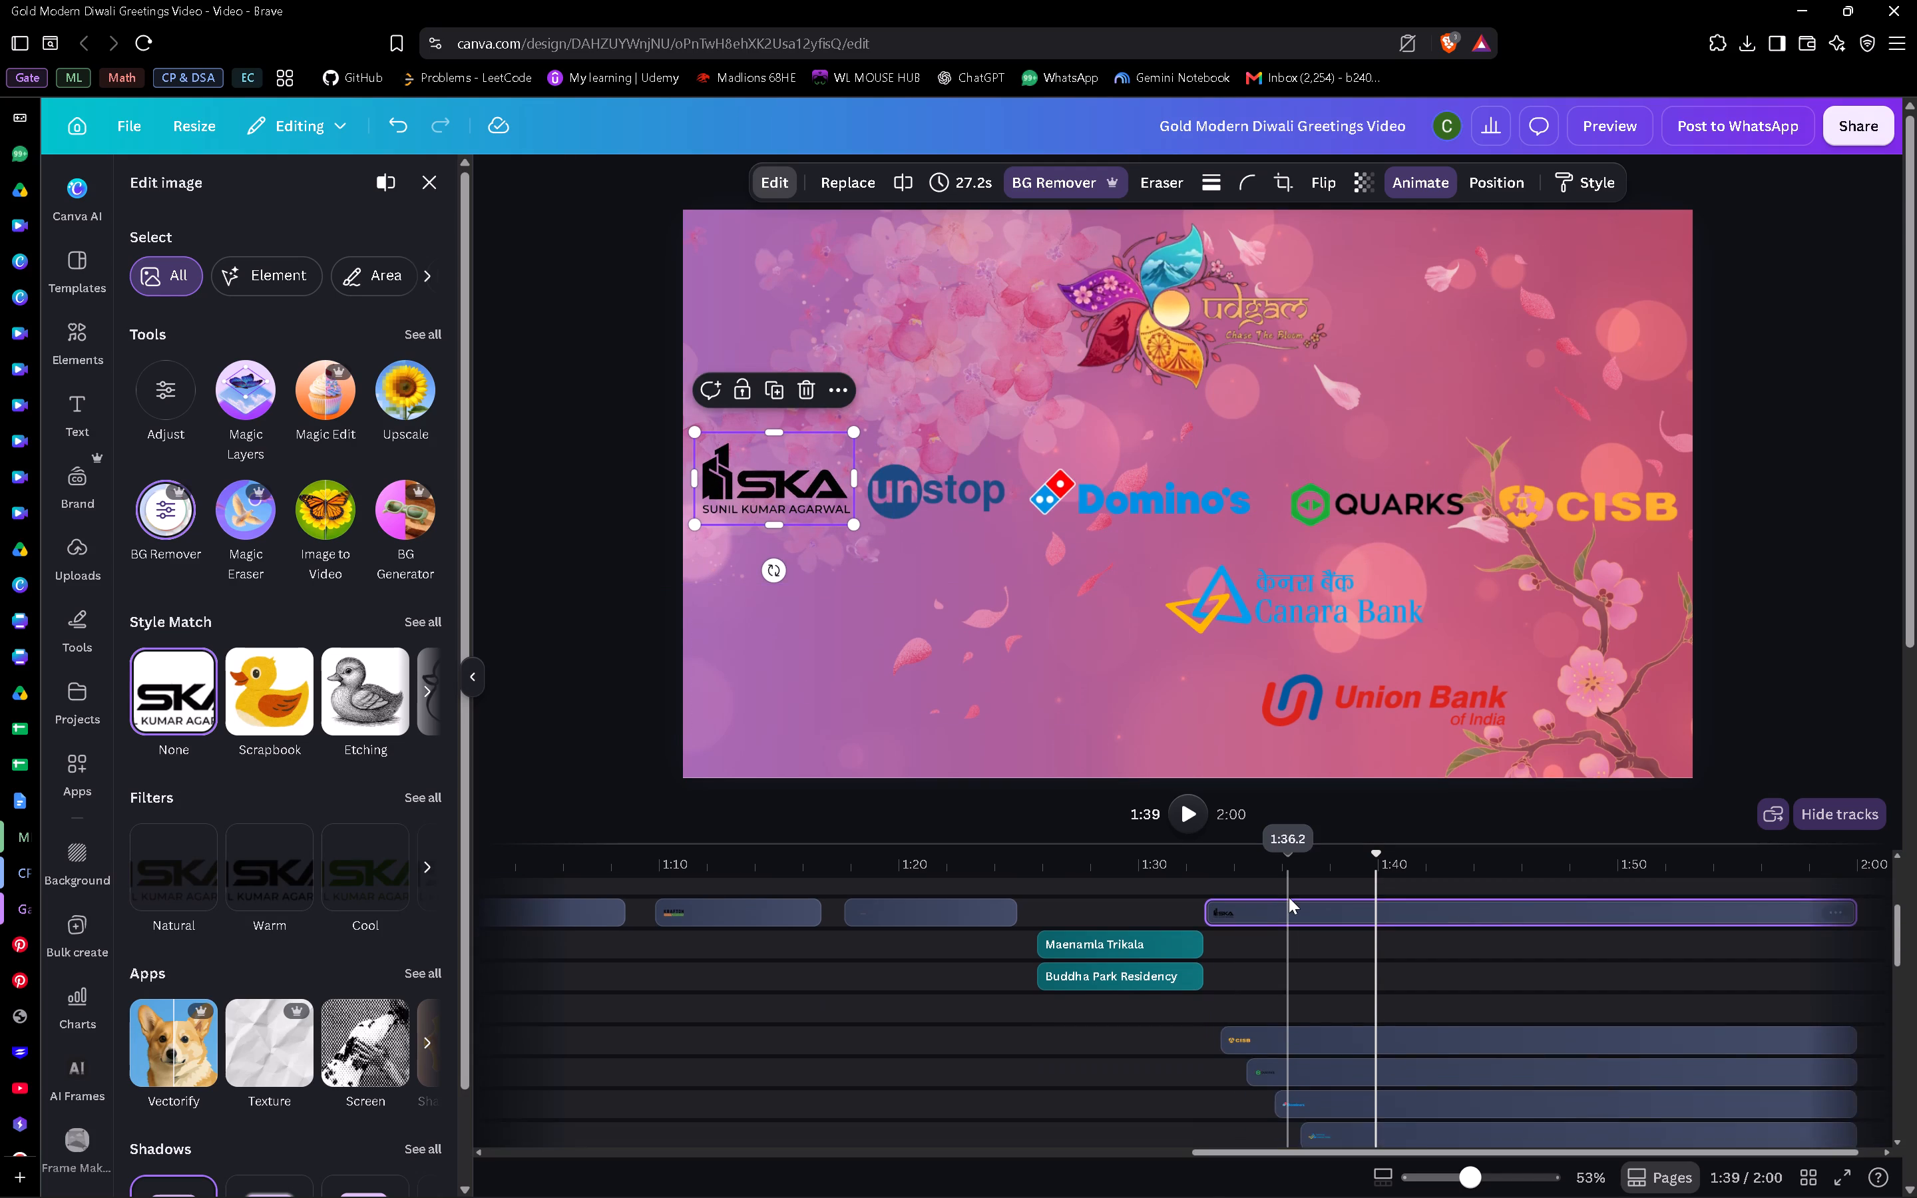
scroll(1289, 897, "down", 1)
scroll(1490, 1055, "down", 2)
left_click(1629, 1048)
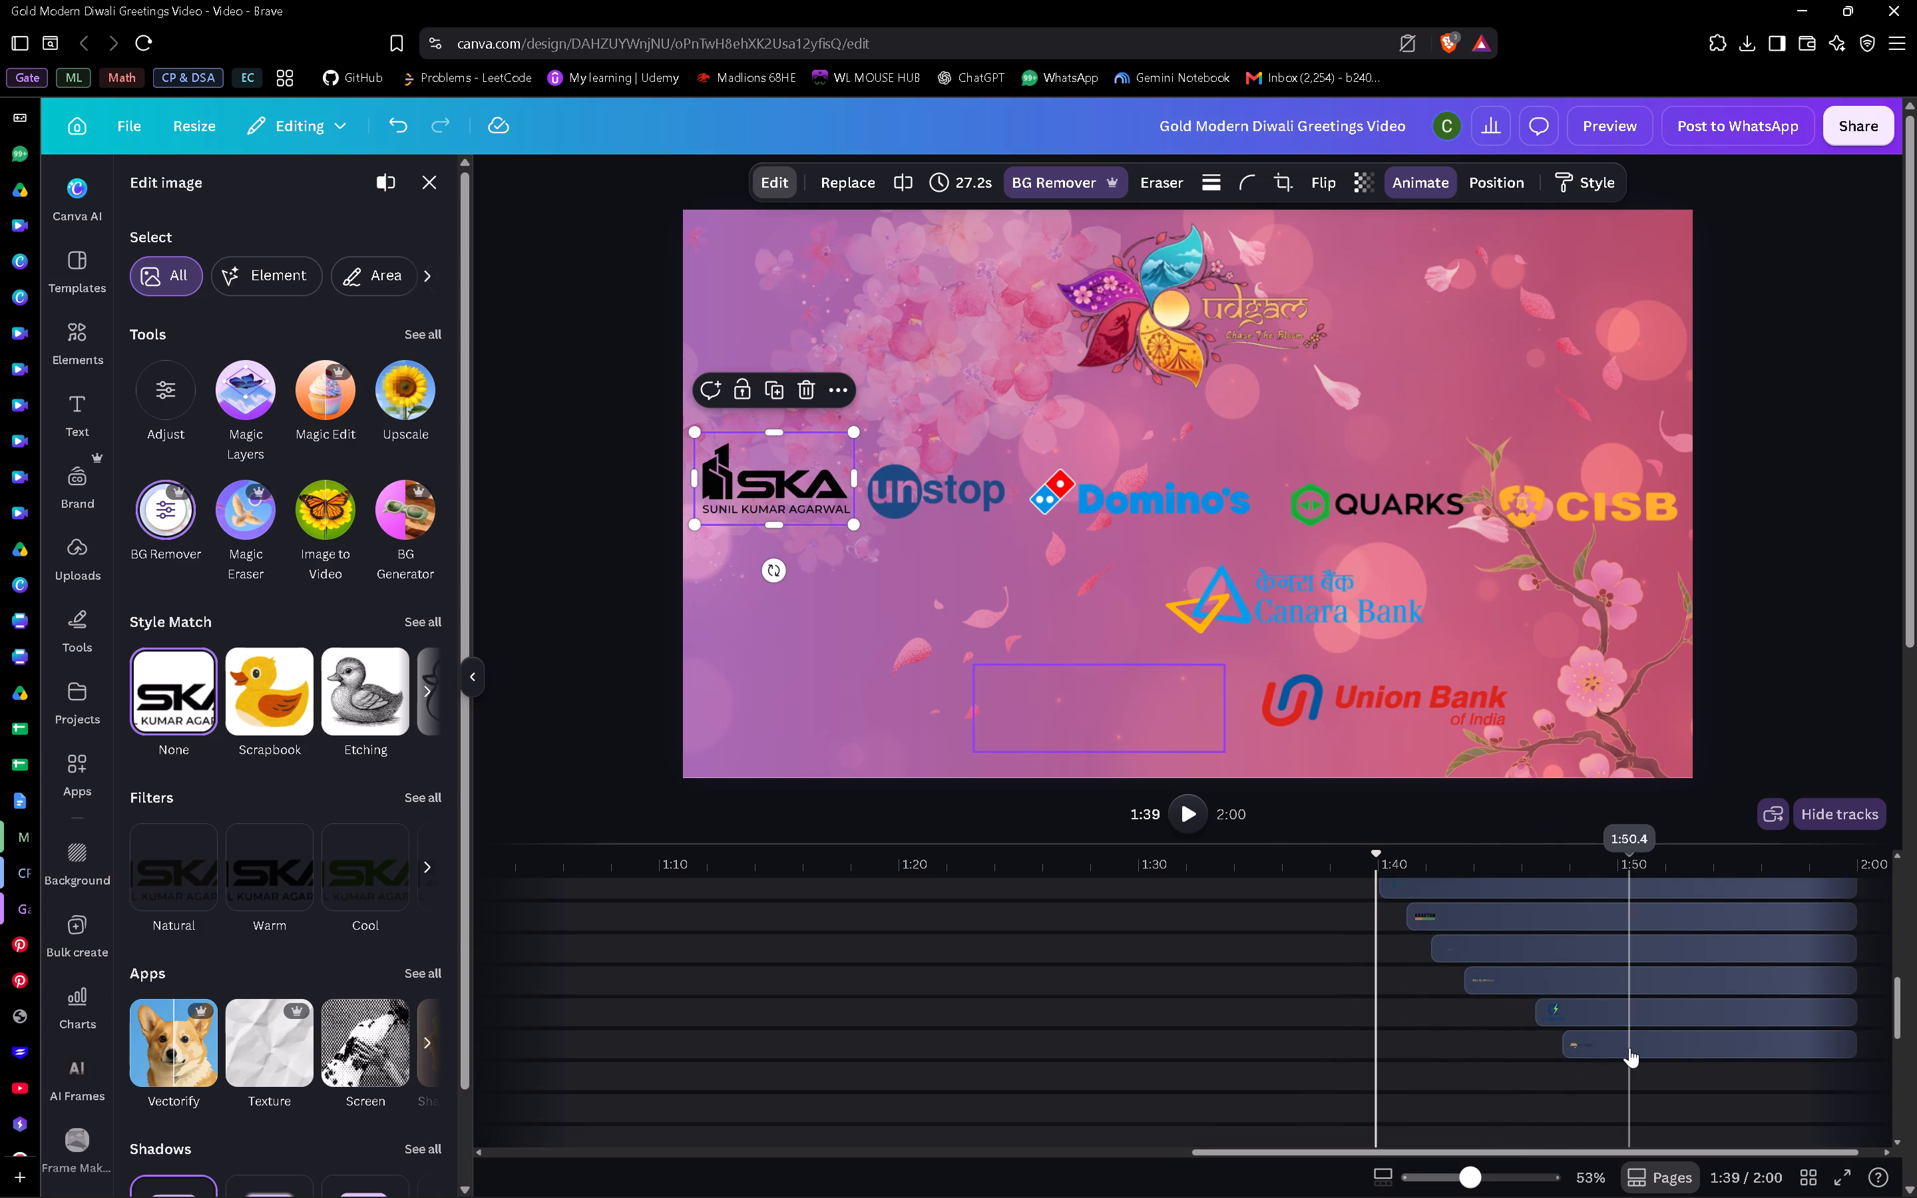
left_click(1440, 182)
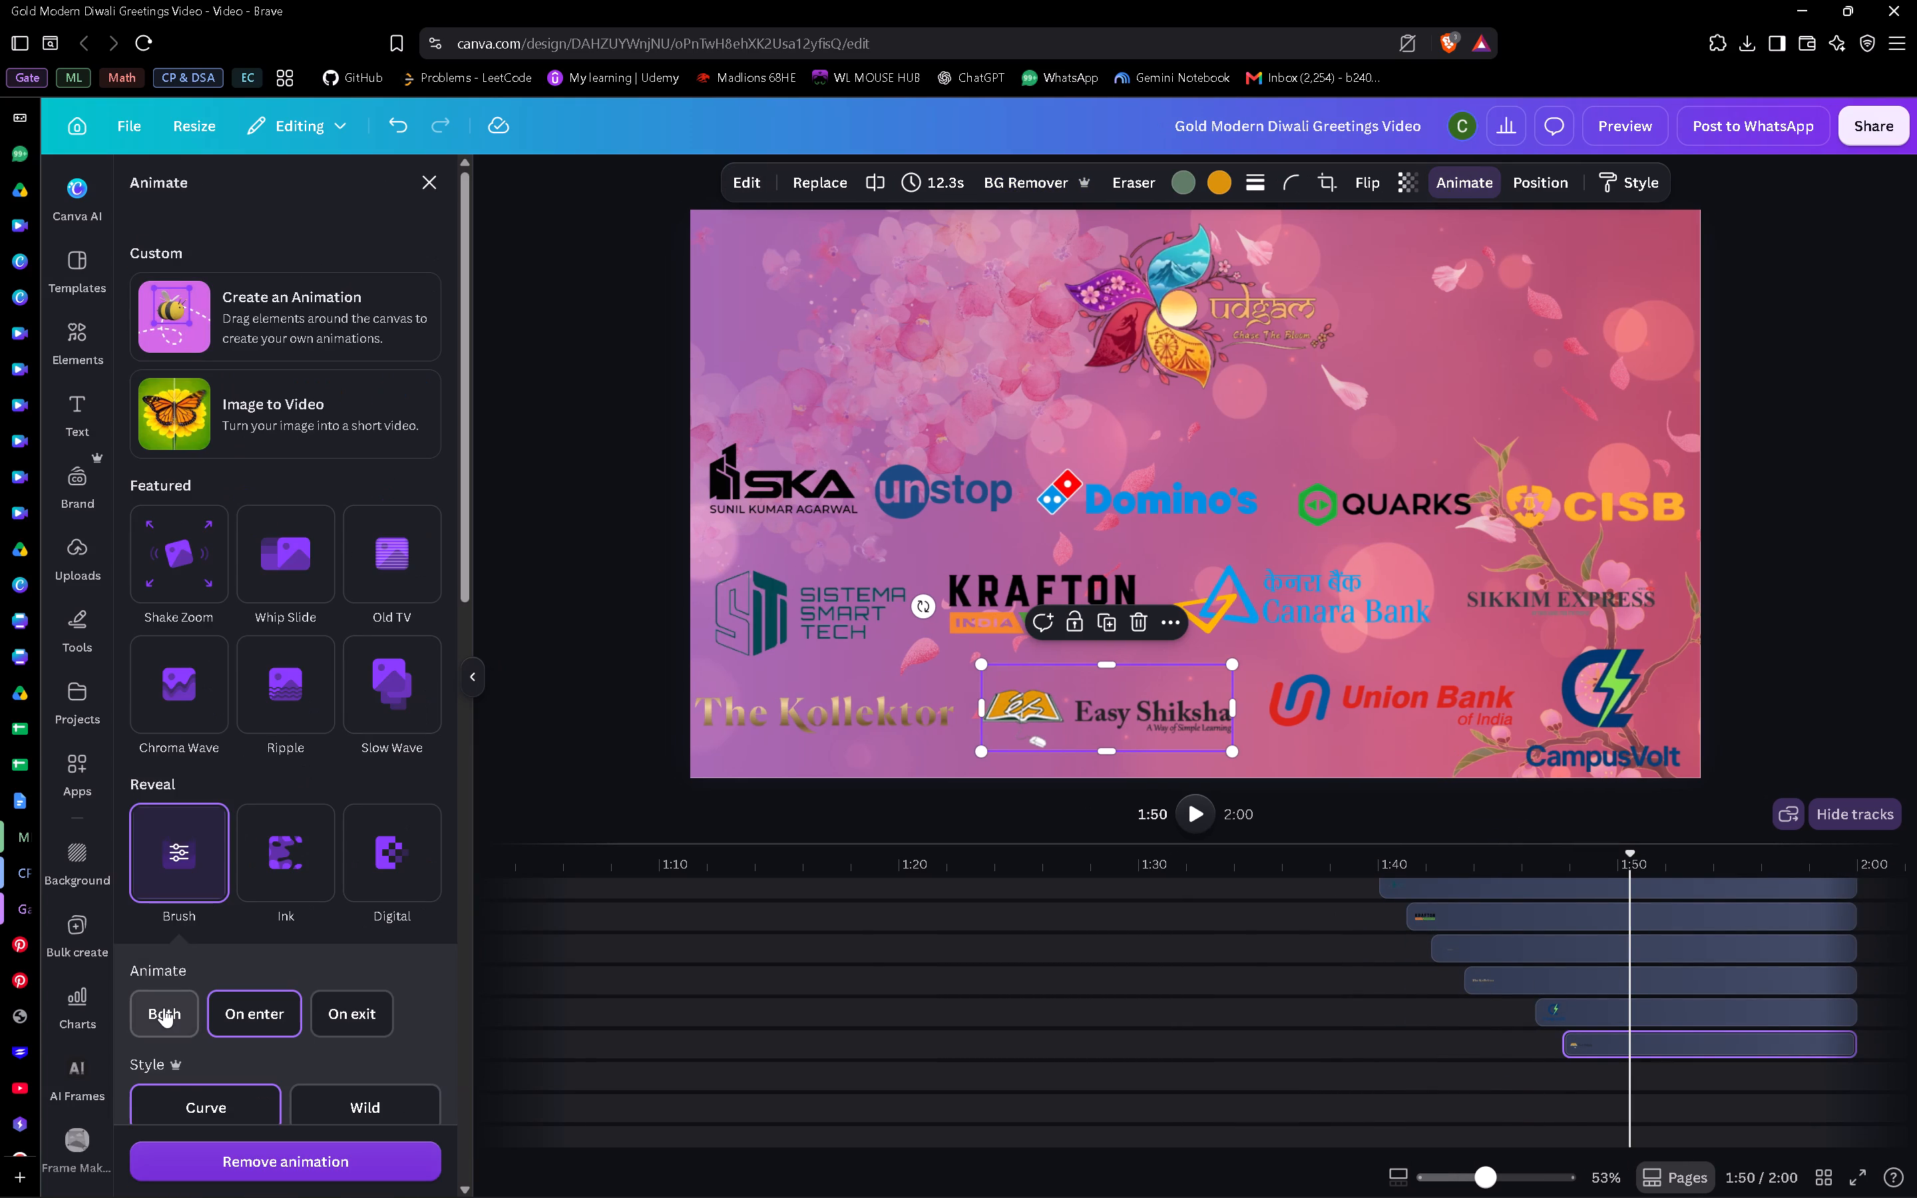
left_click(164, 1008)
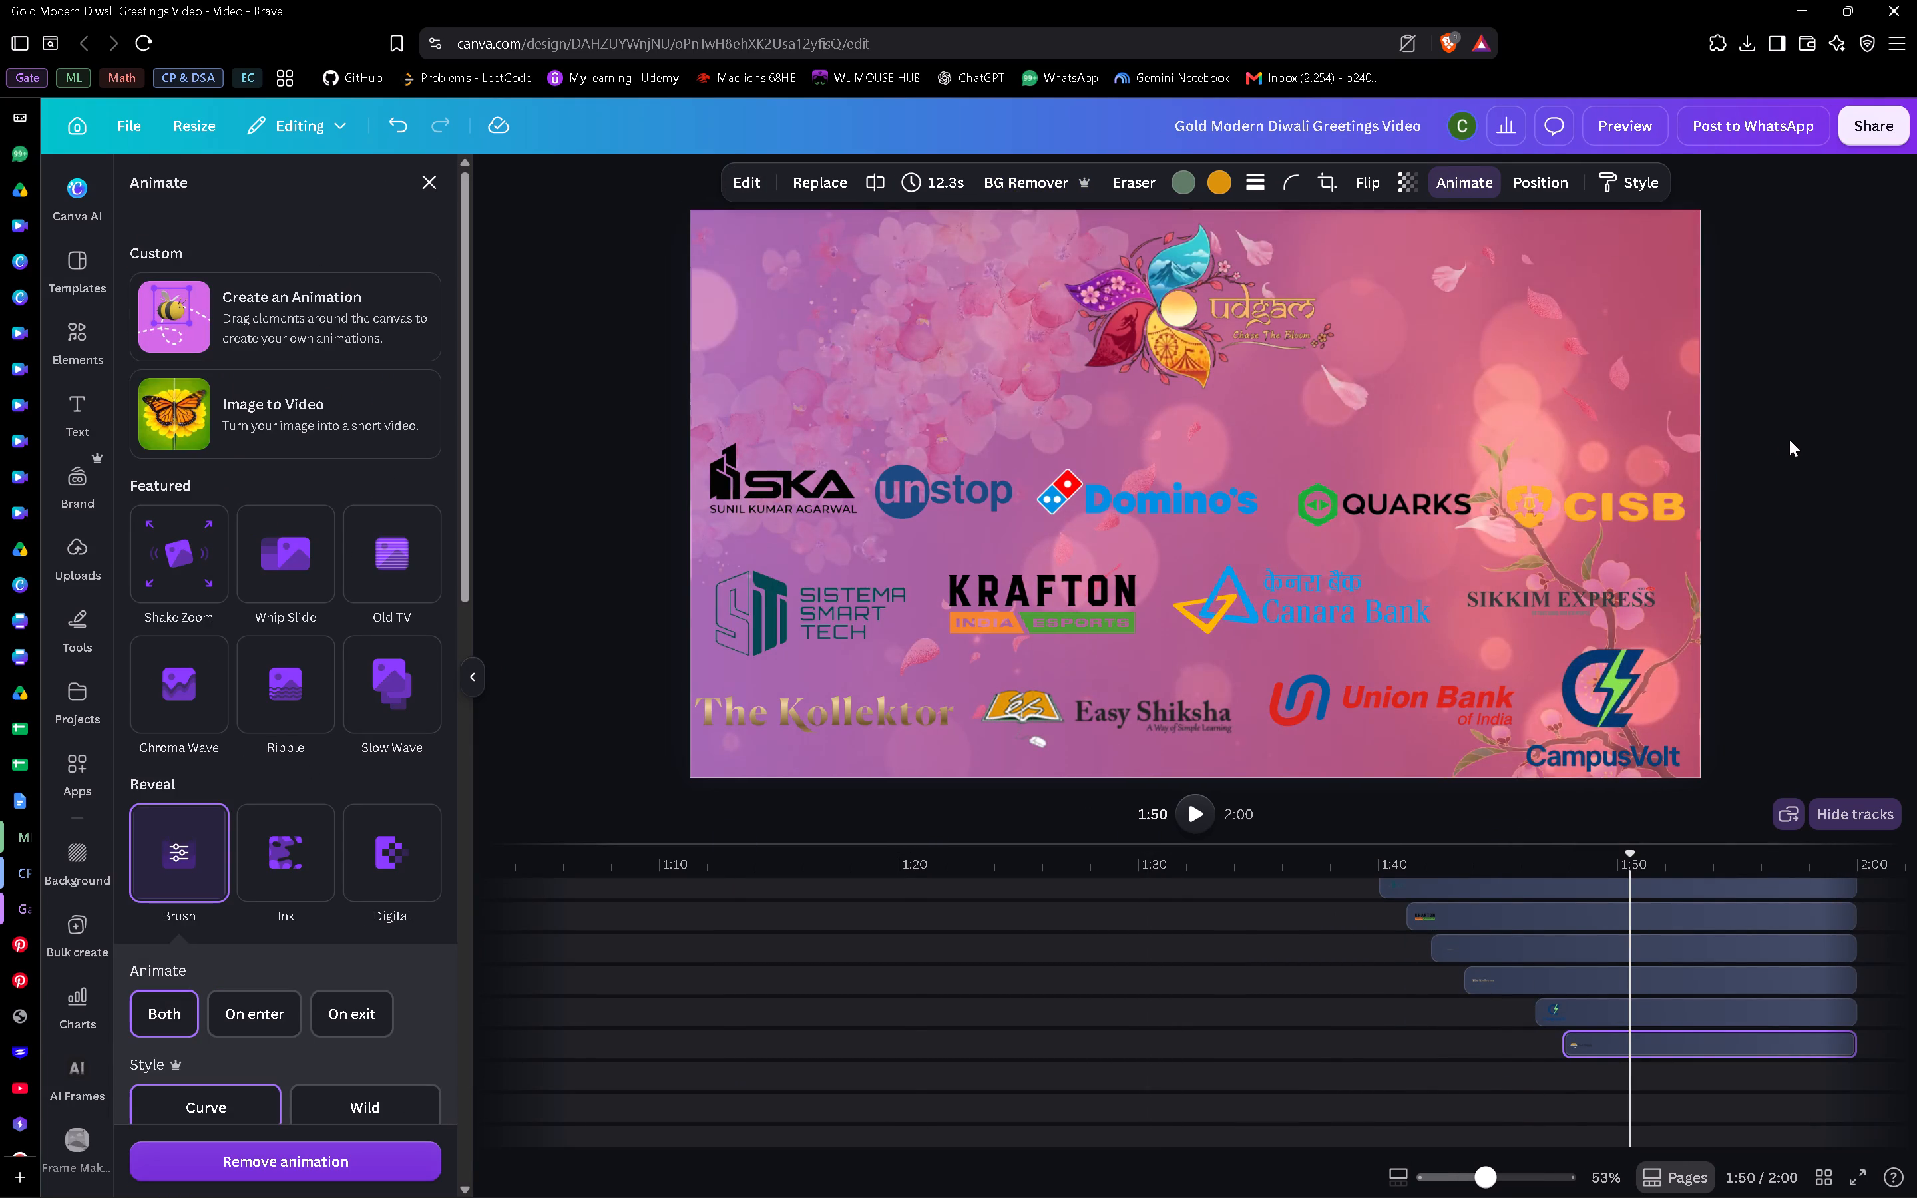
Move the Facilitation Partner title clip onto the same timeline track as the PARTNERS and ASSOCIATE PARTNERS titles.
scroll(1162, 992, "right", 5)
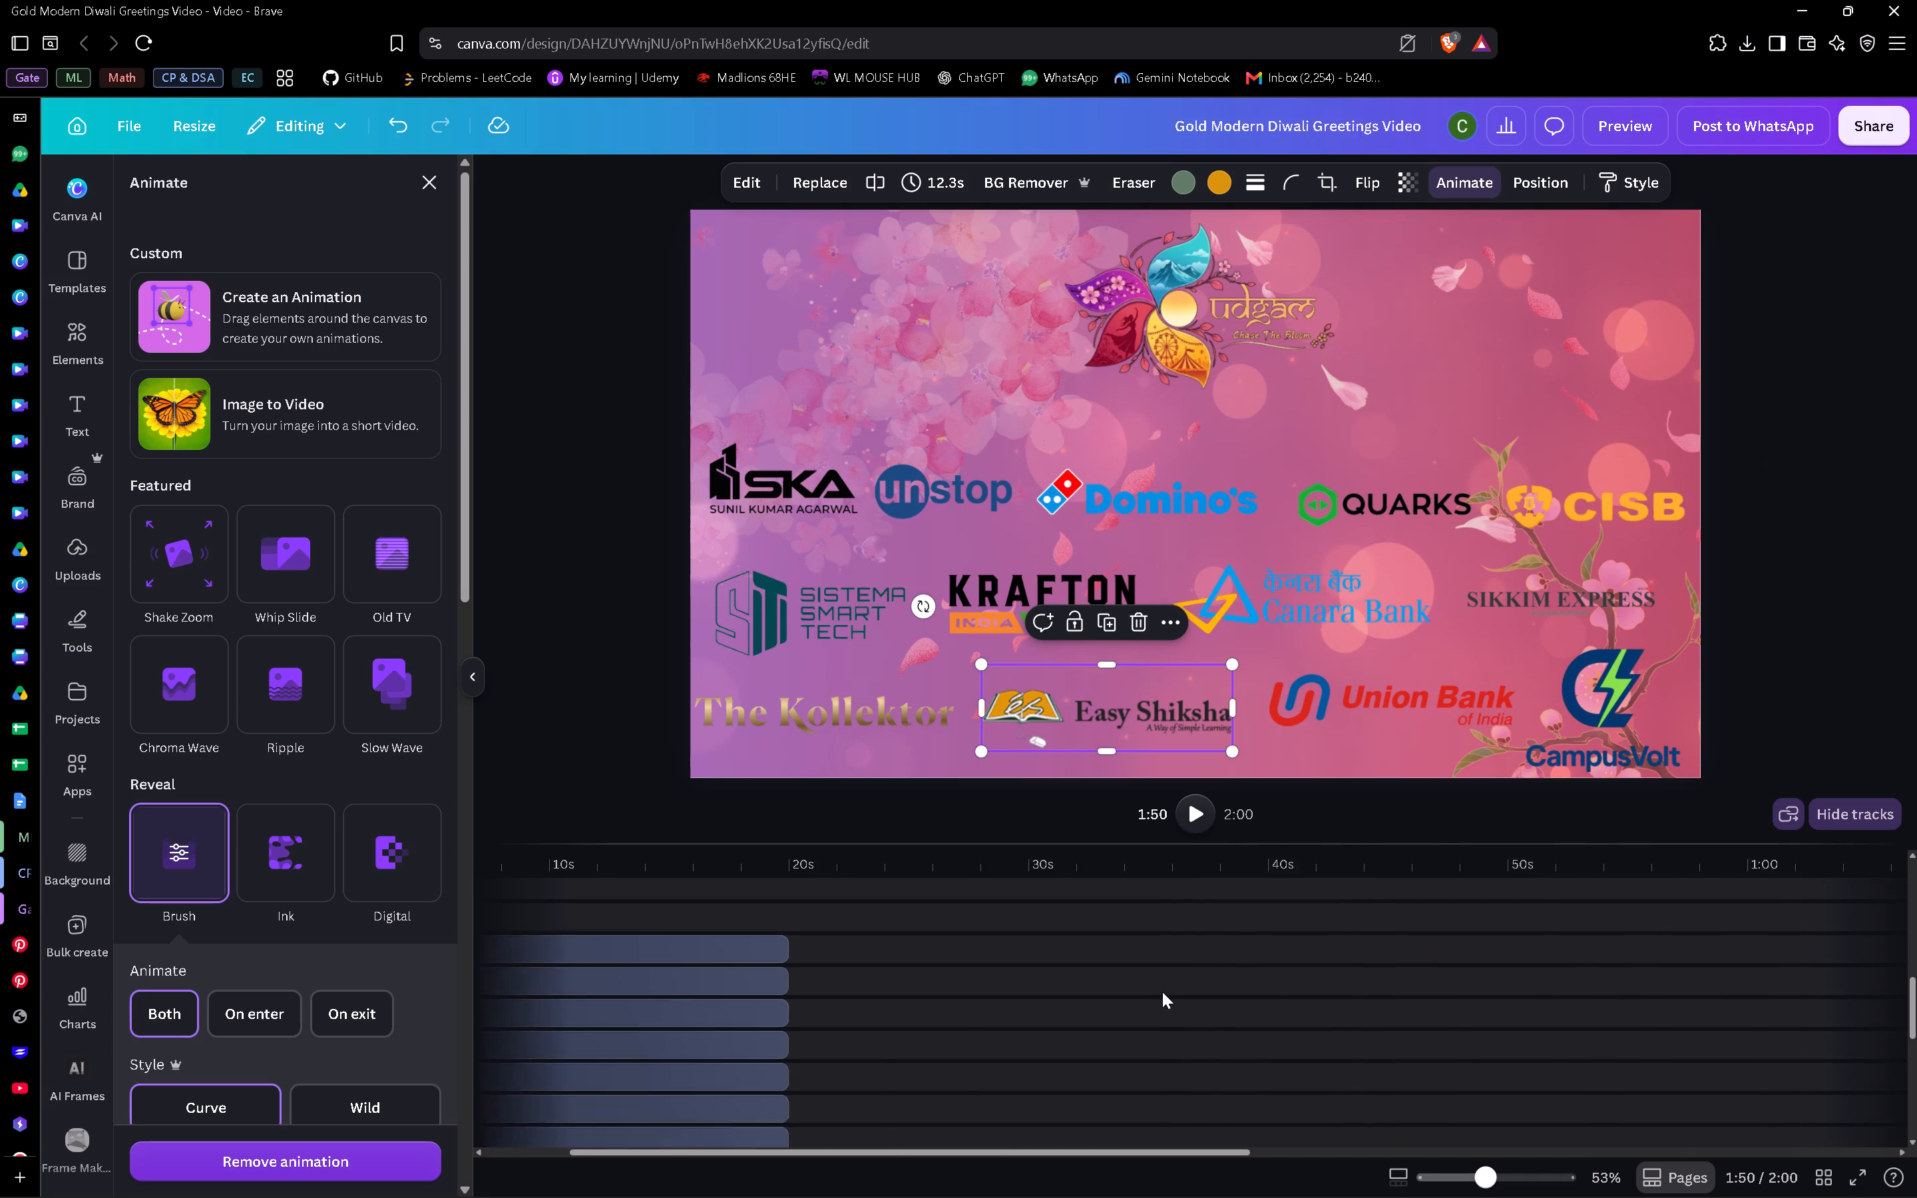
scroll(1162, 992, "up", 5)
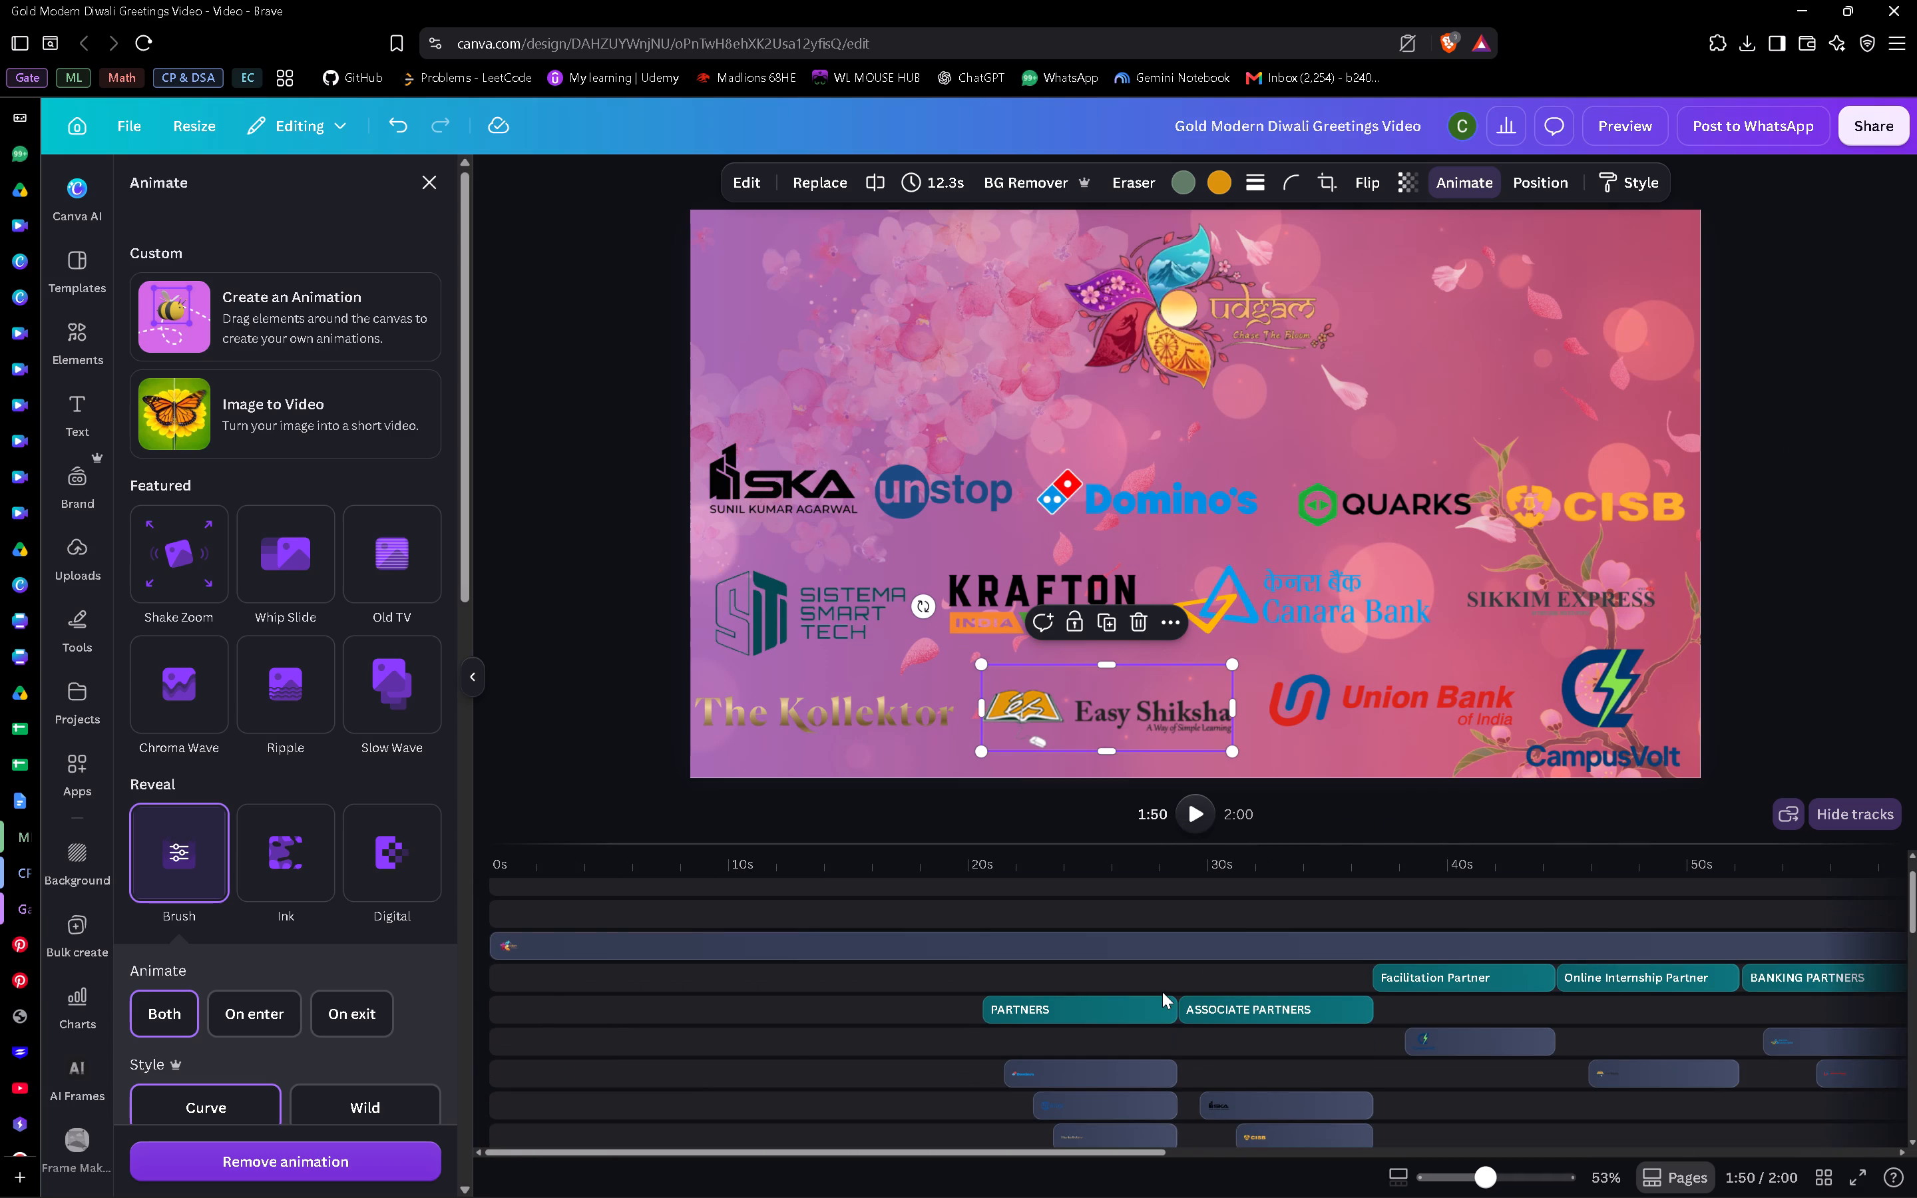
left_click(1122, 1012)
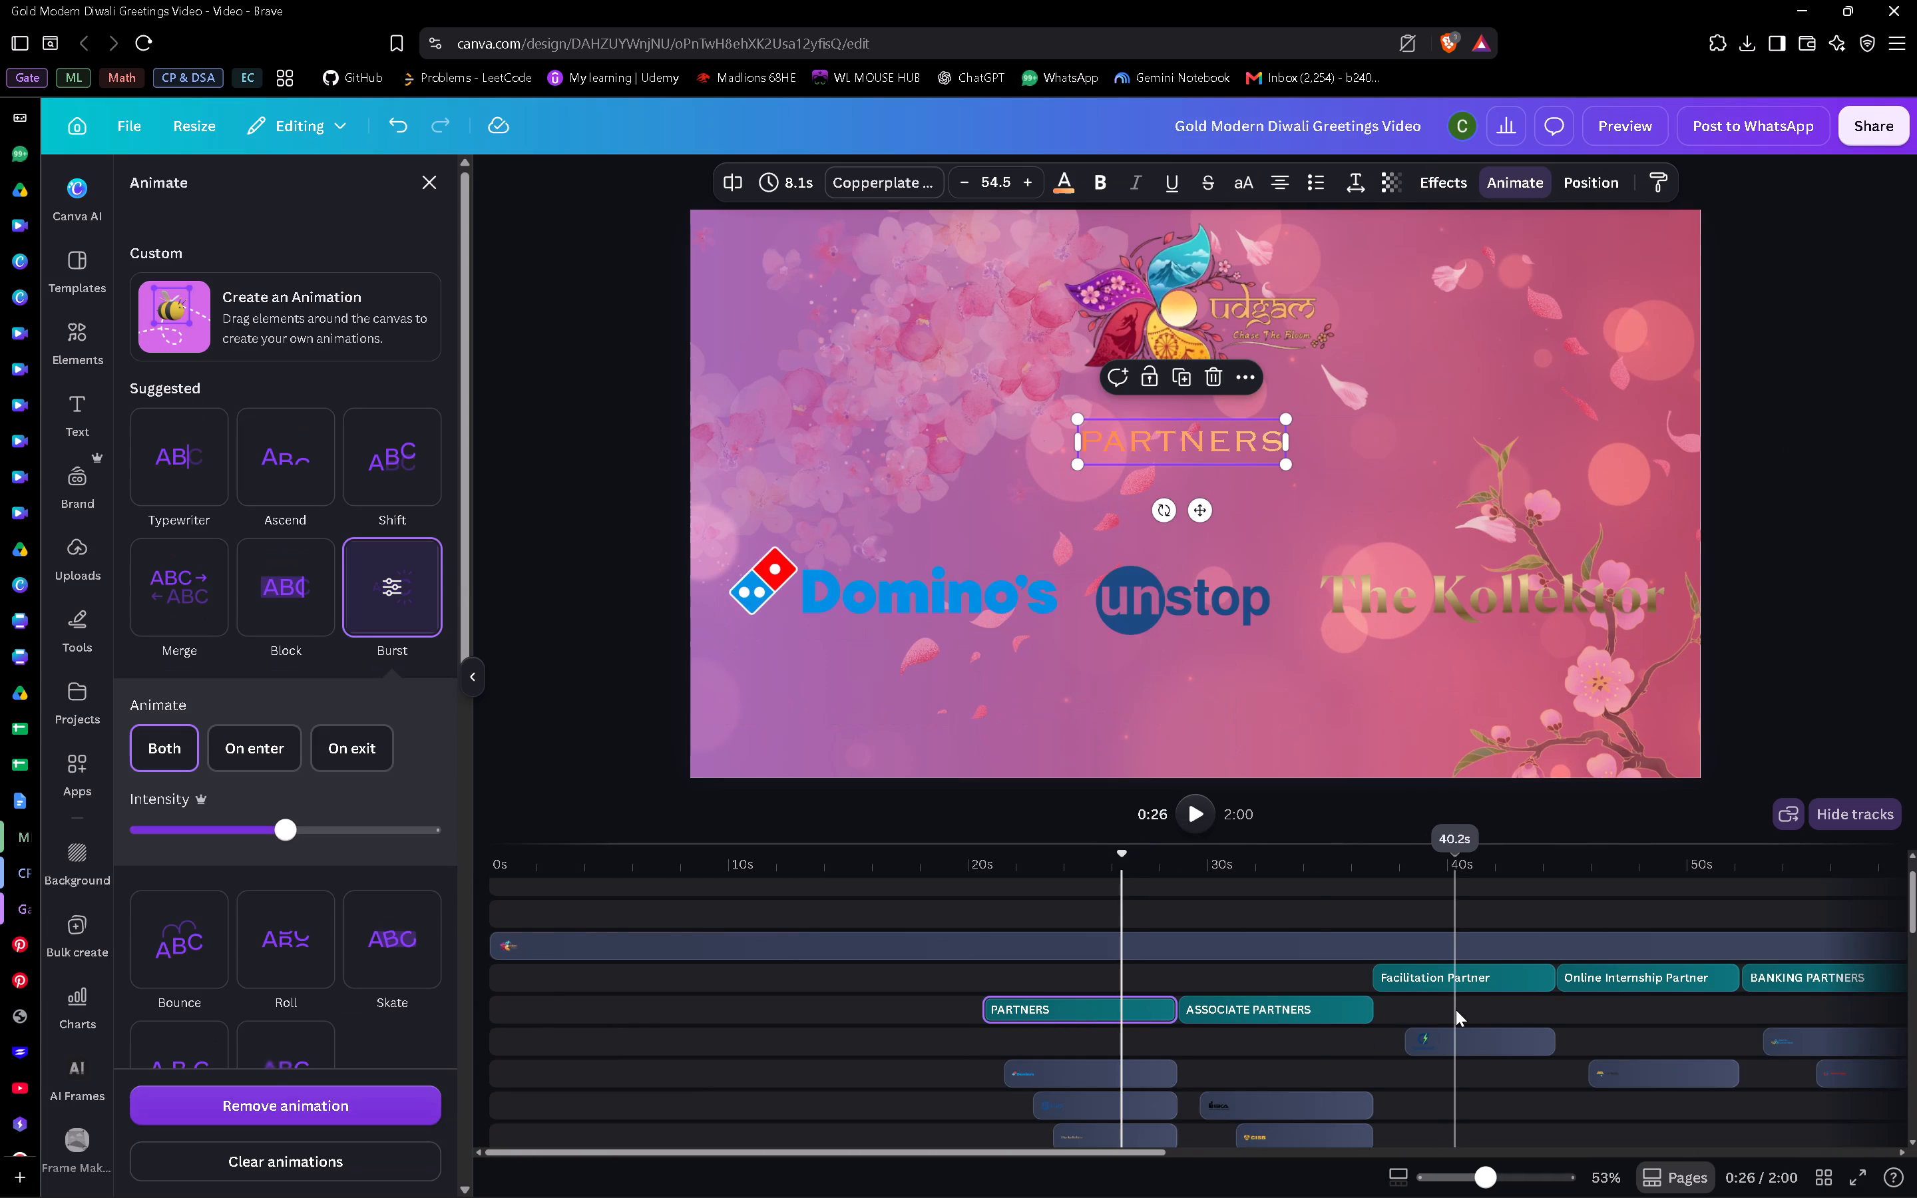
left_click(1448, 974)
left_click_drag(1448, 974, 1450, 1016)
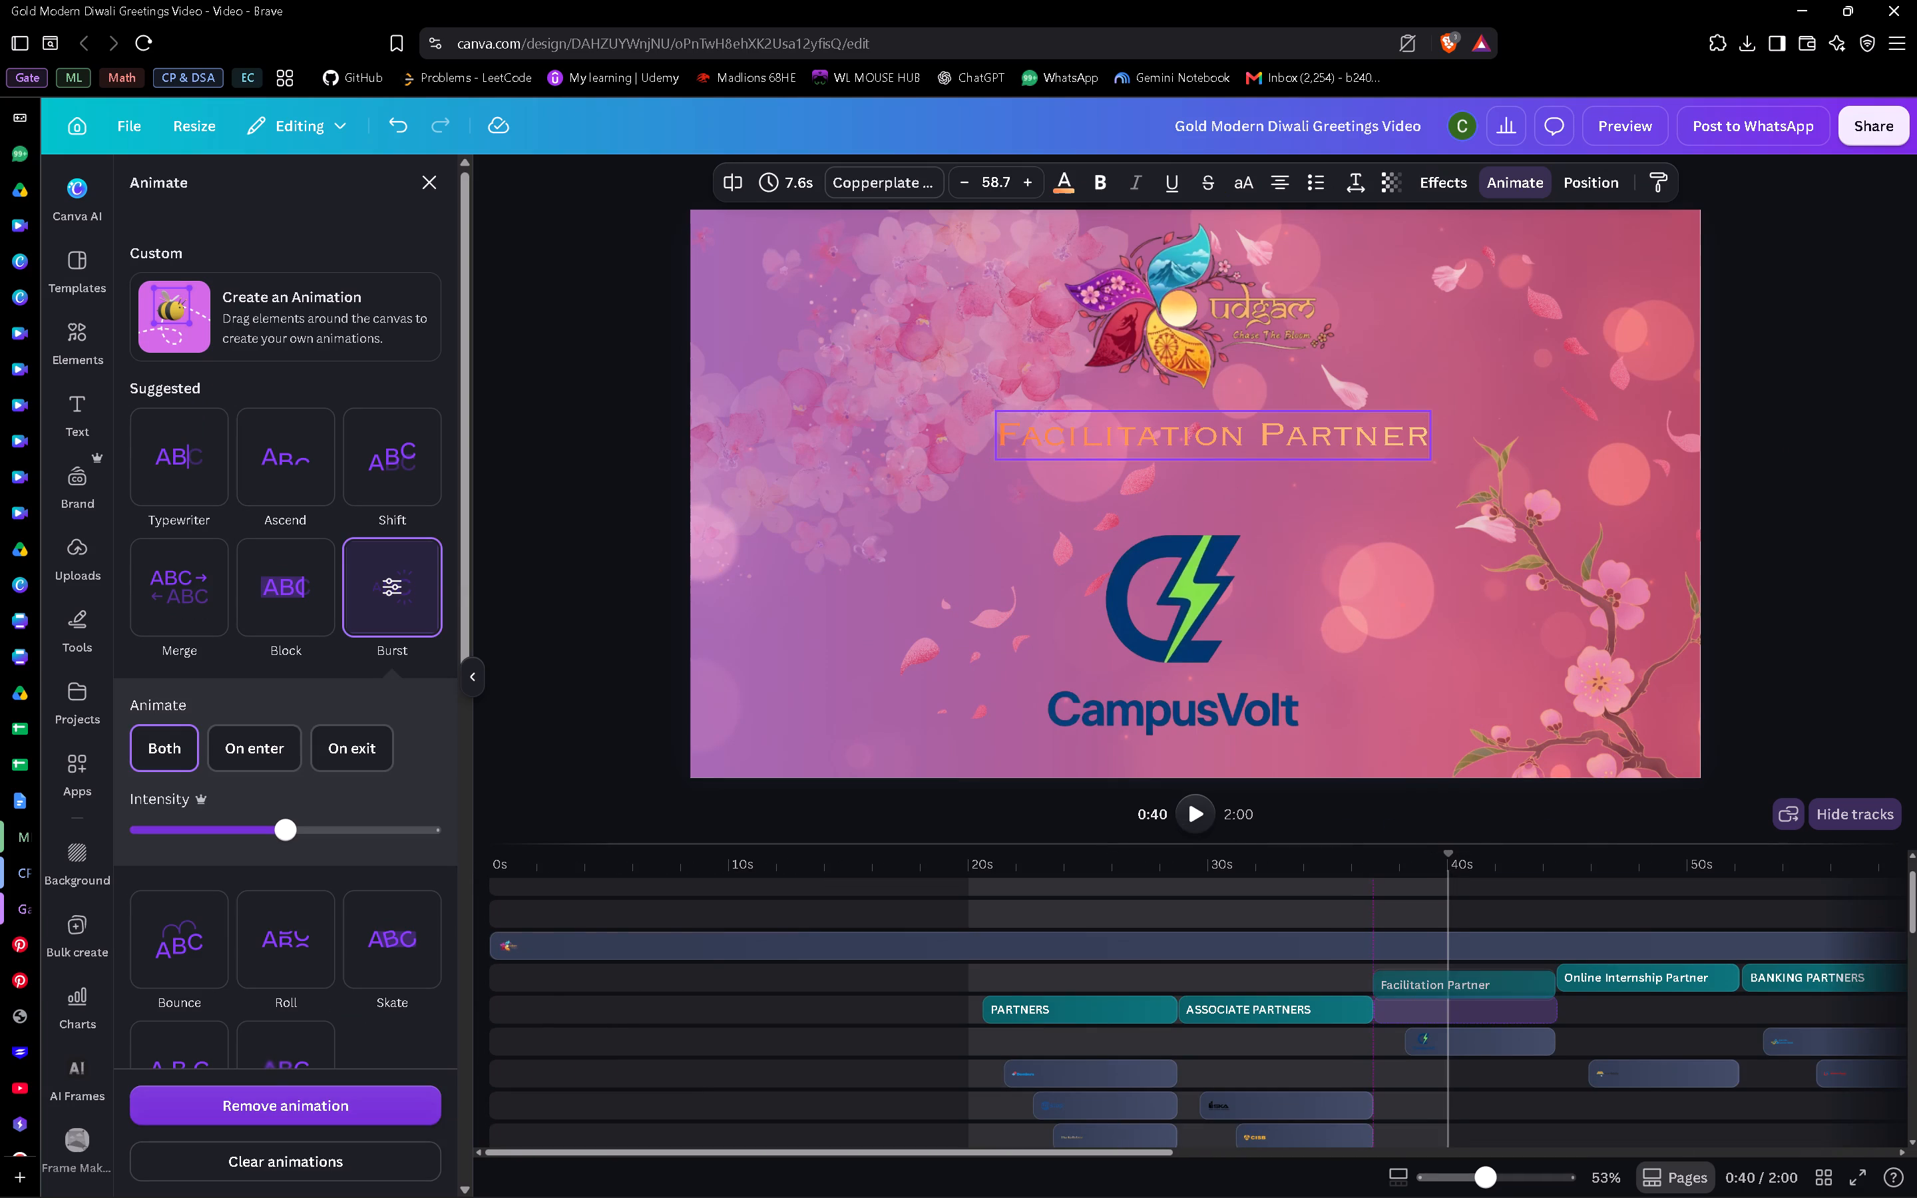
left_click_drag(1450, 1016, 1450, 1006)
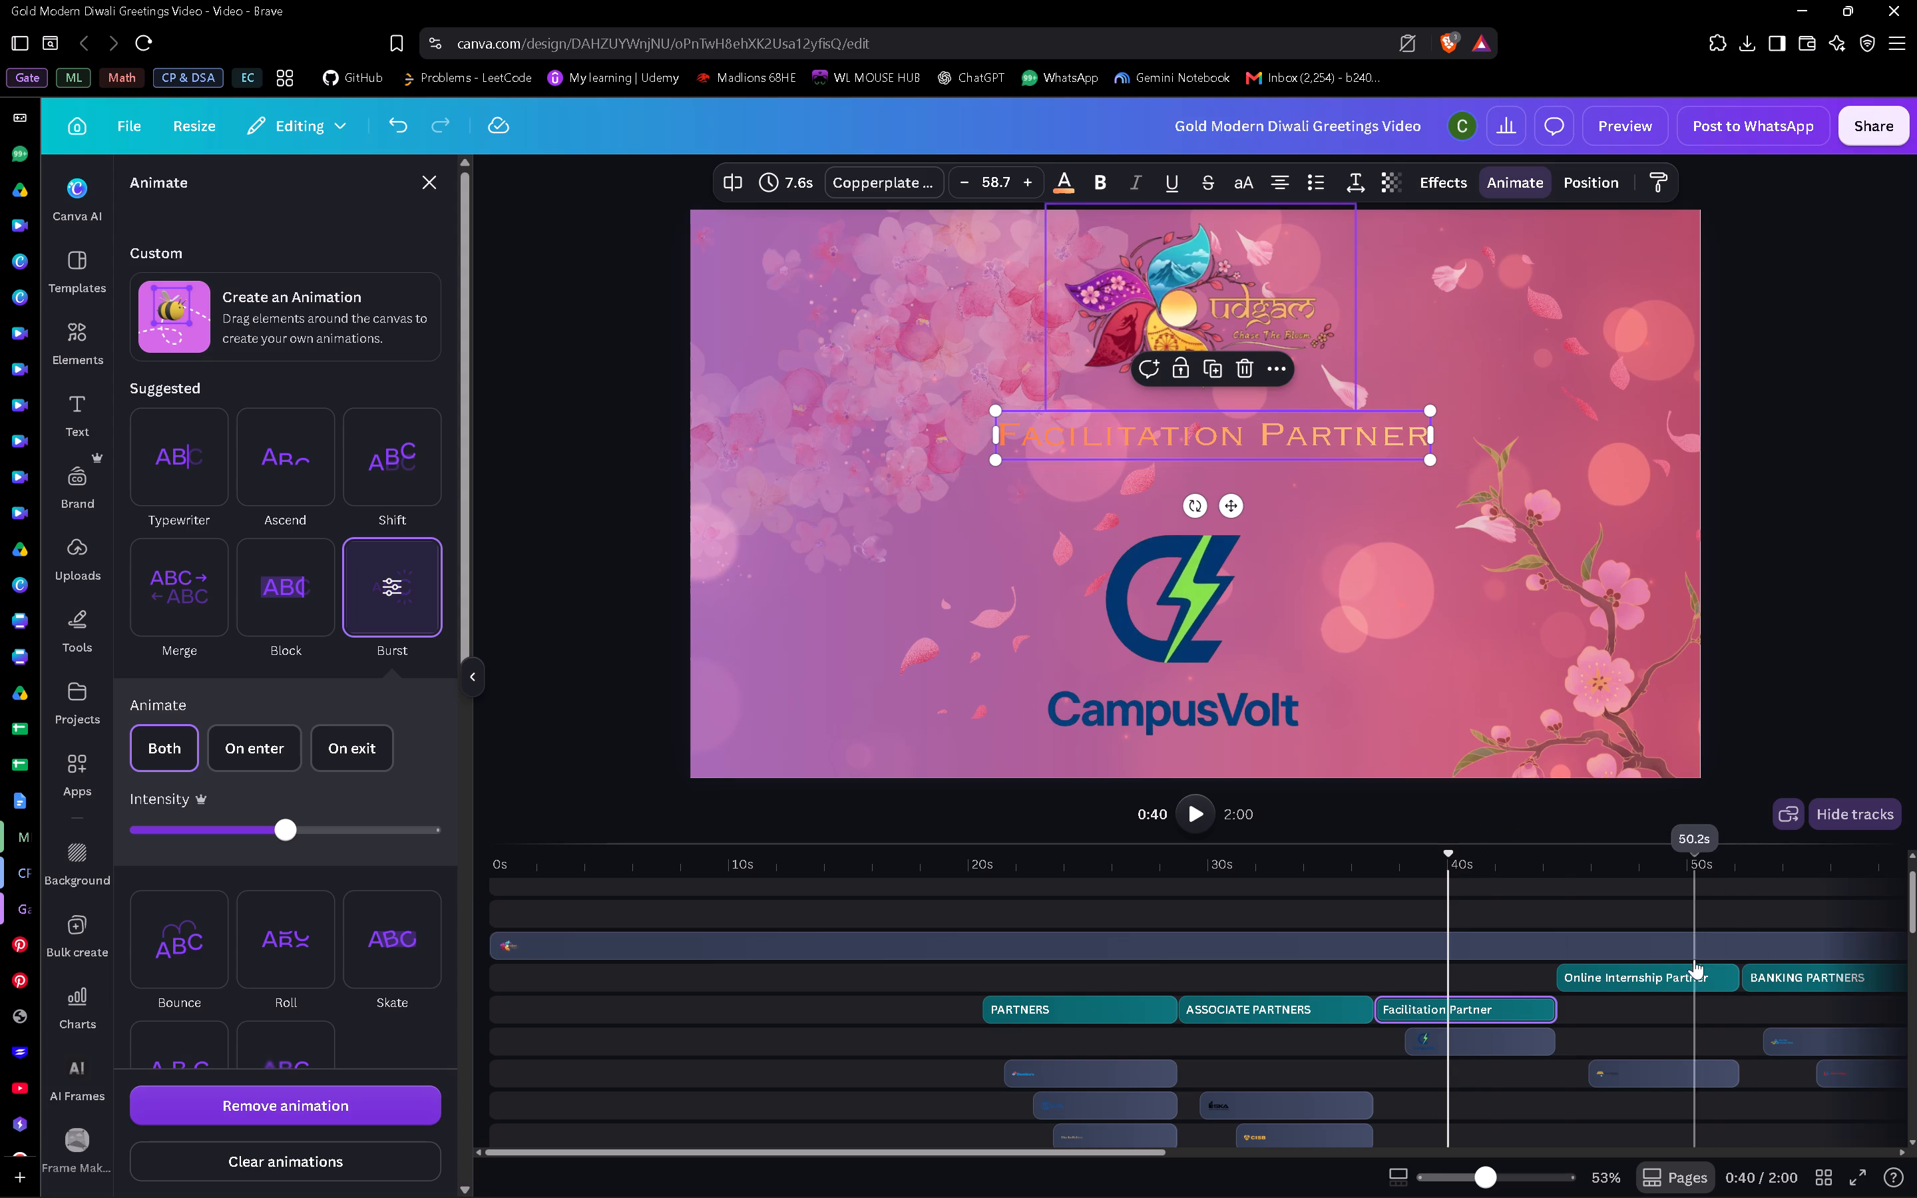
Try to move the Online Internship Partner title clip onto the other titles' track, directly after Facilitation Partner.
left_click_drag(1667, 981, 1668, 1016)
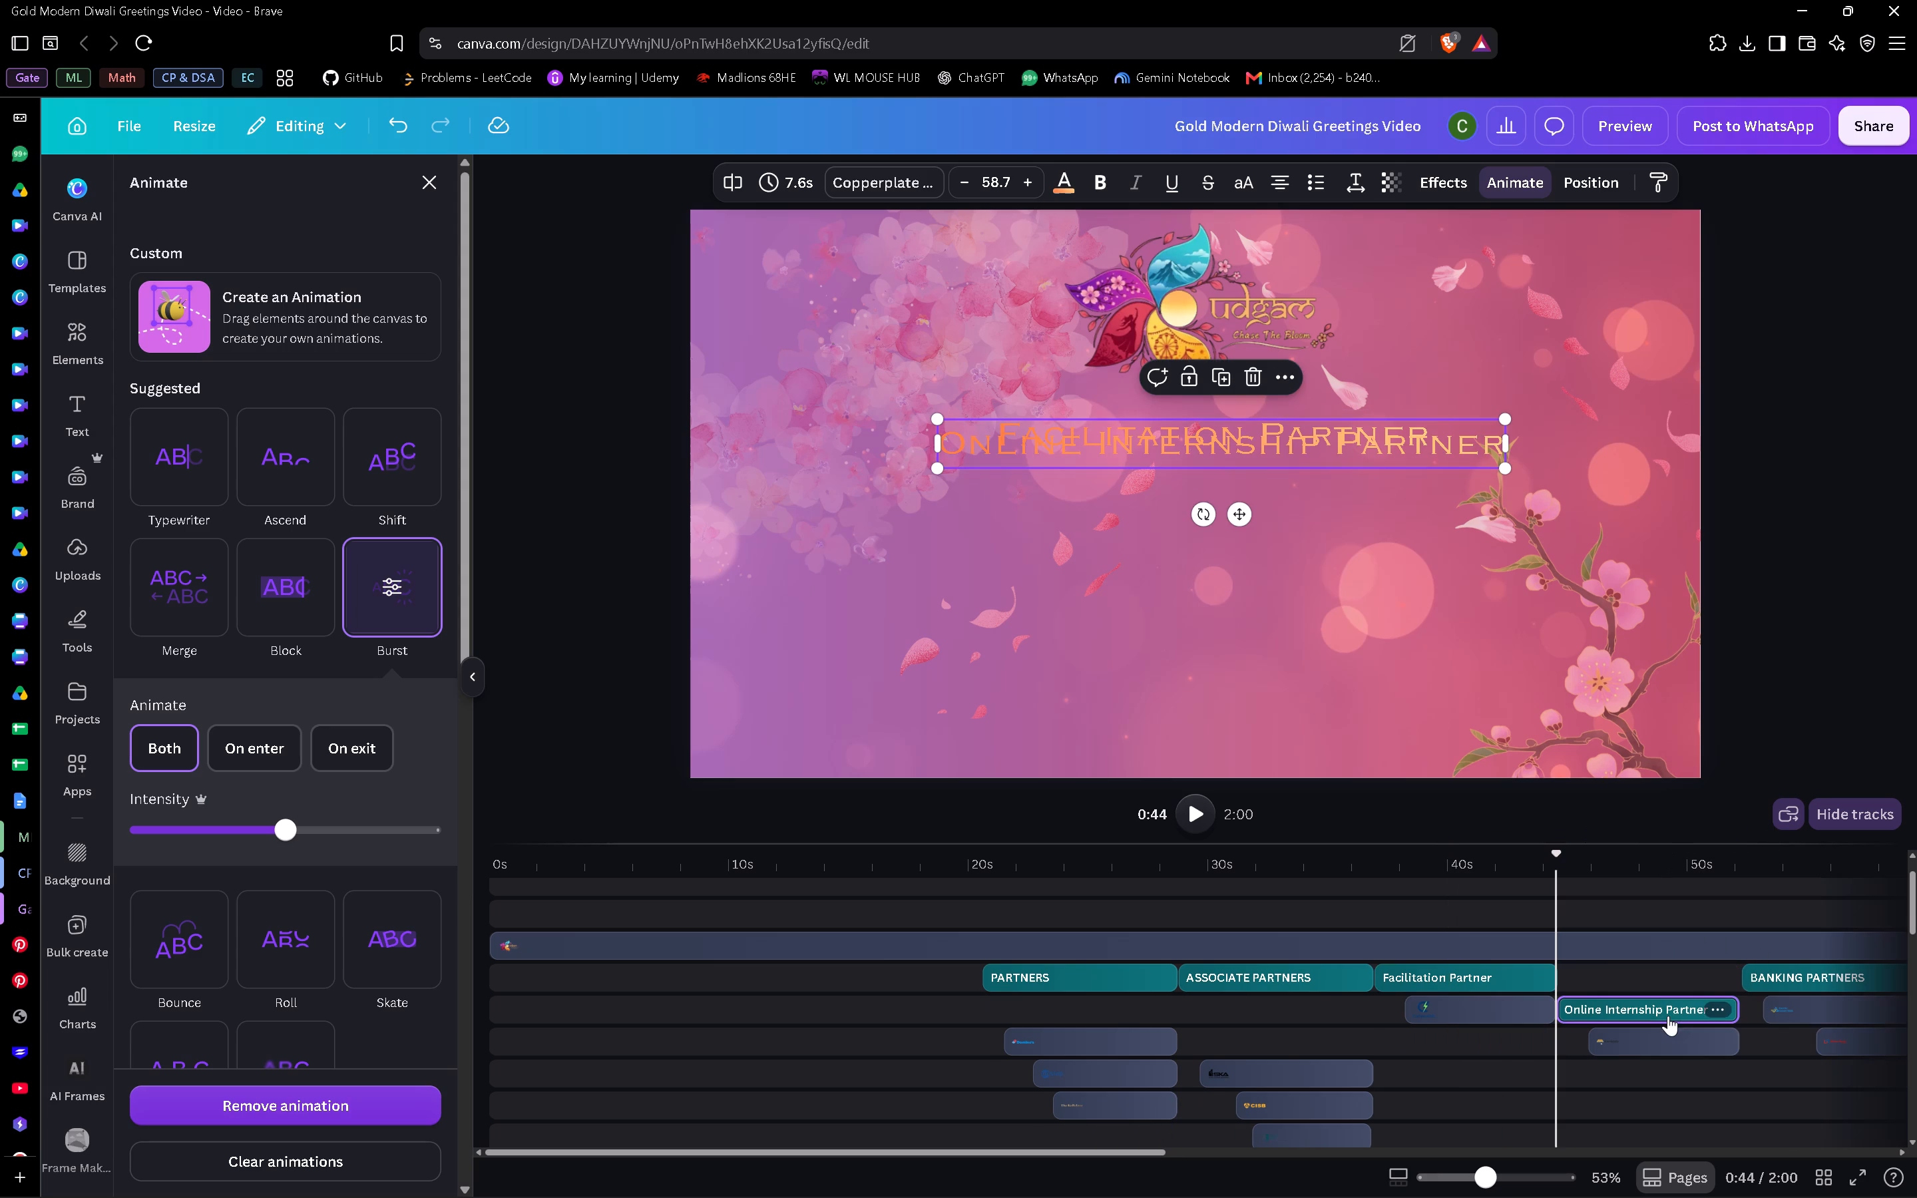
left_click_drag(1668, 1016, 1665, 982)
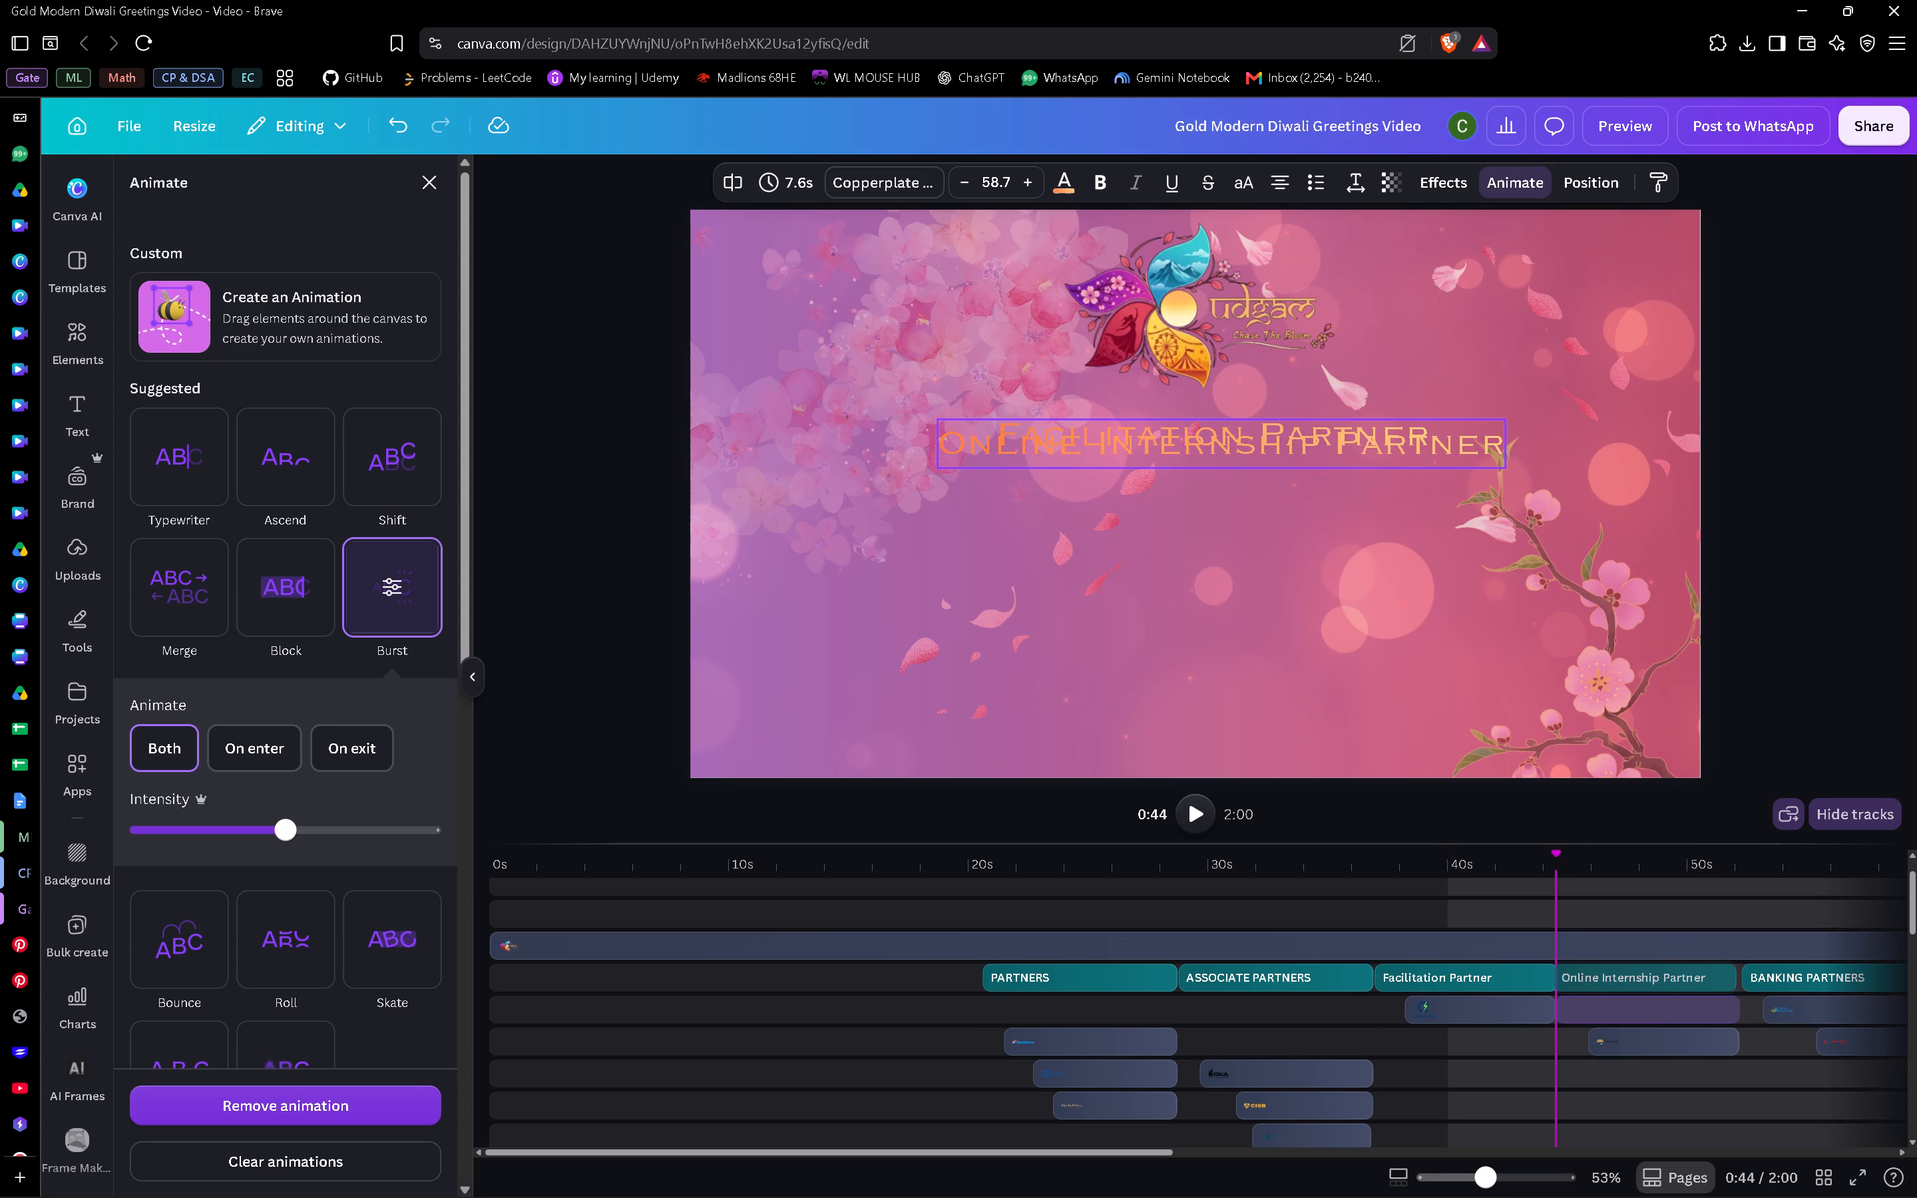
left_click_drag(1665, 982, 1669, 981)
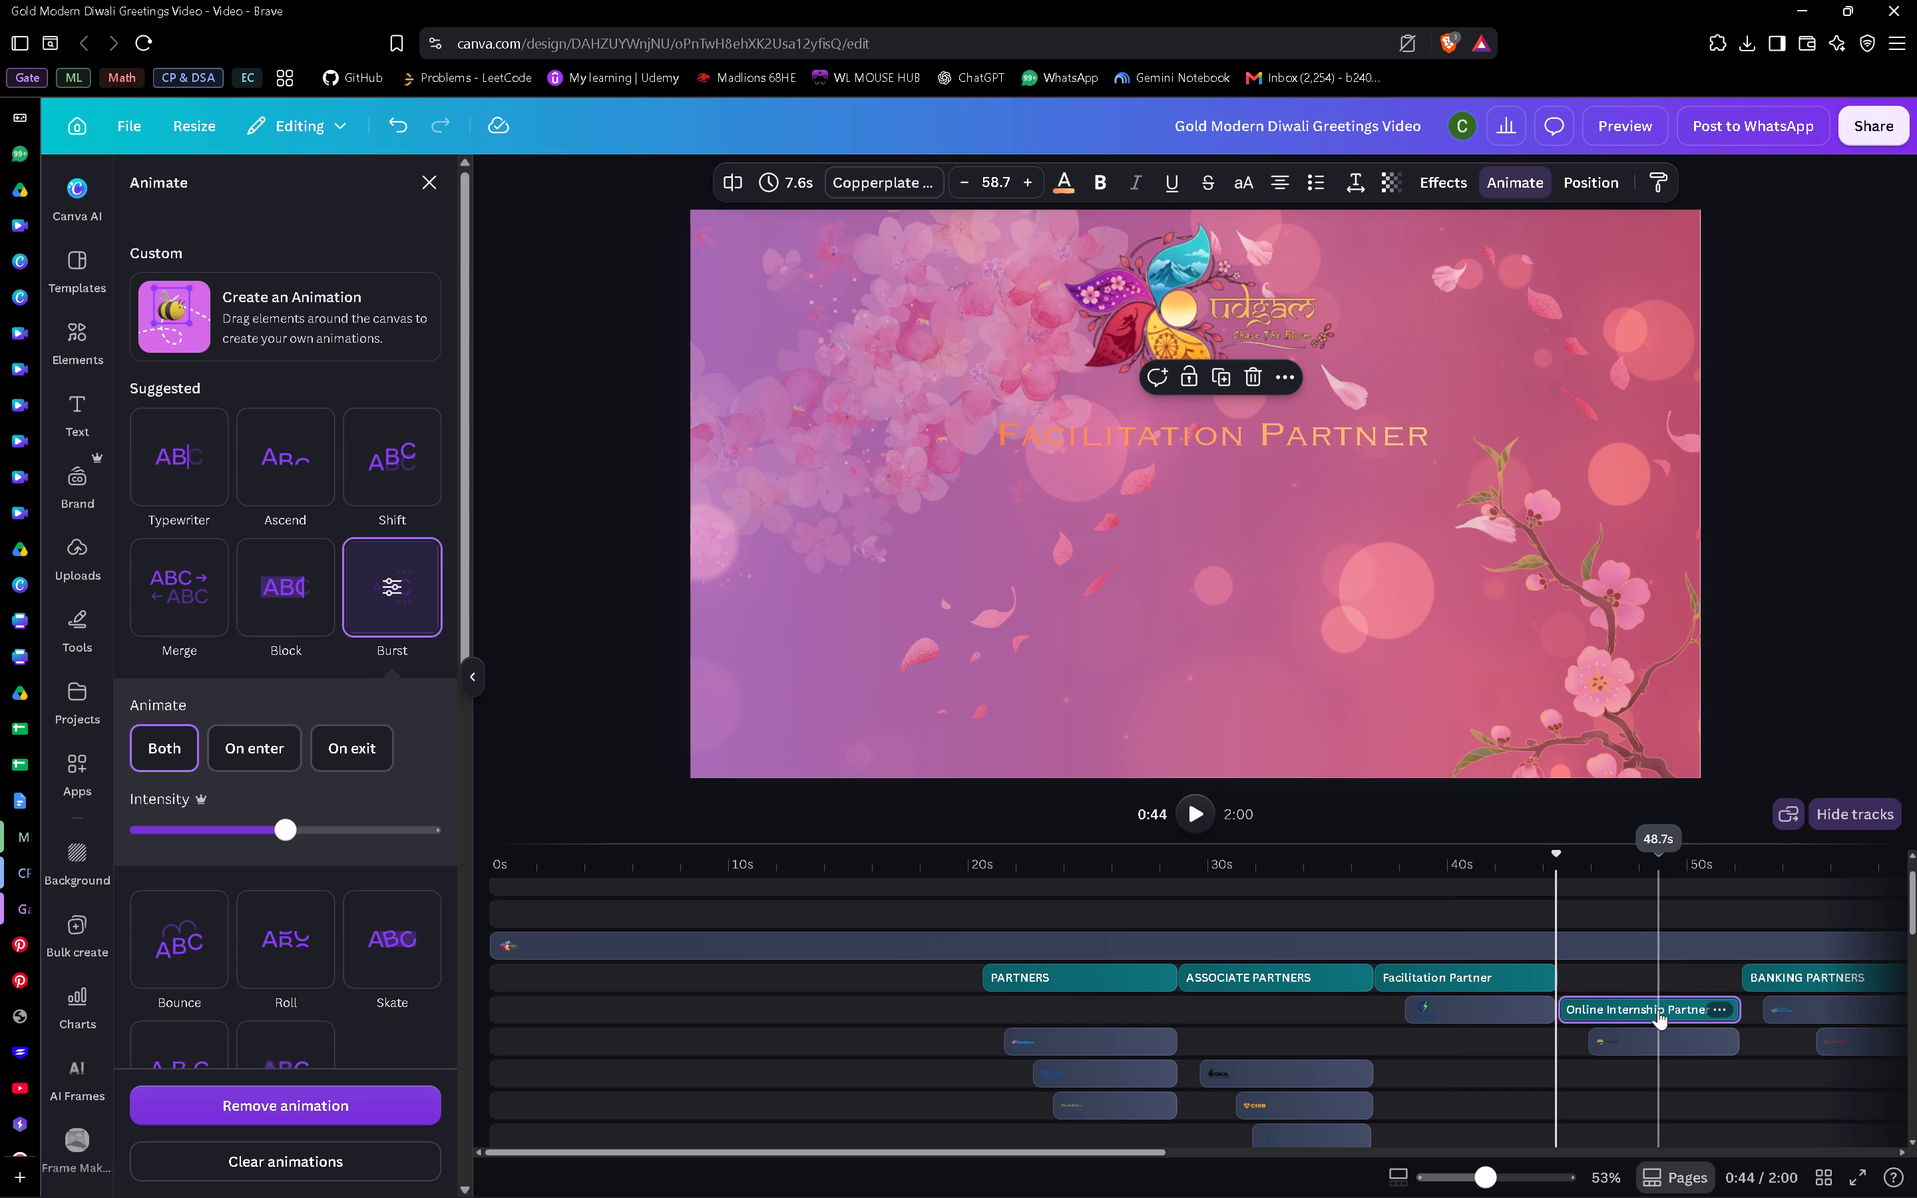
Widen the PARTNERS title's text box at about 0:24 and position it centred beneath the Udgam logo.
left_click(1084, 973)
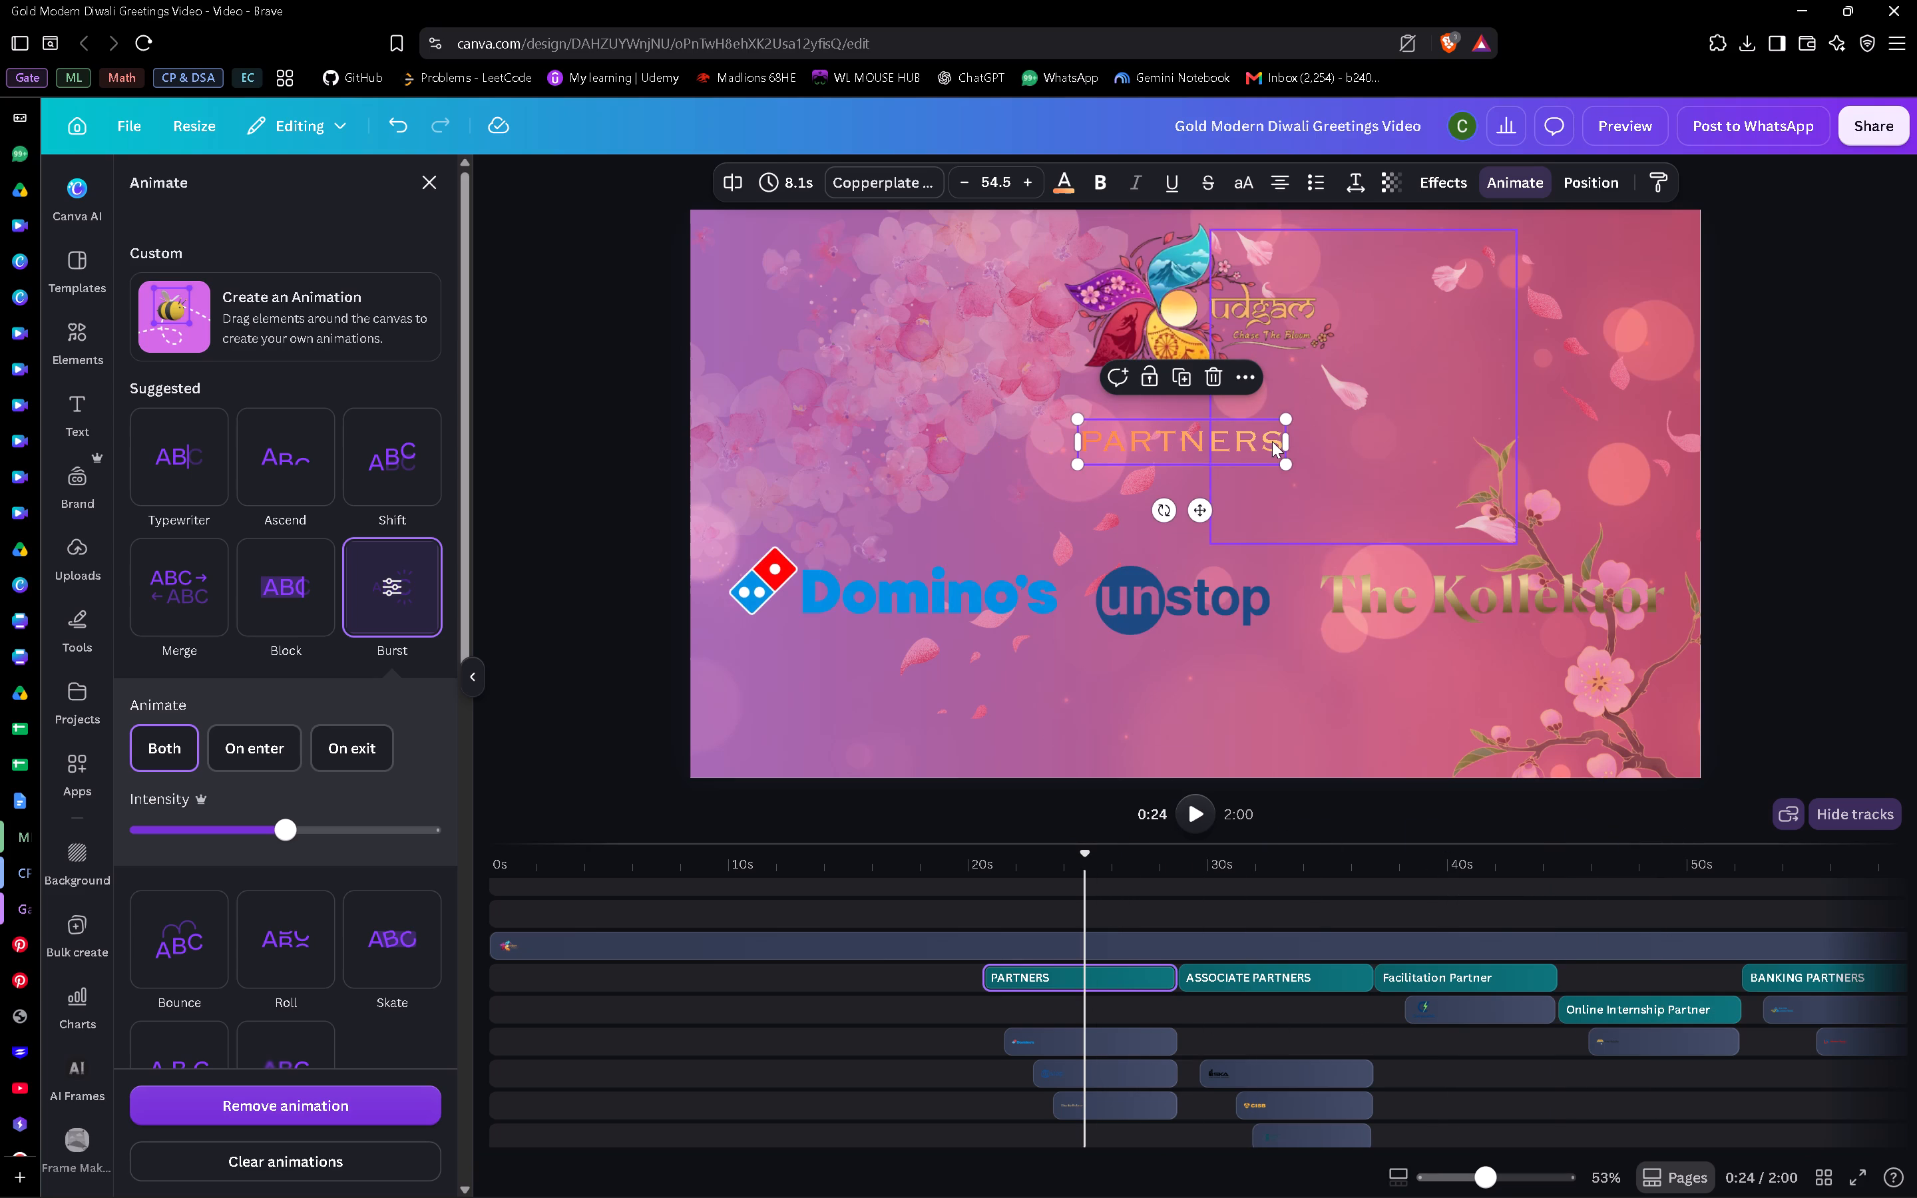
left_click(1272, 441)
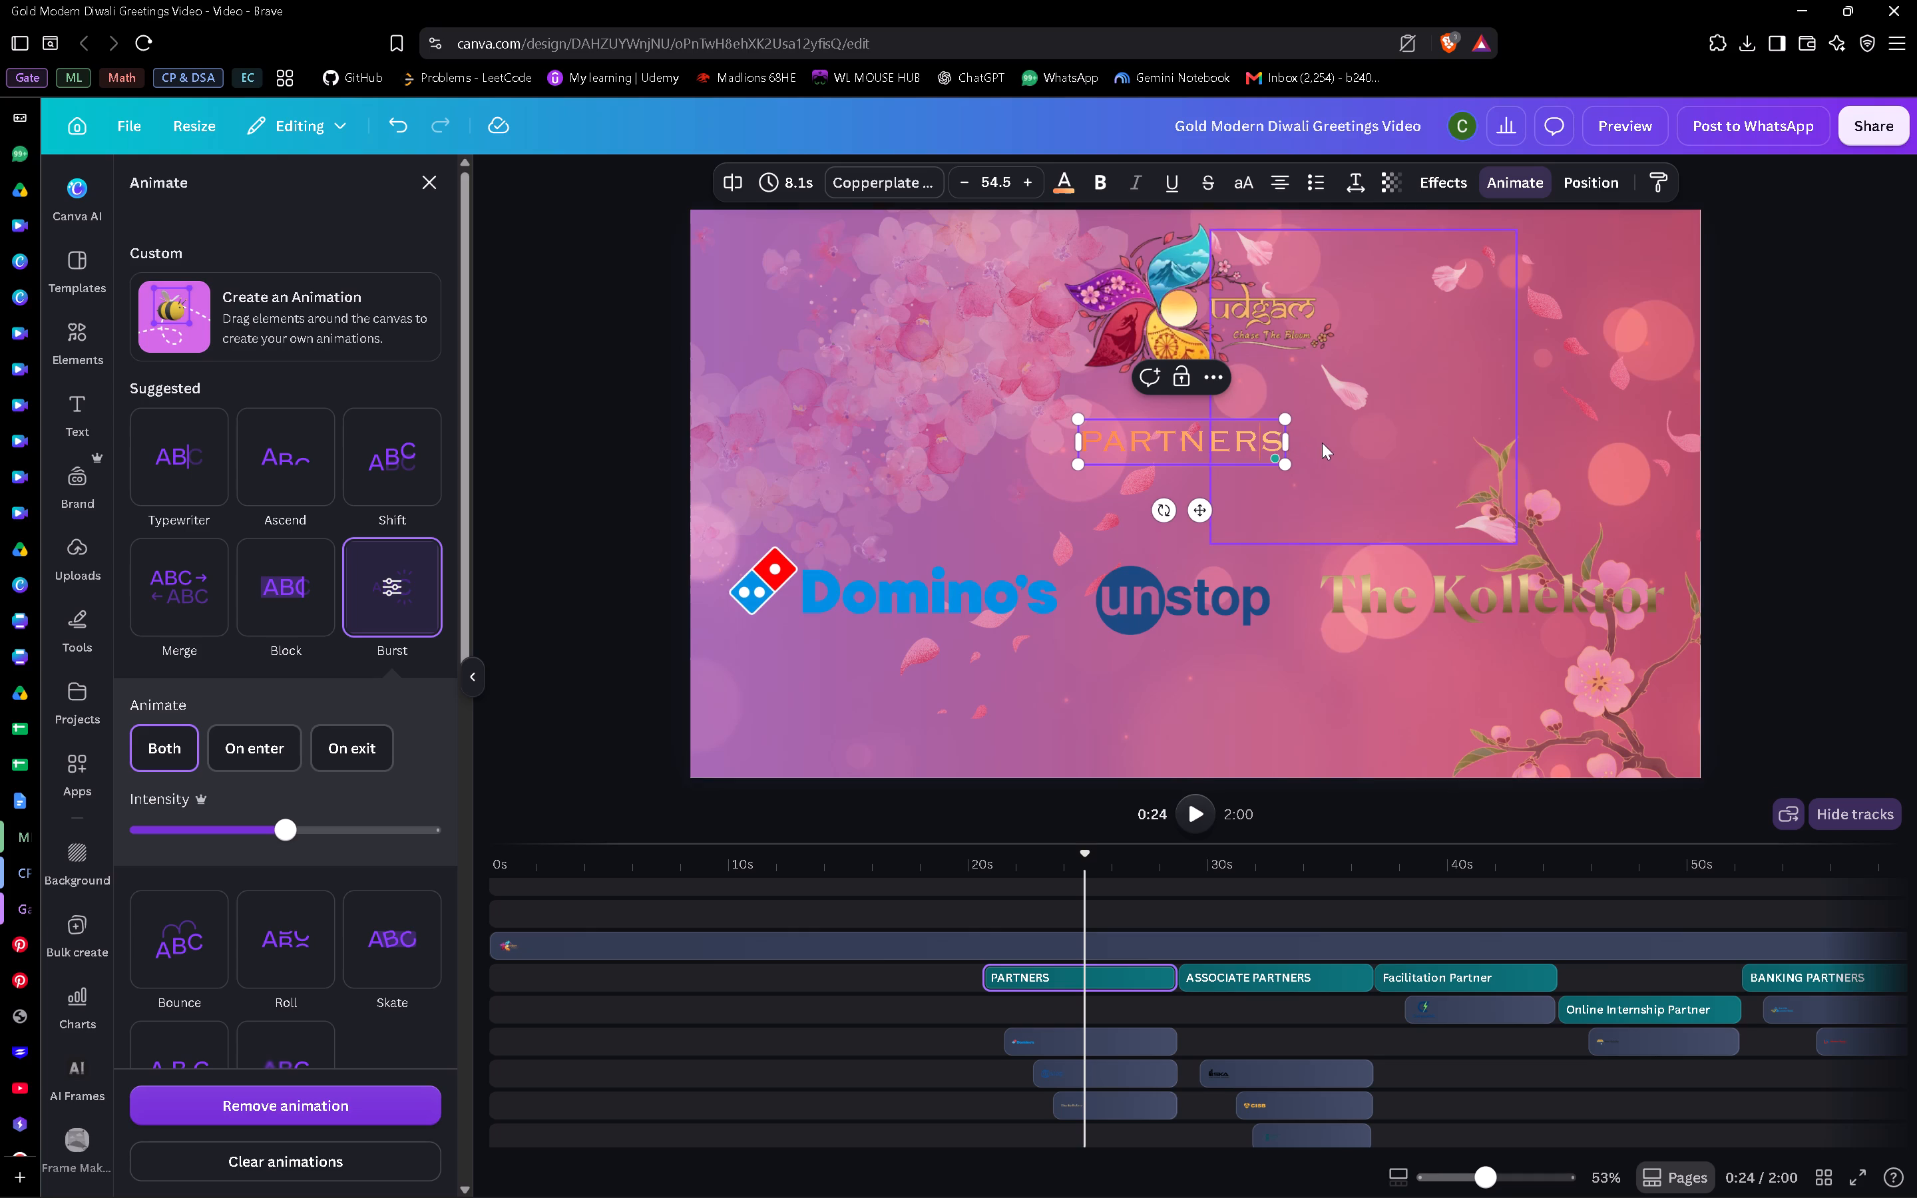
double_click(1285, 440)
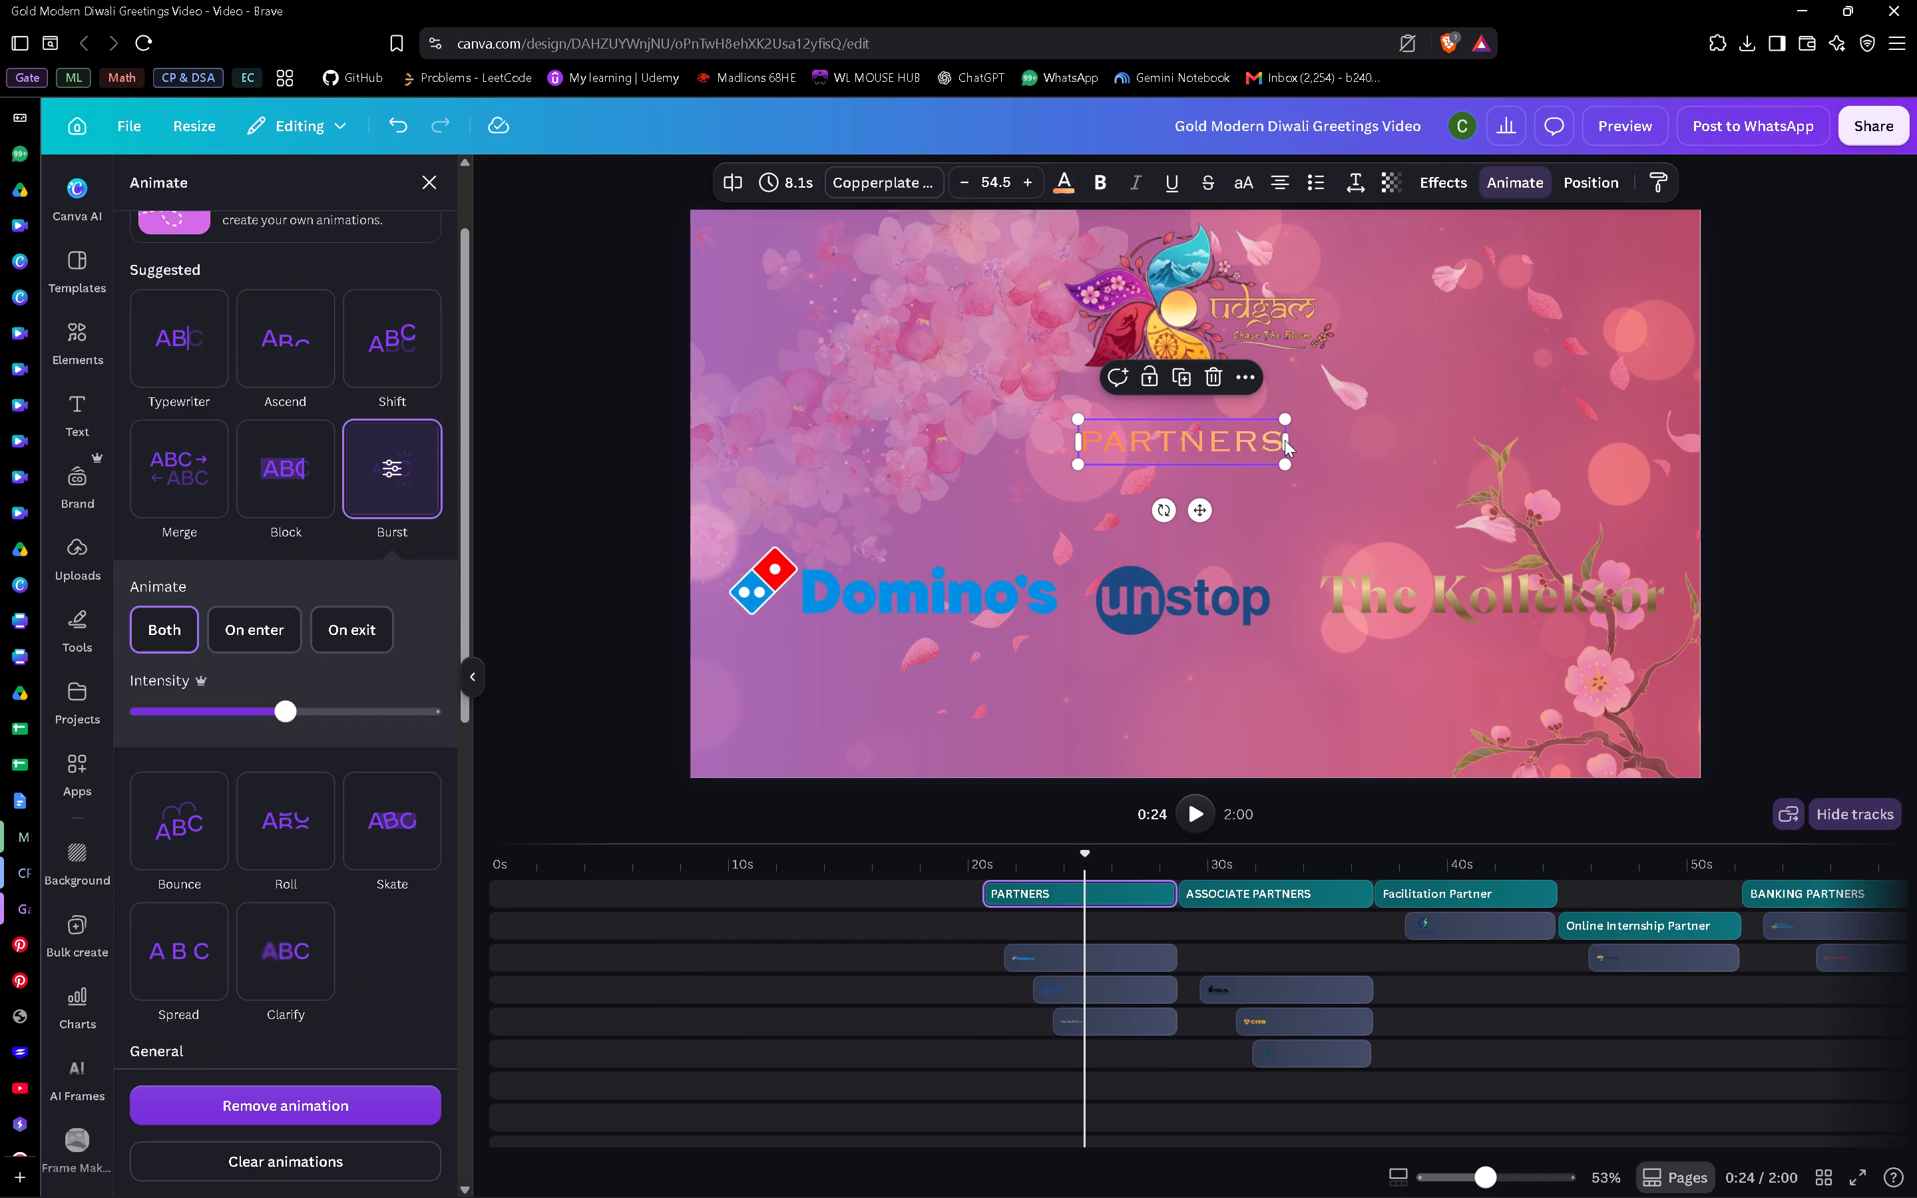
left_click_drag(1295, 443, 1343, 445)
left_click_drag(1250, 435, 1231, 430)
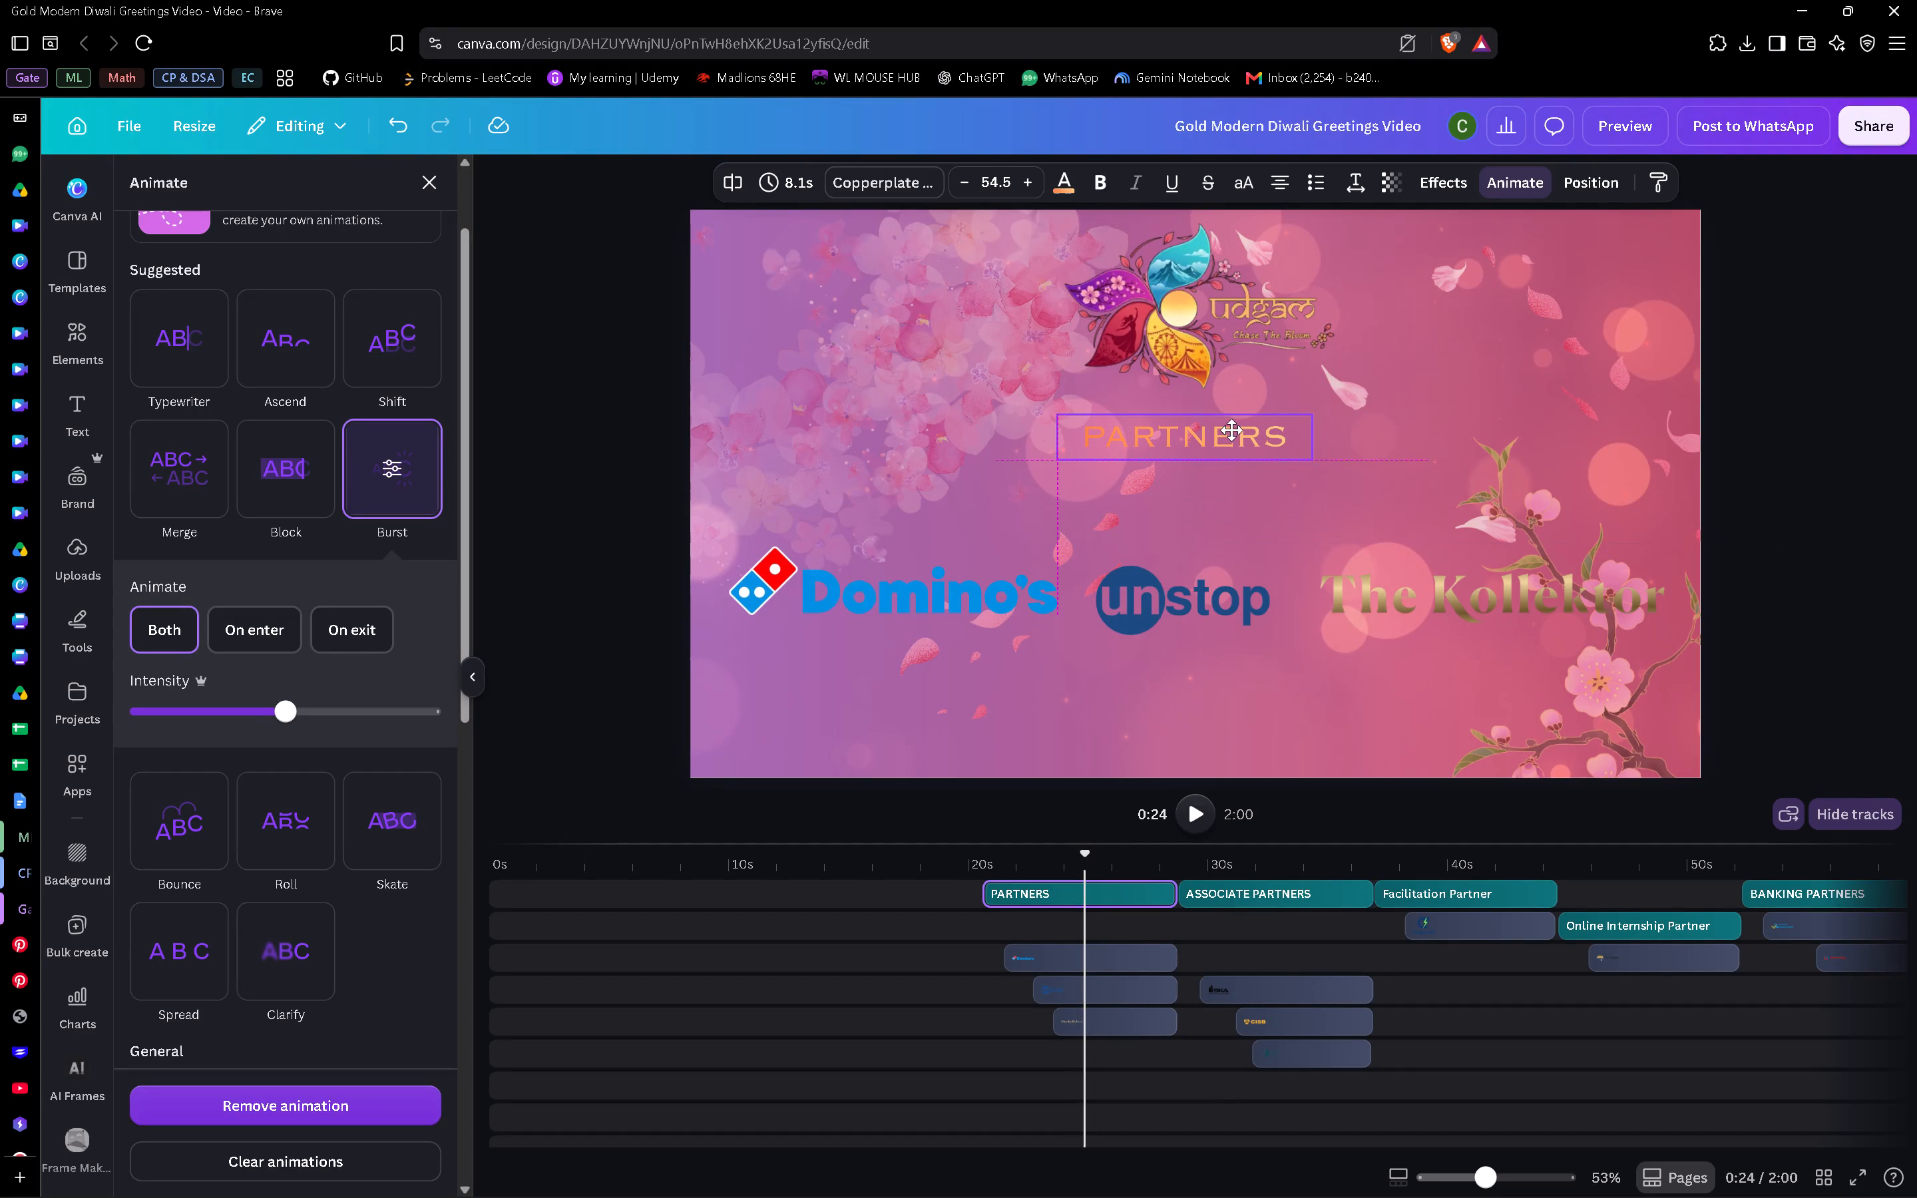
left_click_drag(1231, 430, 1235, 432)
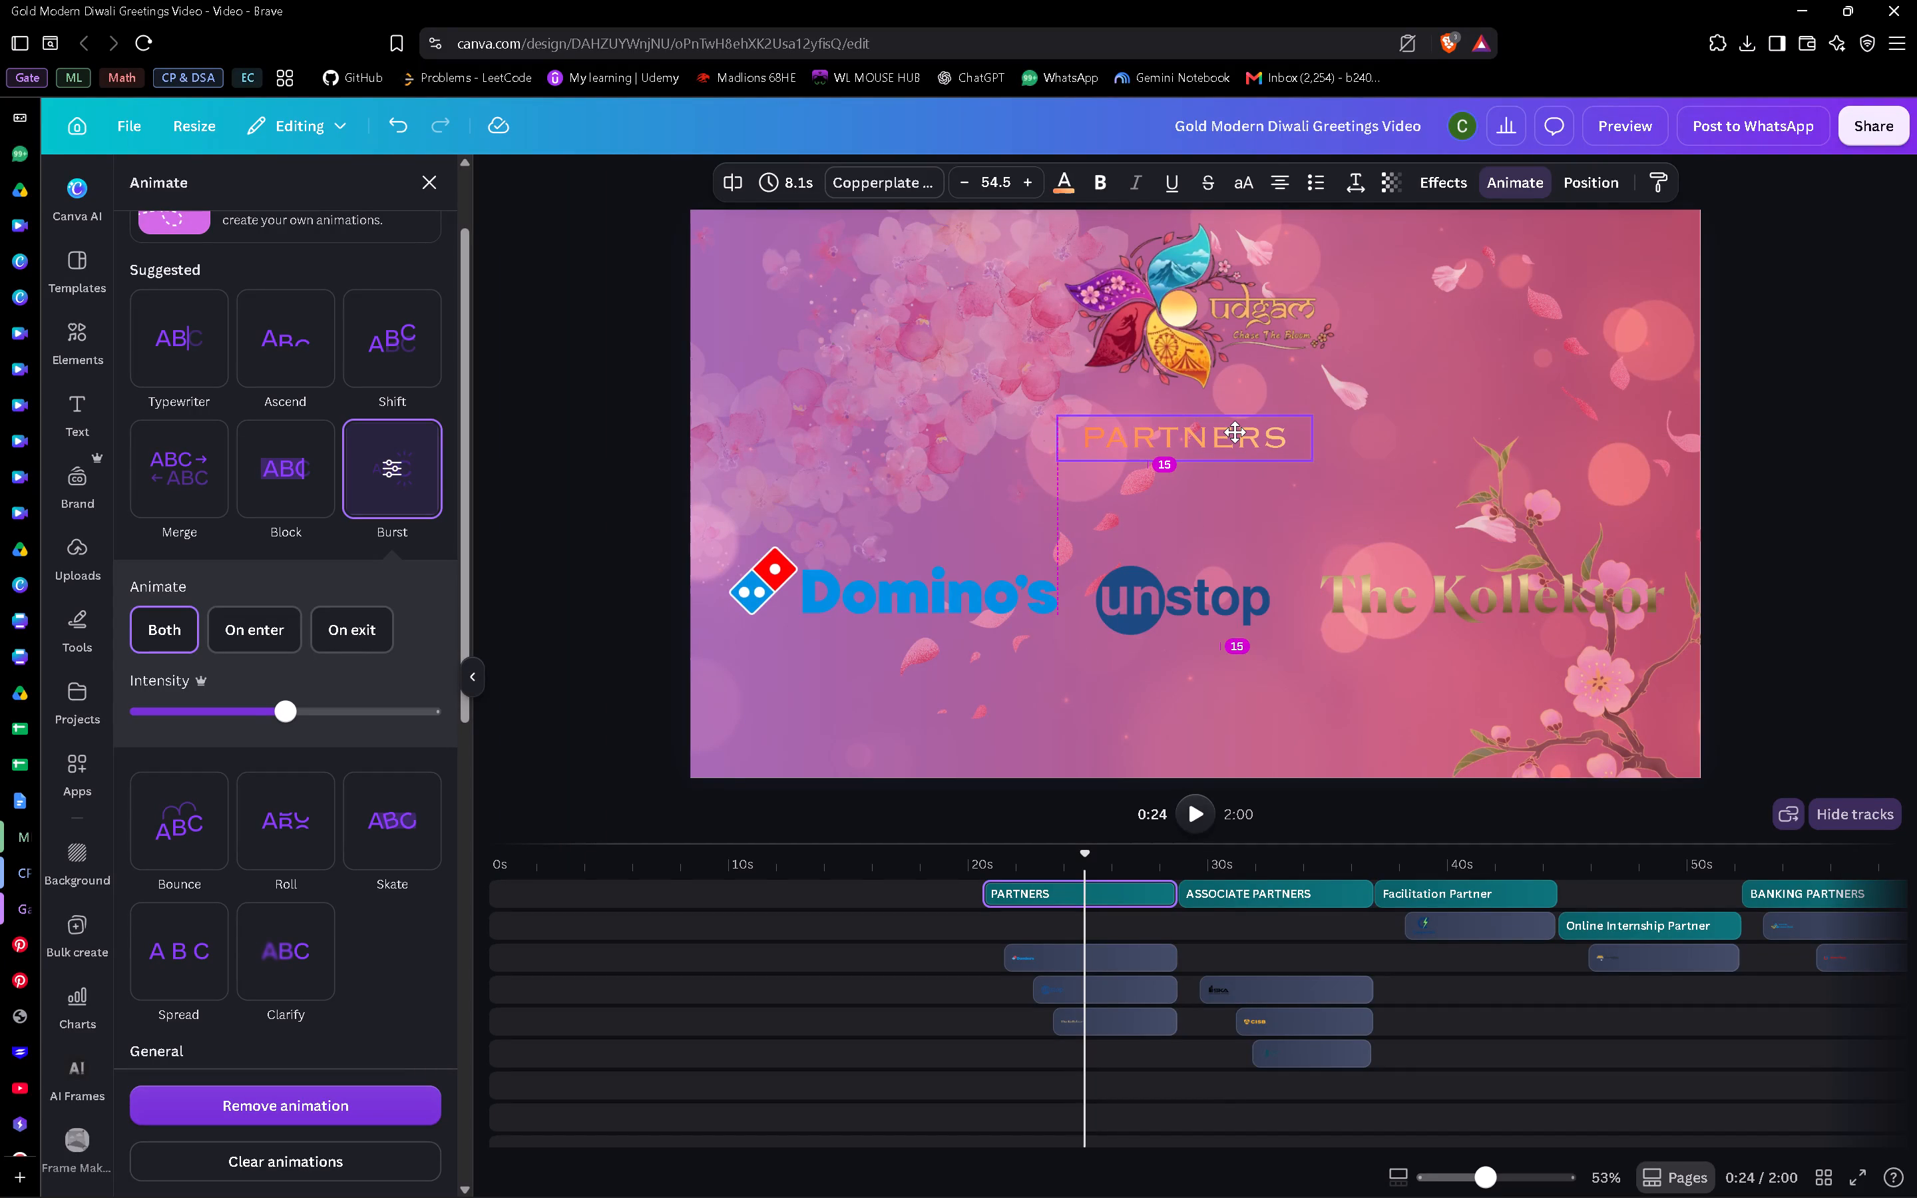
left_click_drag(1235, 432, 1229, 432)
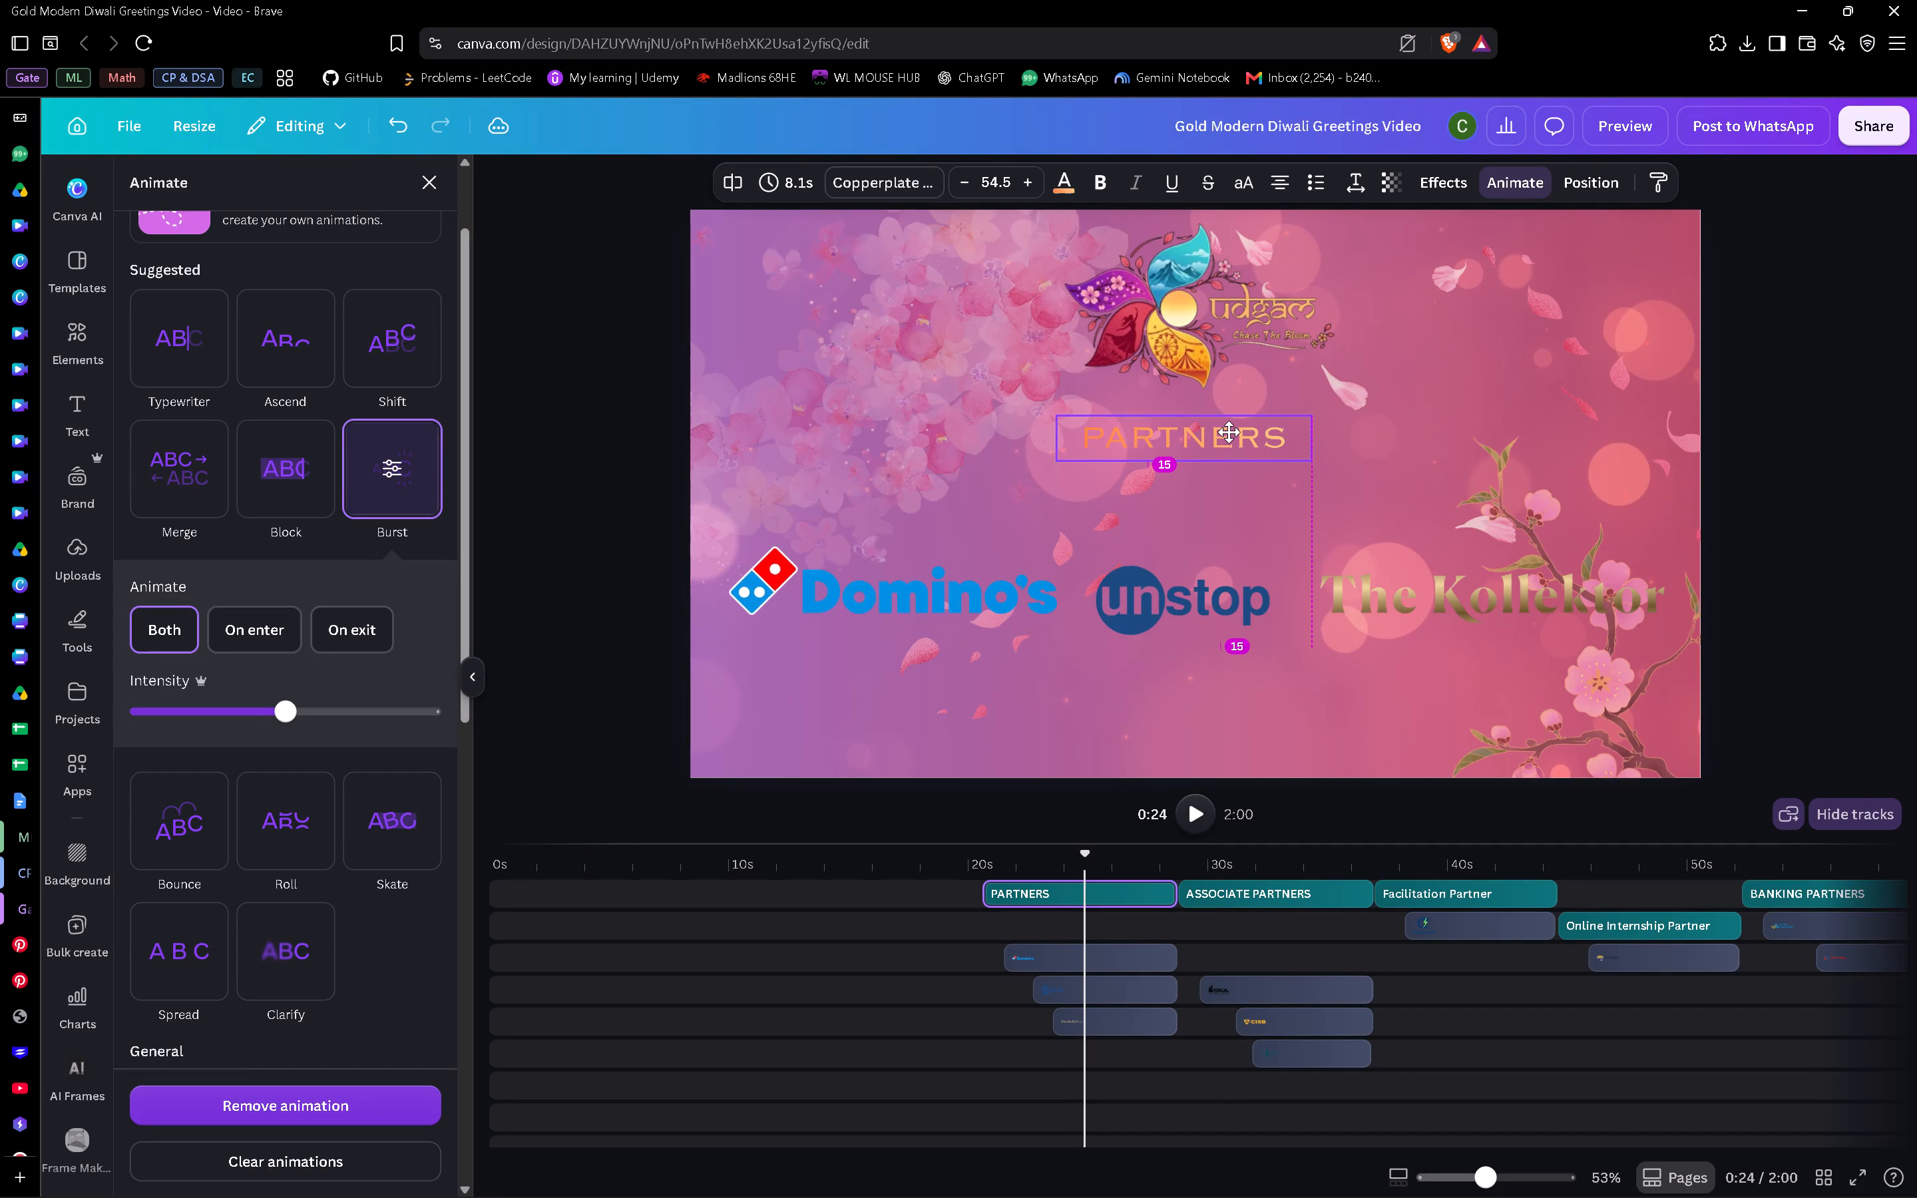
left_click_drag(1229, 432, 1230, 431)
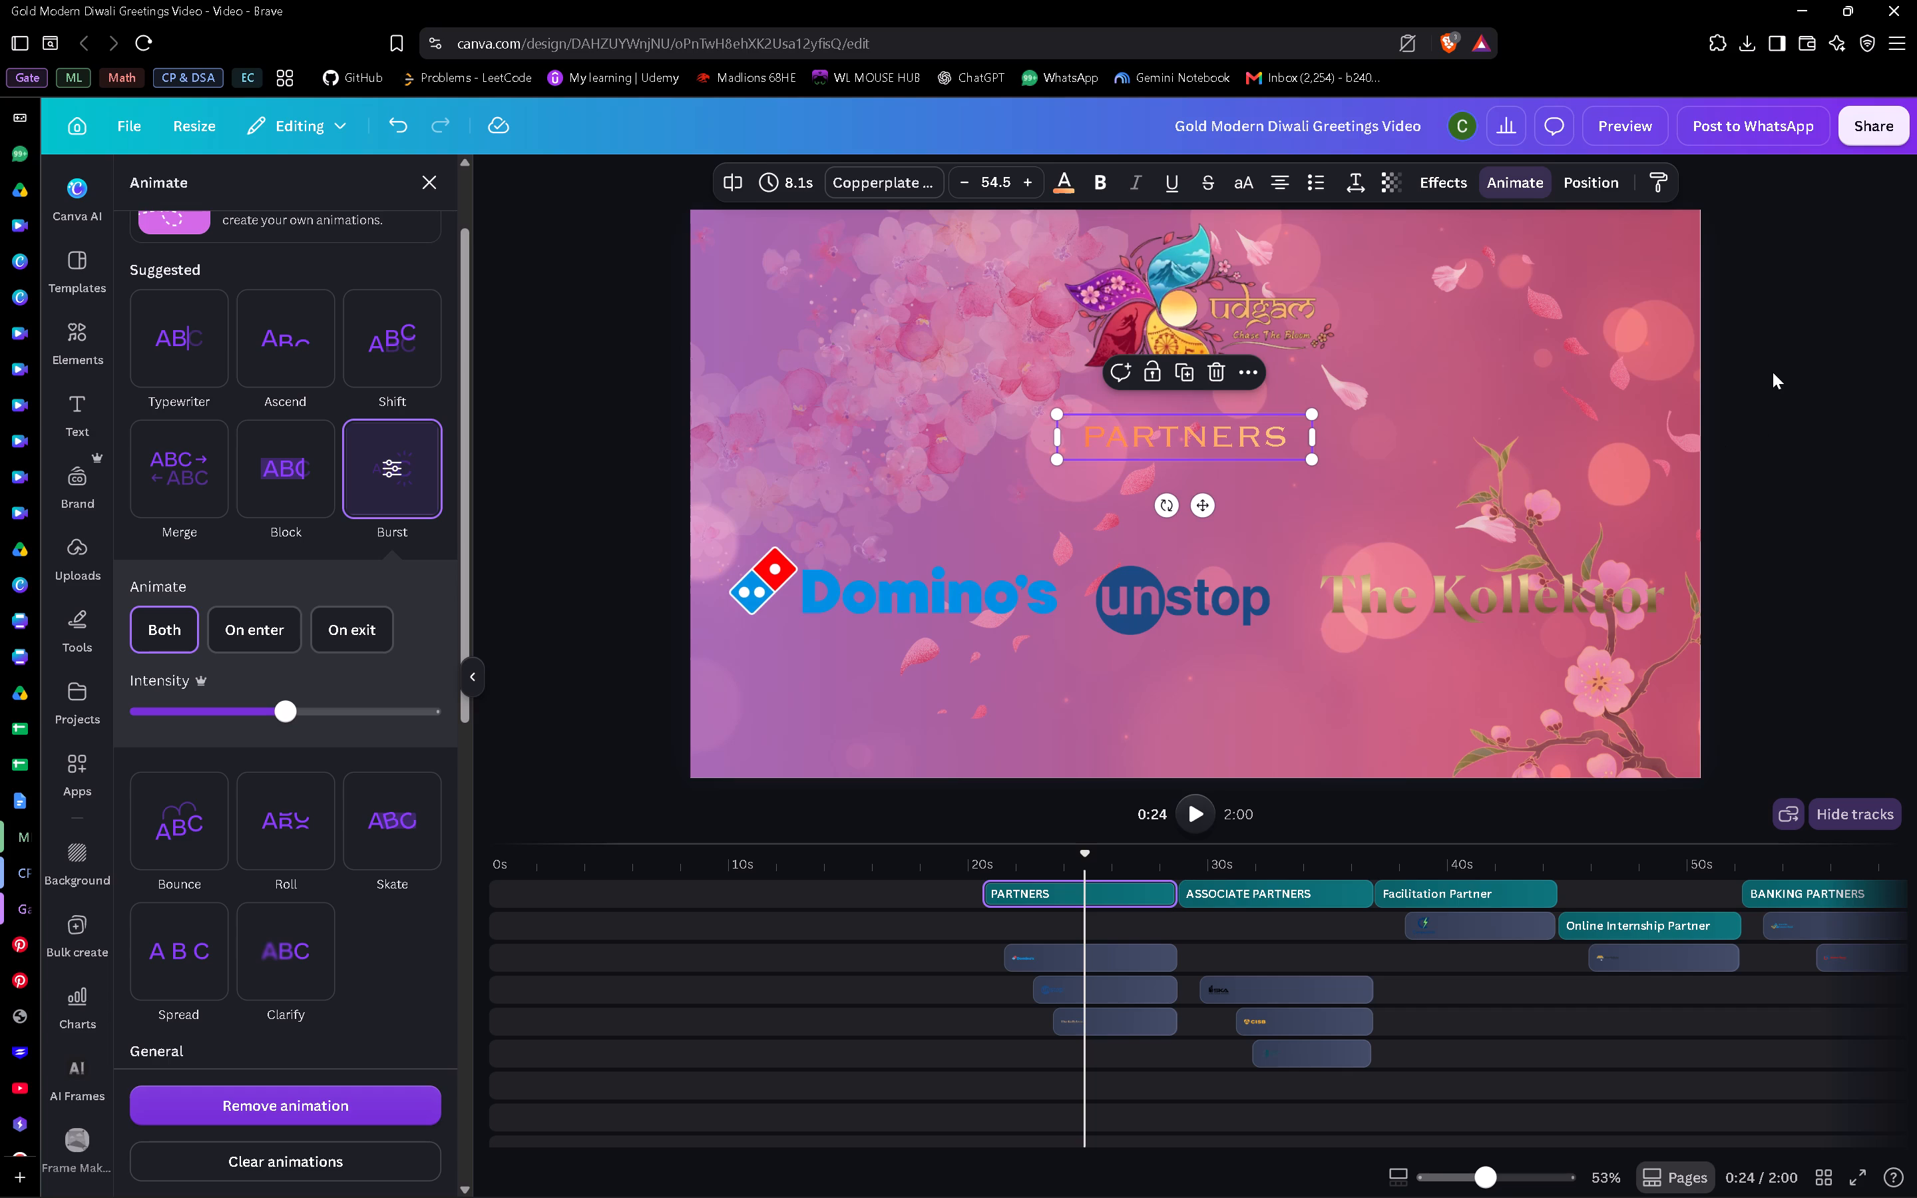
left_click(1771, 355)
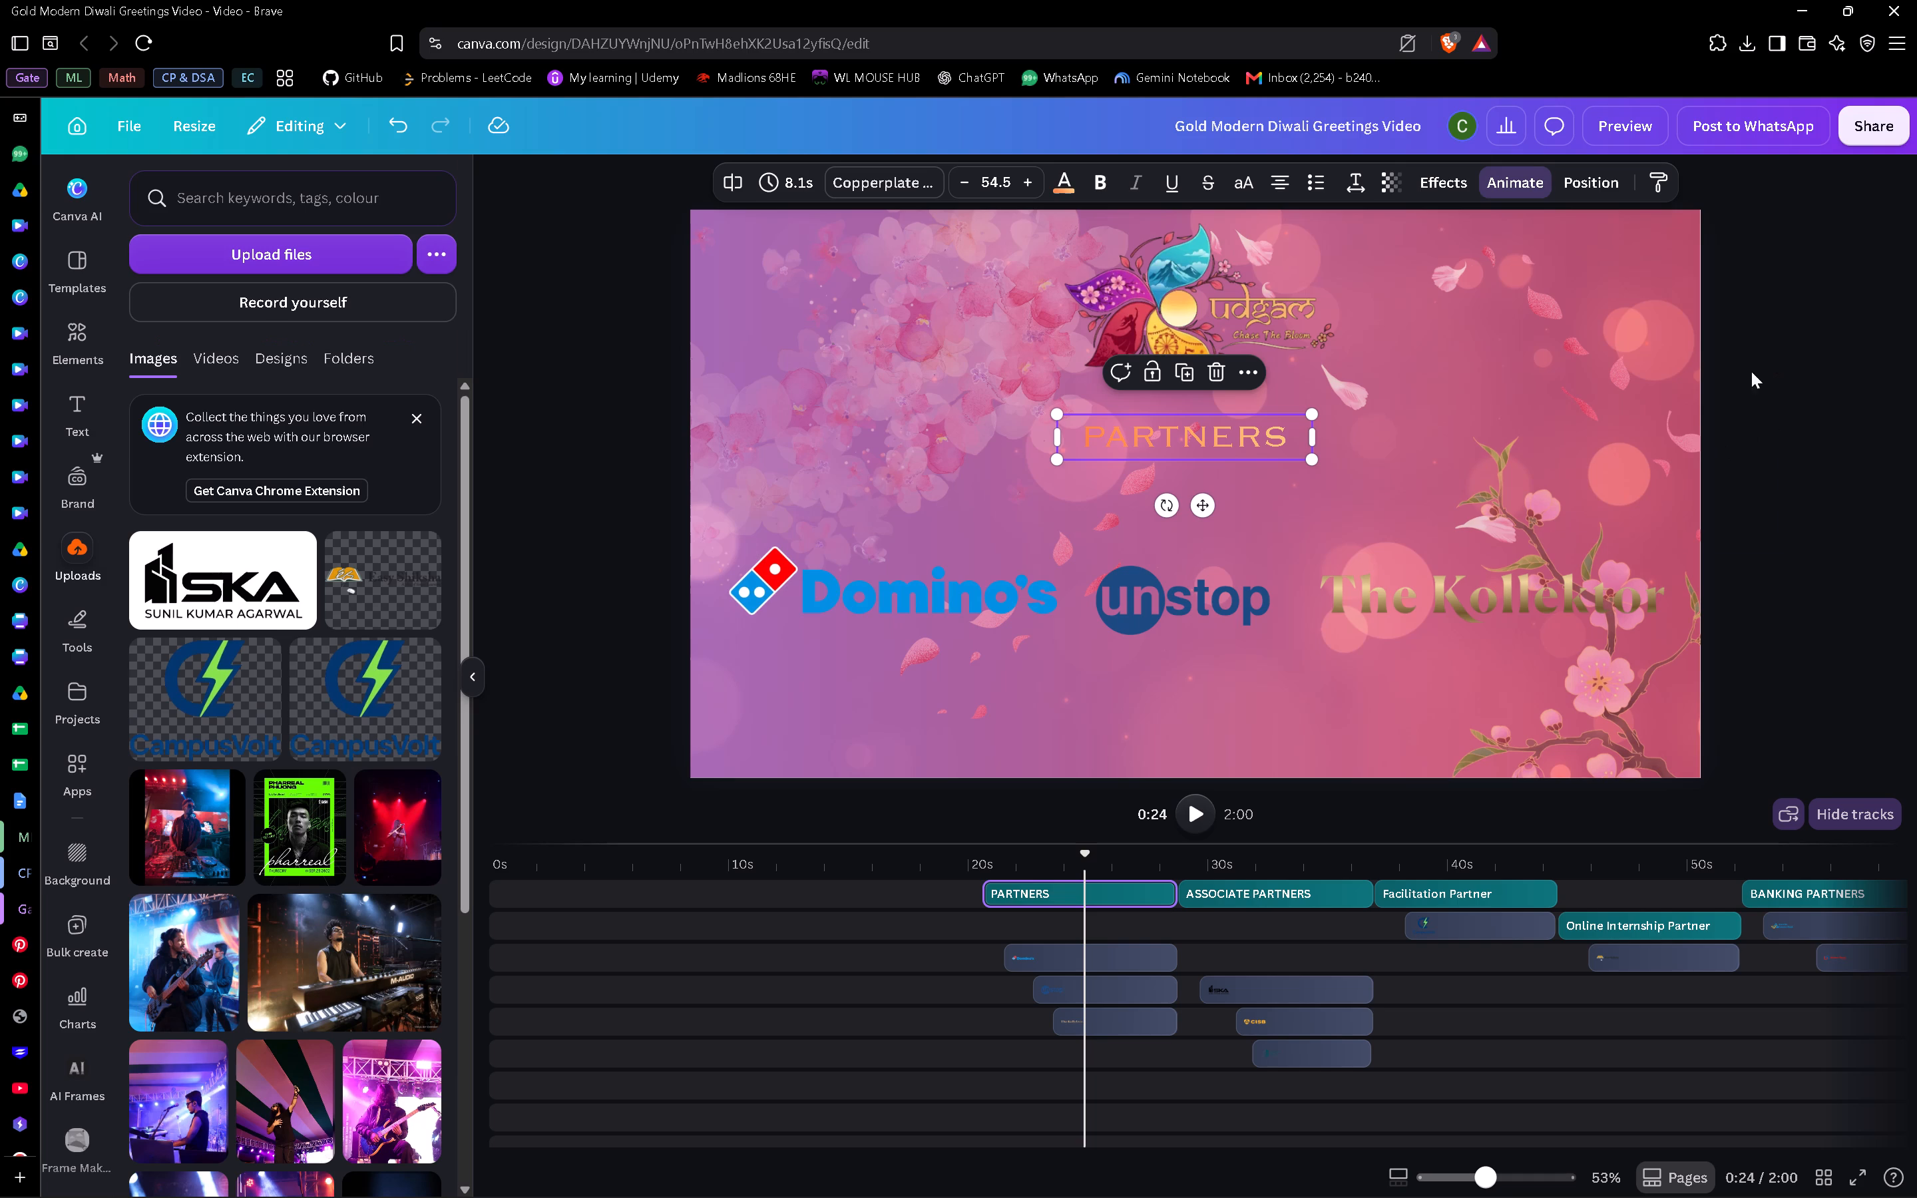
Try to fit the Online Internship Partner title clip onto the other titles' track, between Facilitation Partner and BANKING PARTNERS.
scroll(1491, 953, "left", 3)
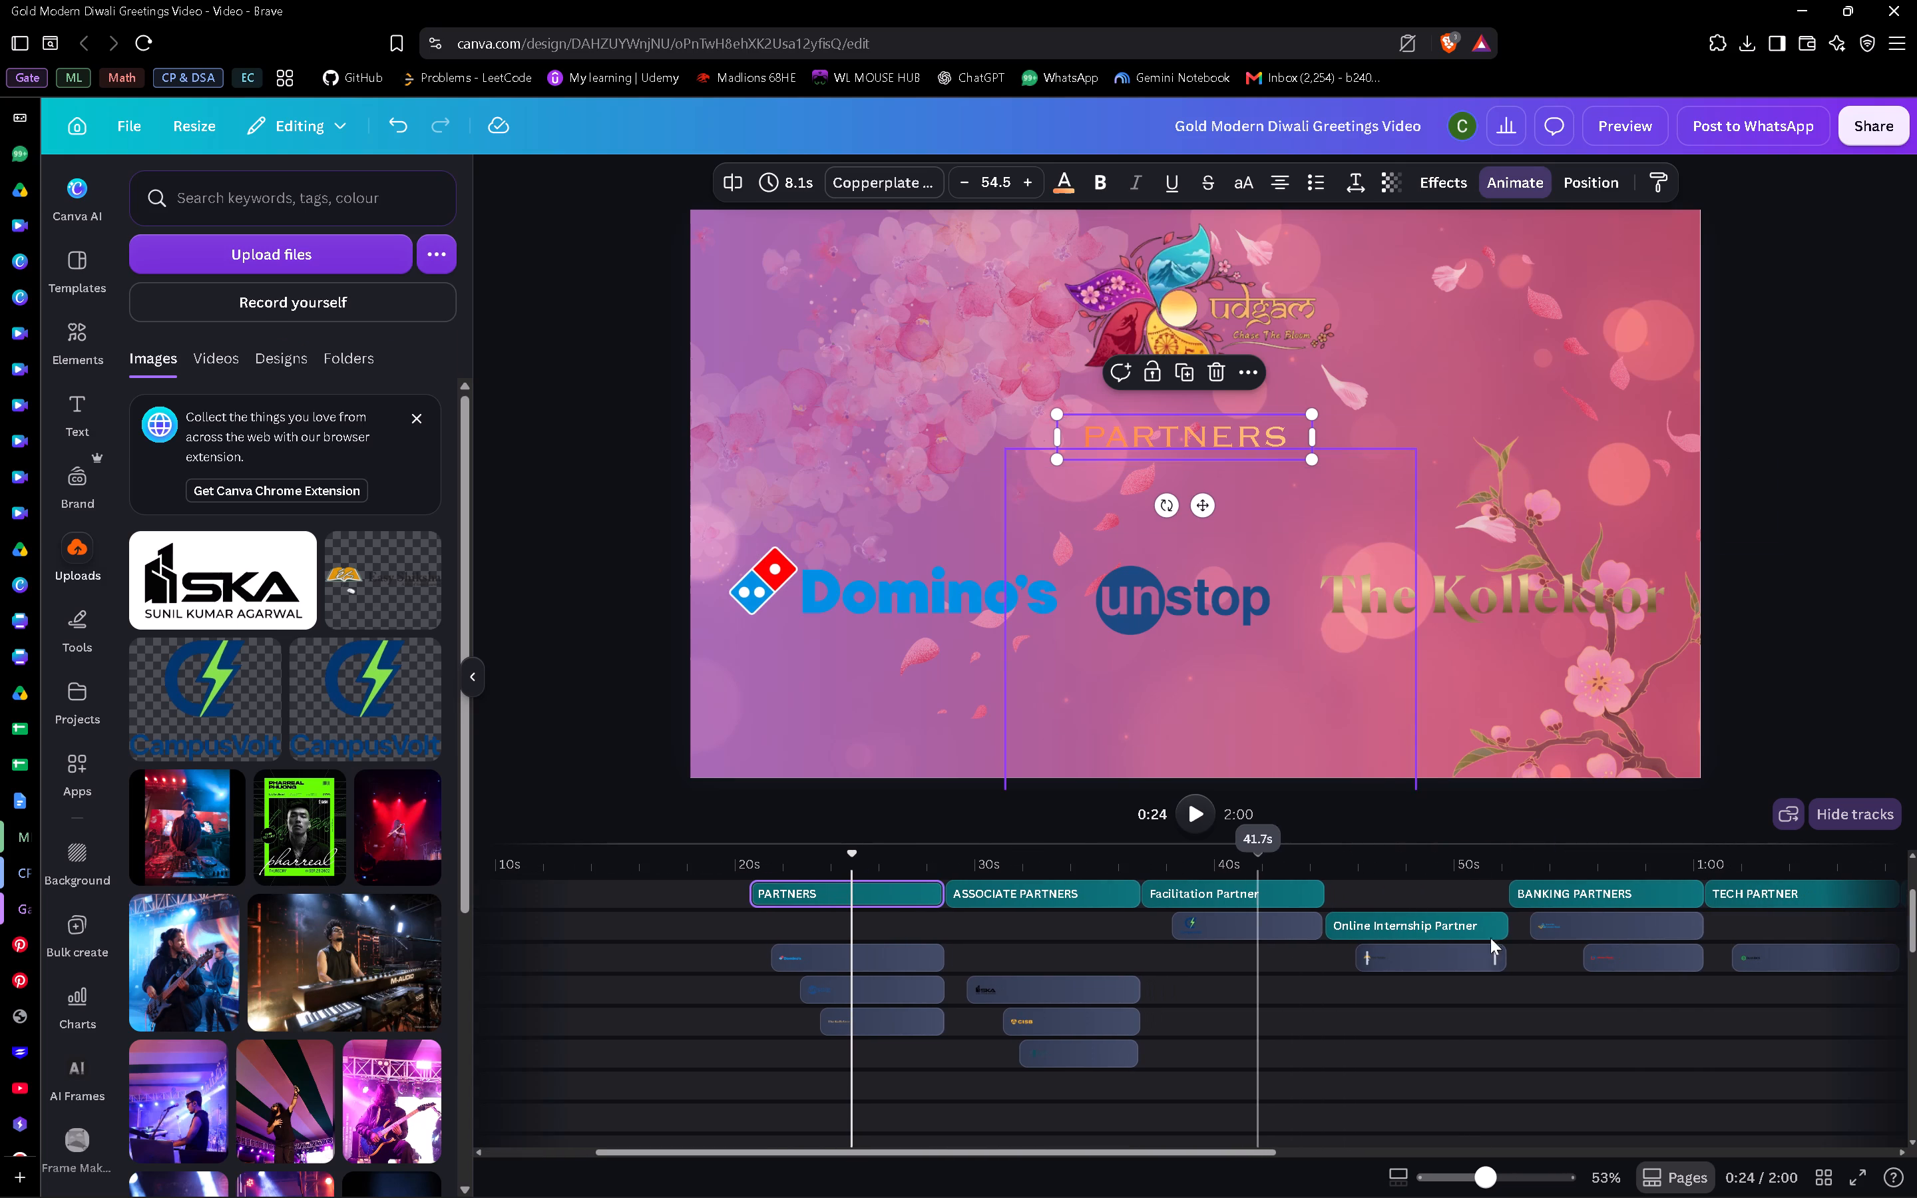
left_click_drag(1442, 926, 1443, 894)
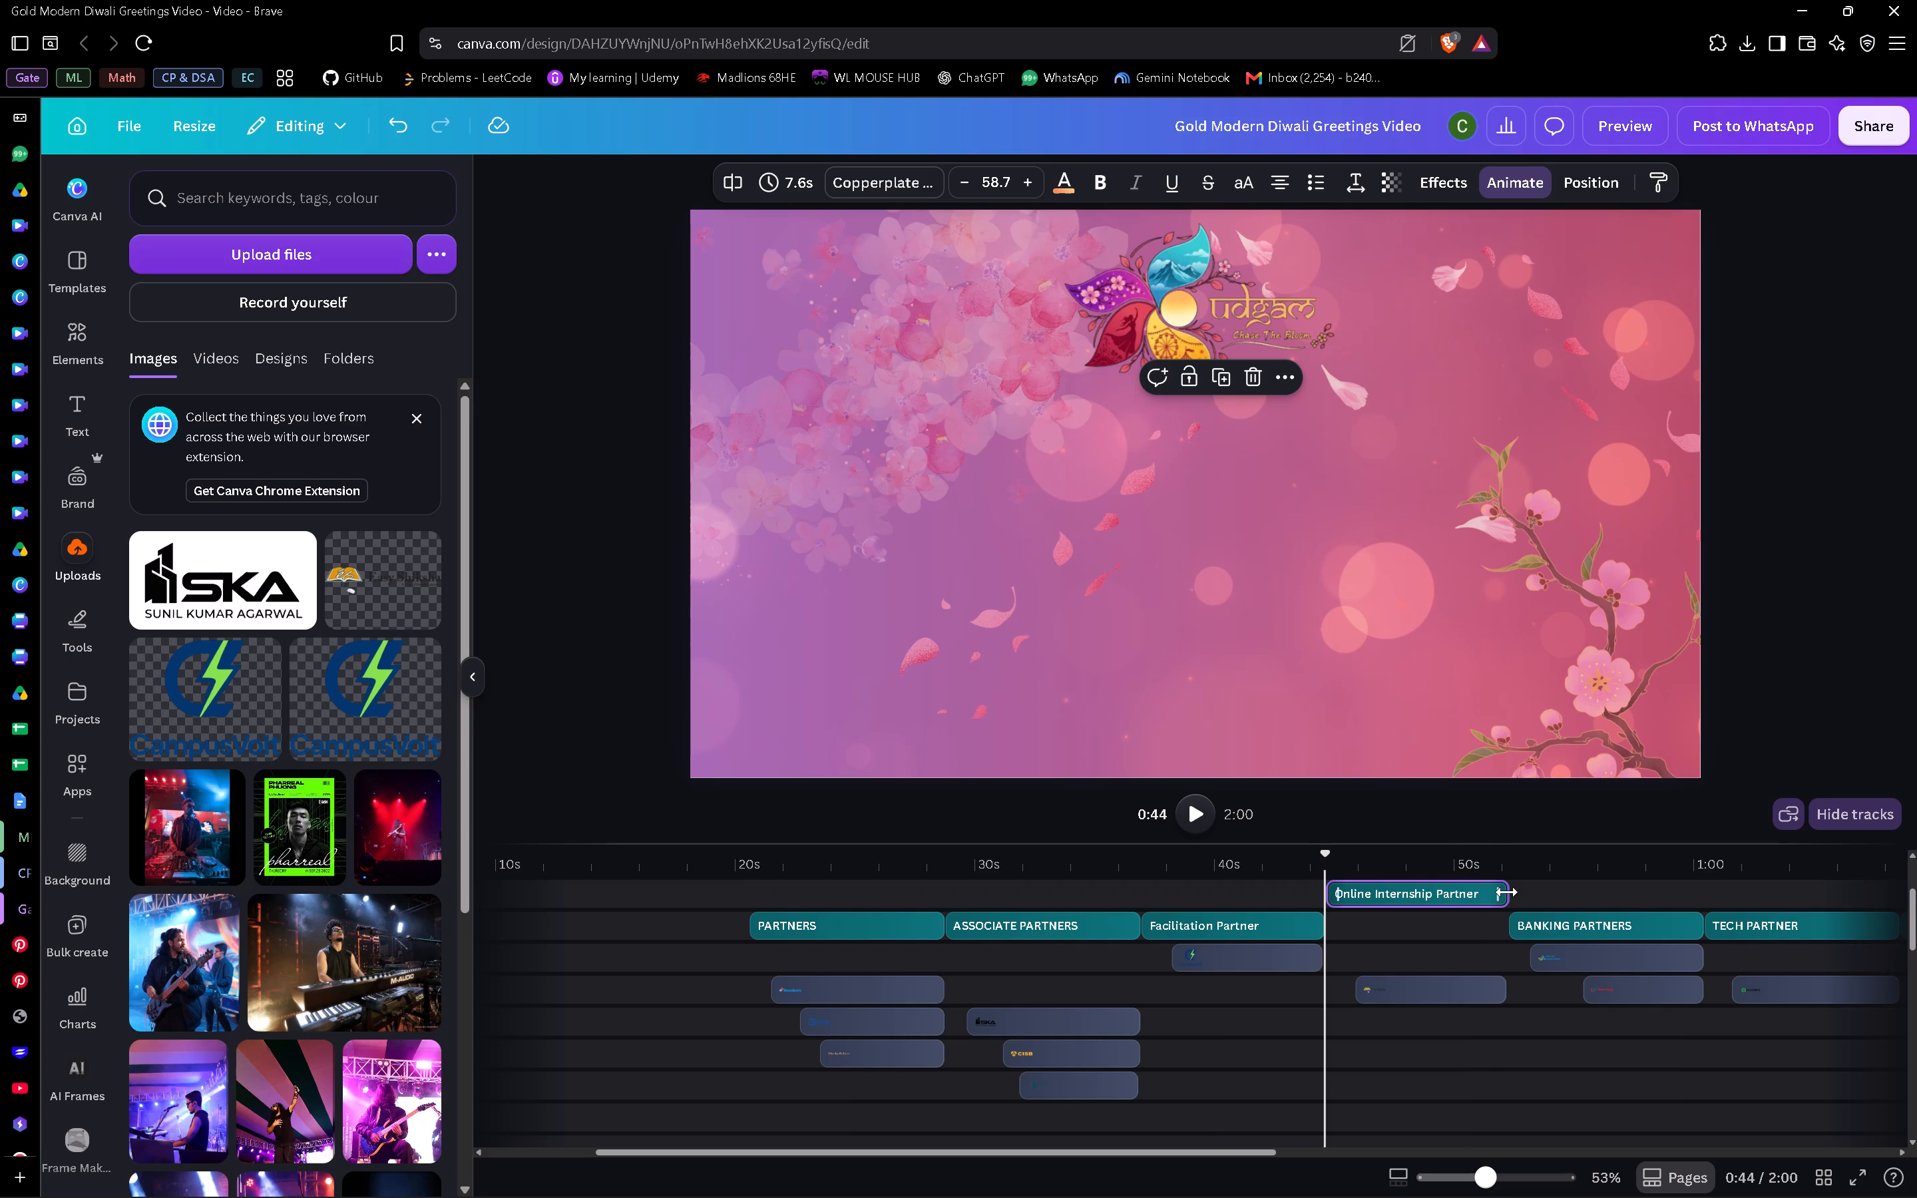
left_click(1507, 892)
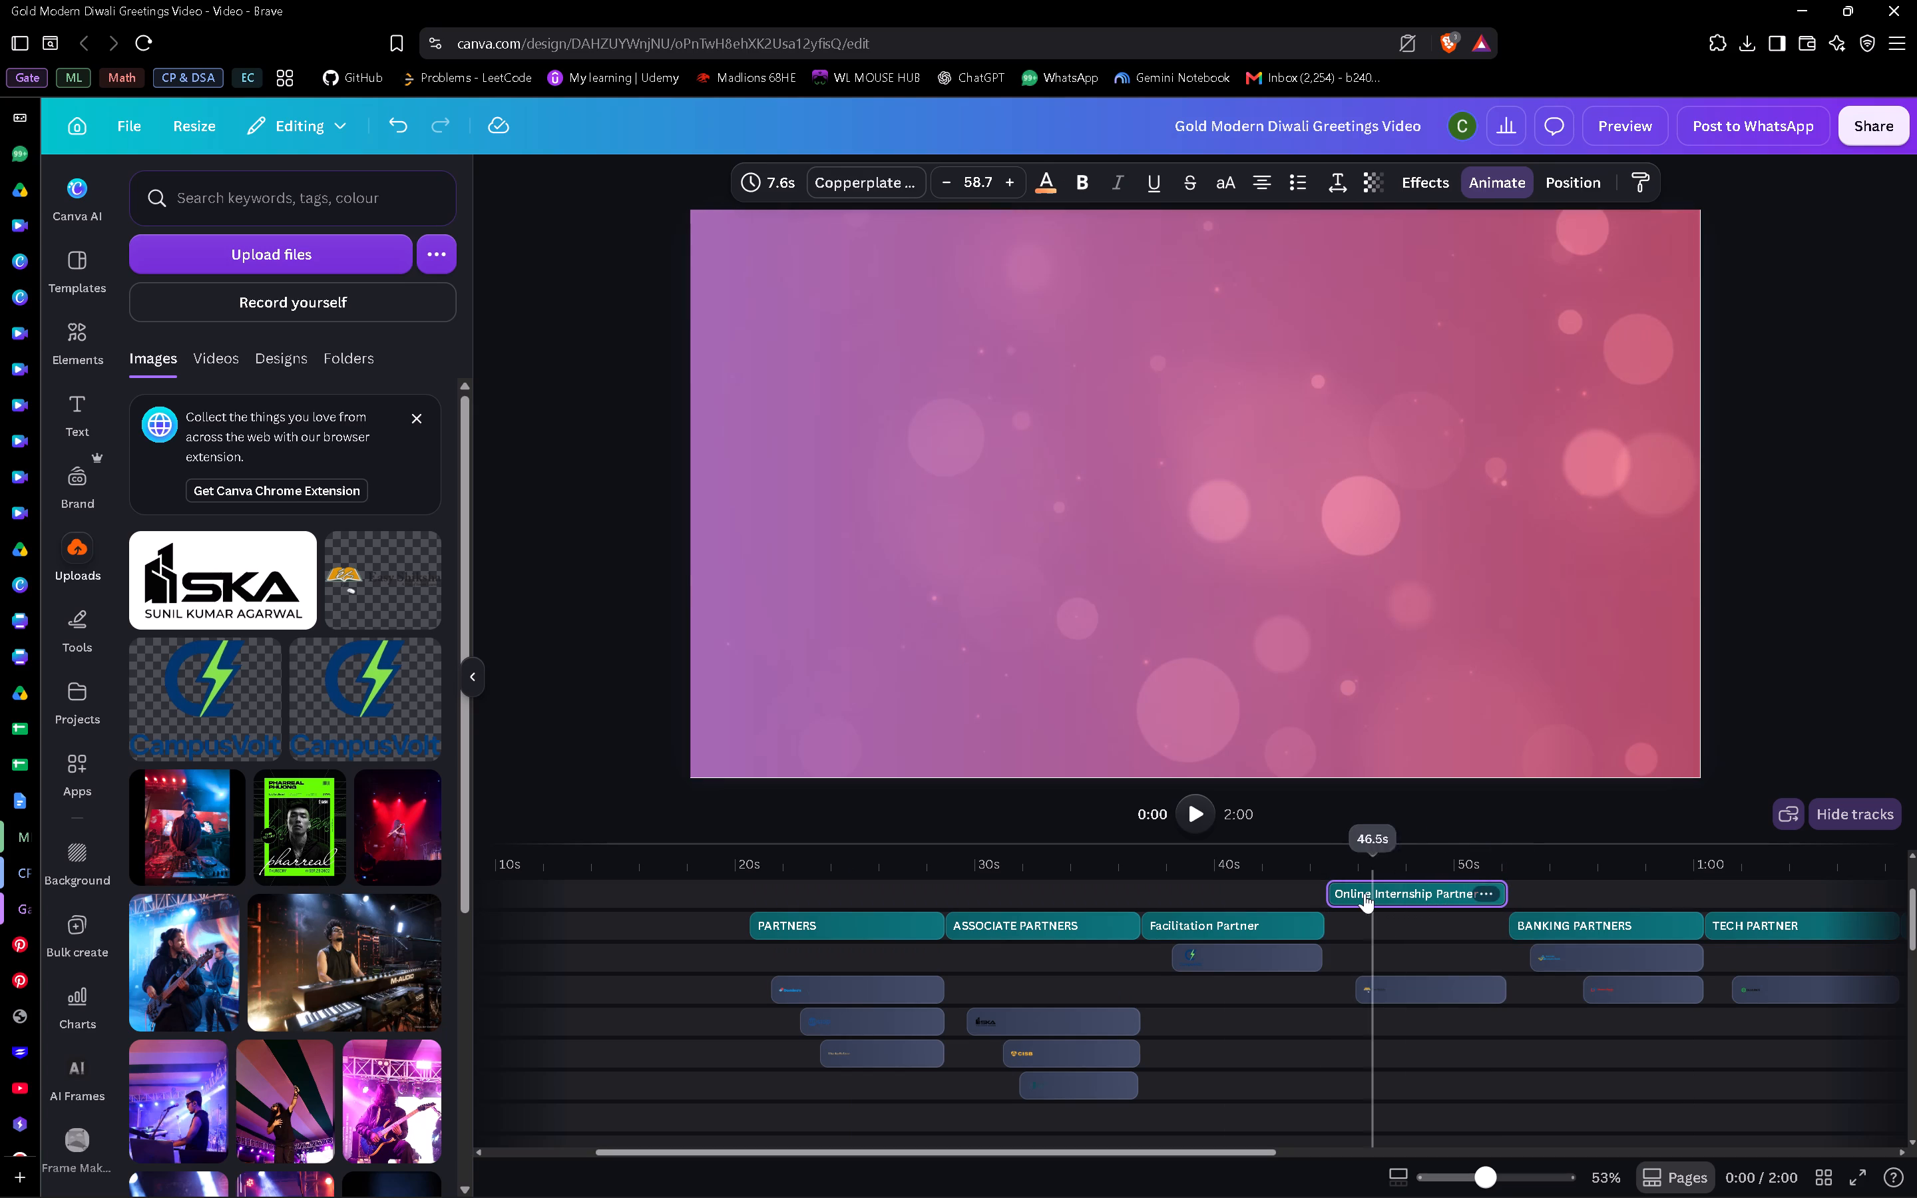
left_click(1335, 888)
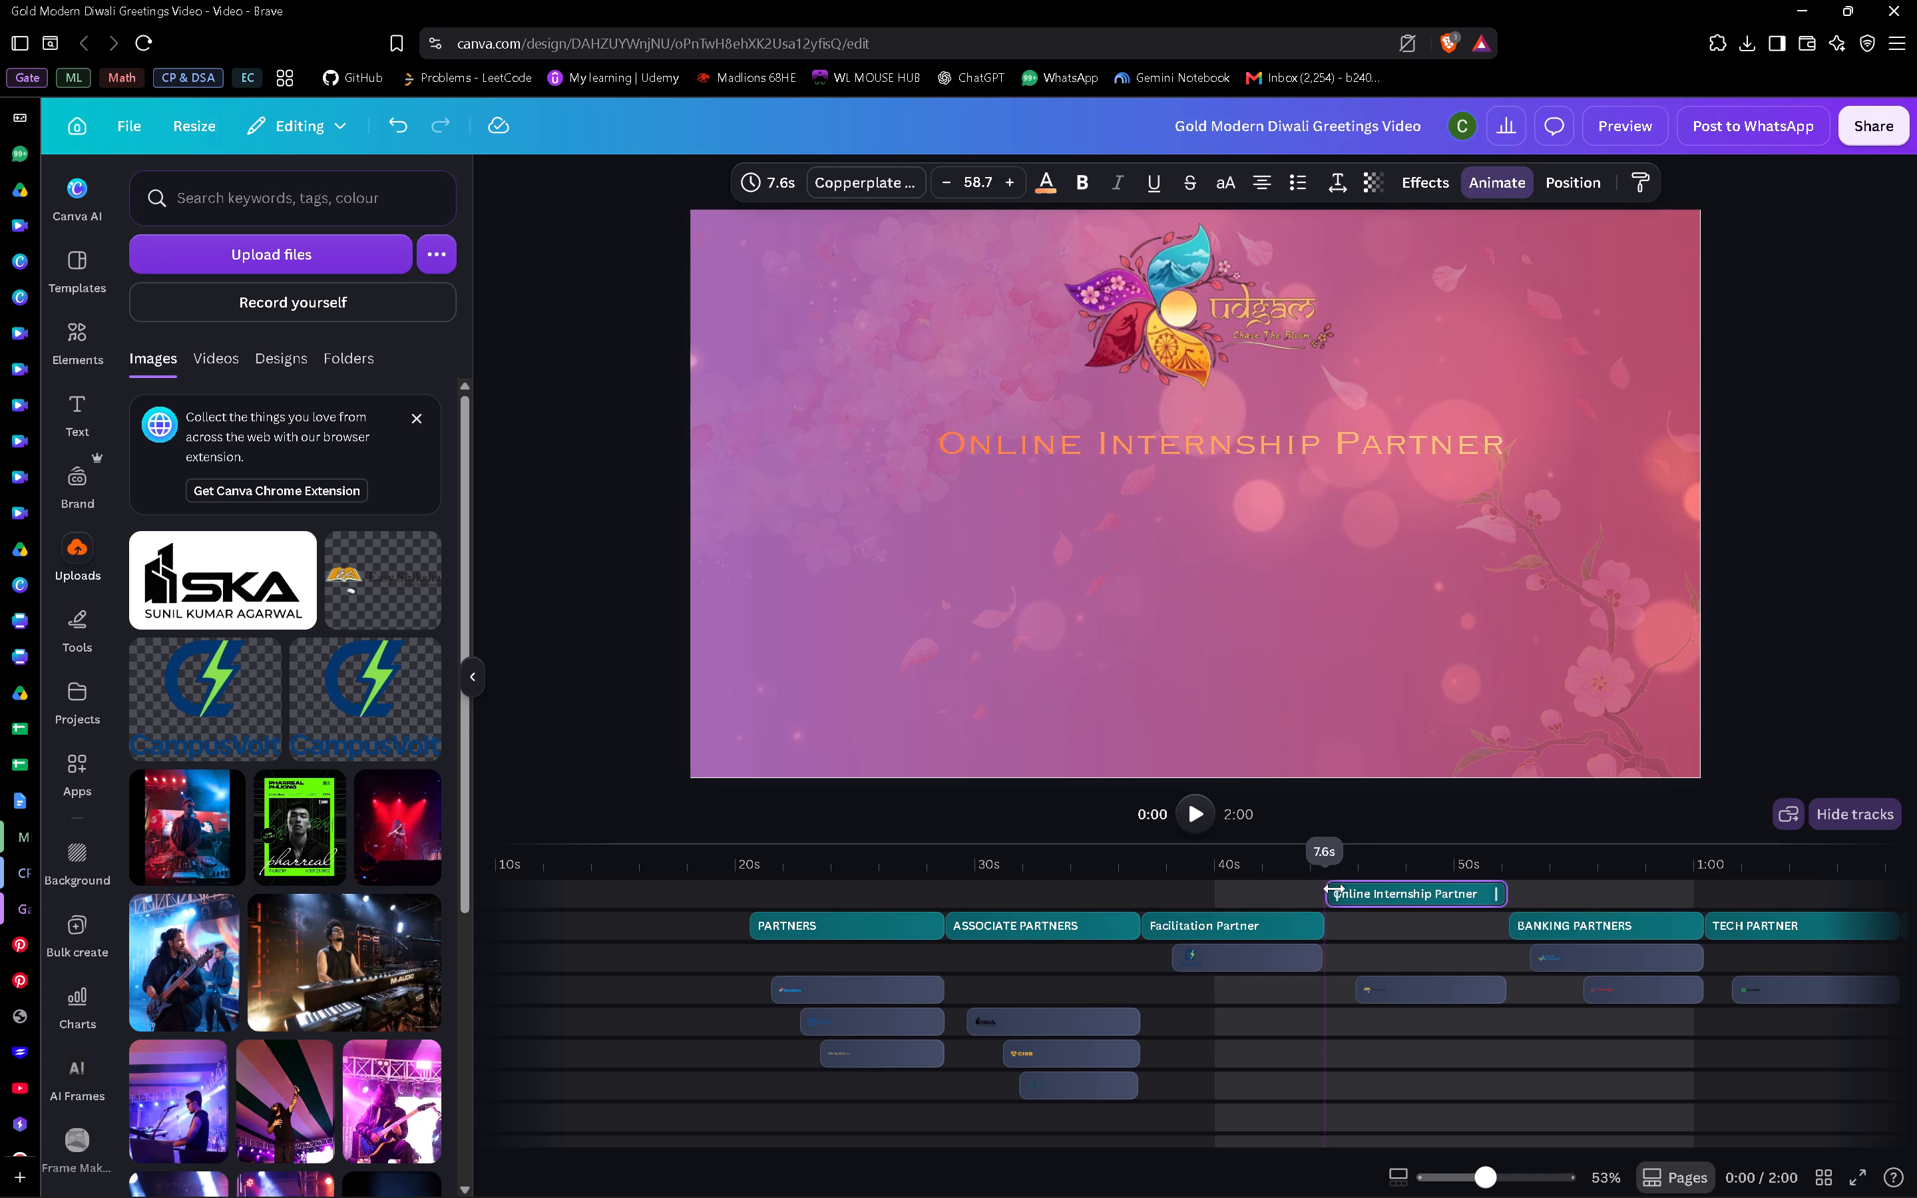
left_click_drag(1386, 895, 1388, 924)
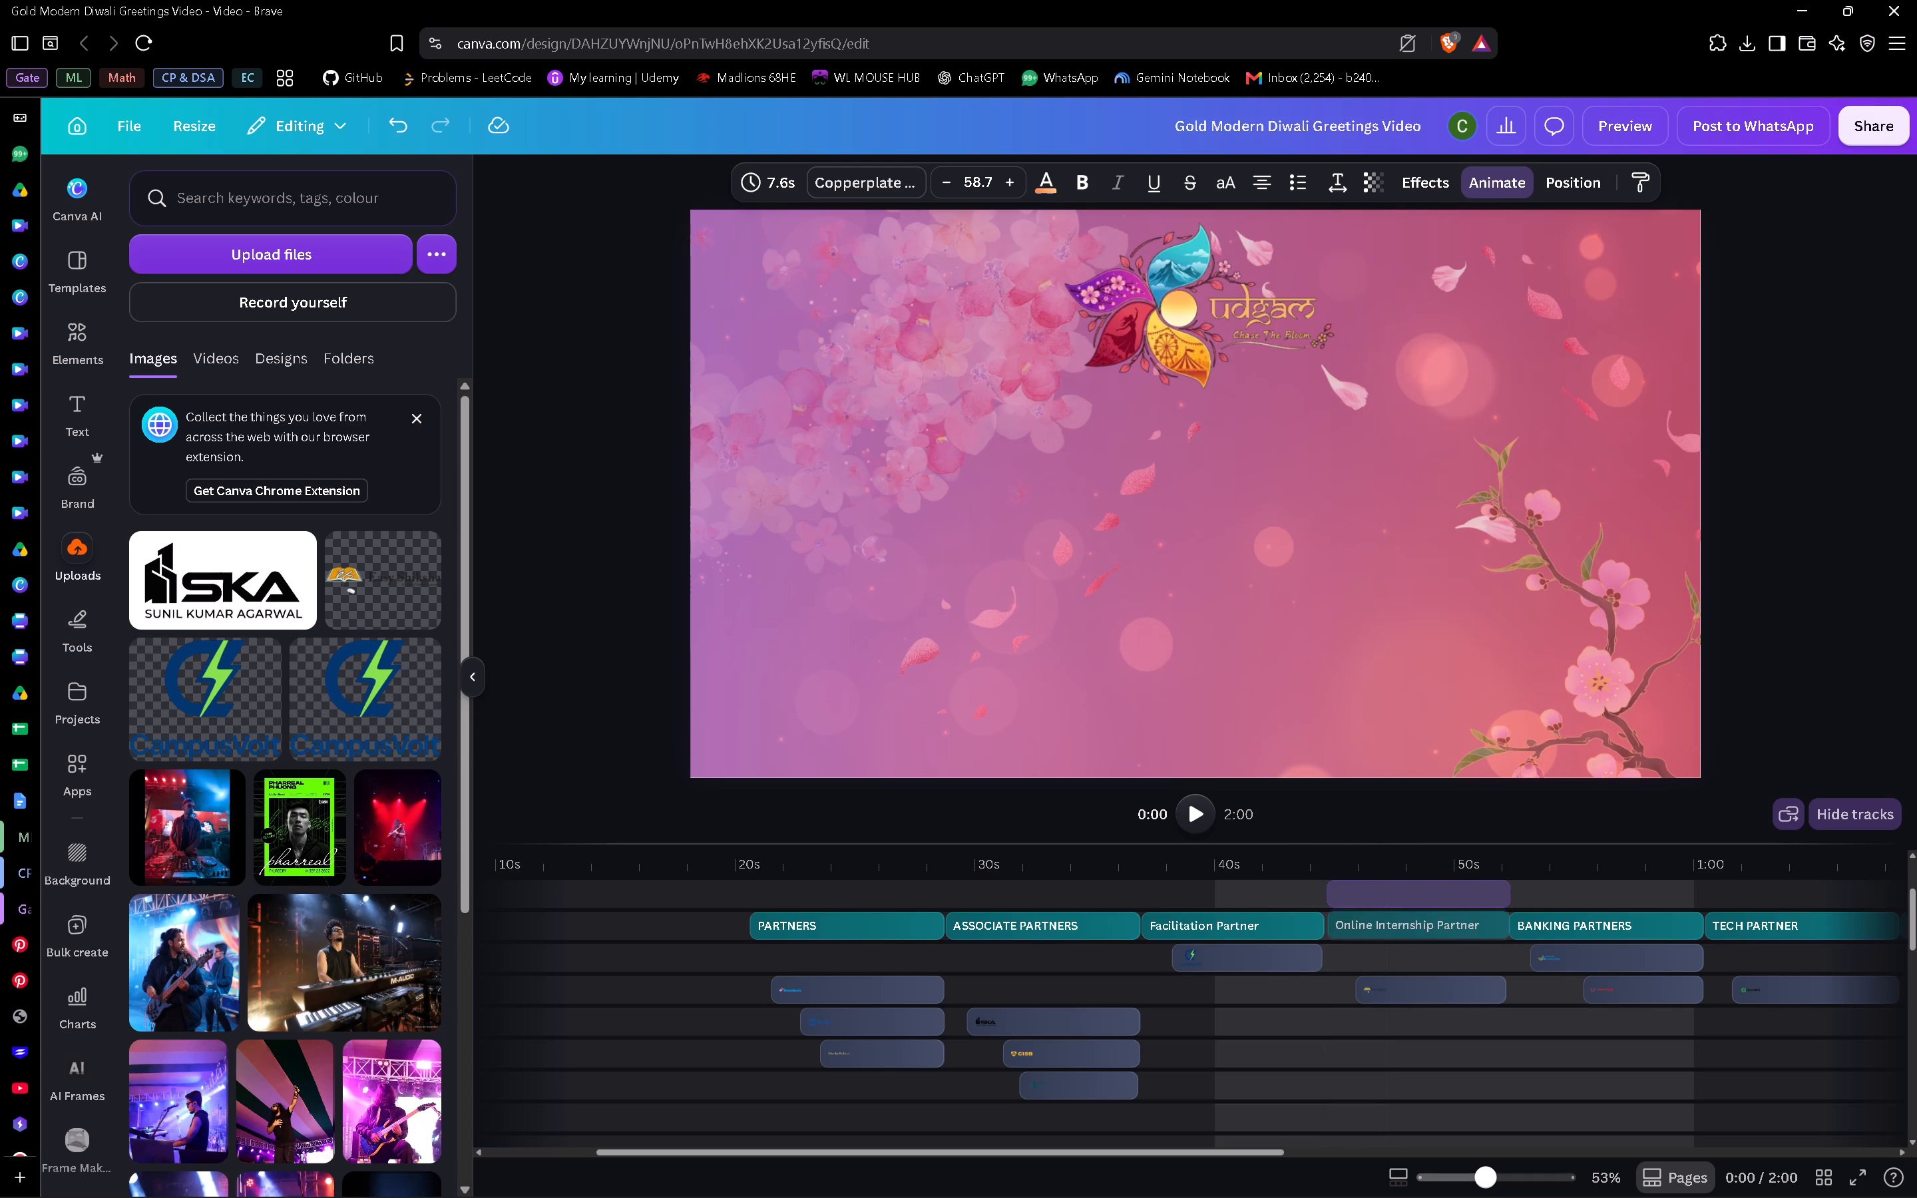
left_click_drag(1388, 924, 1383, 922)
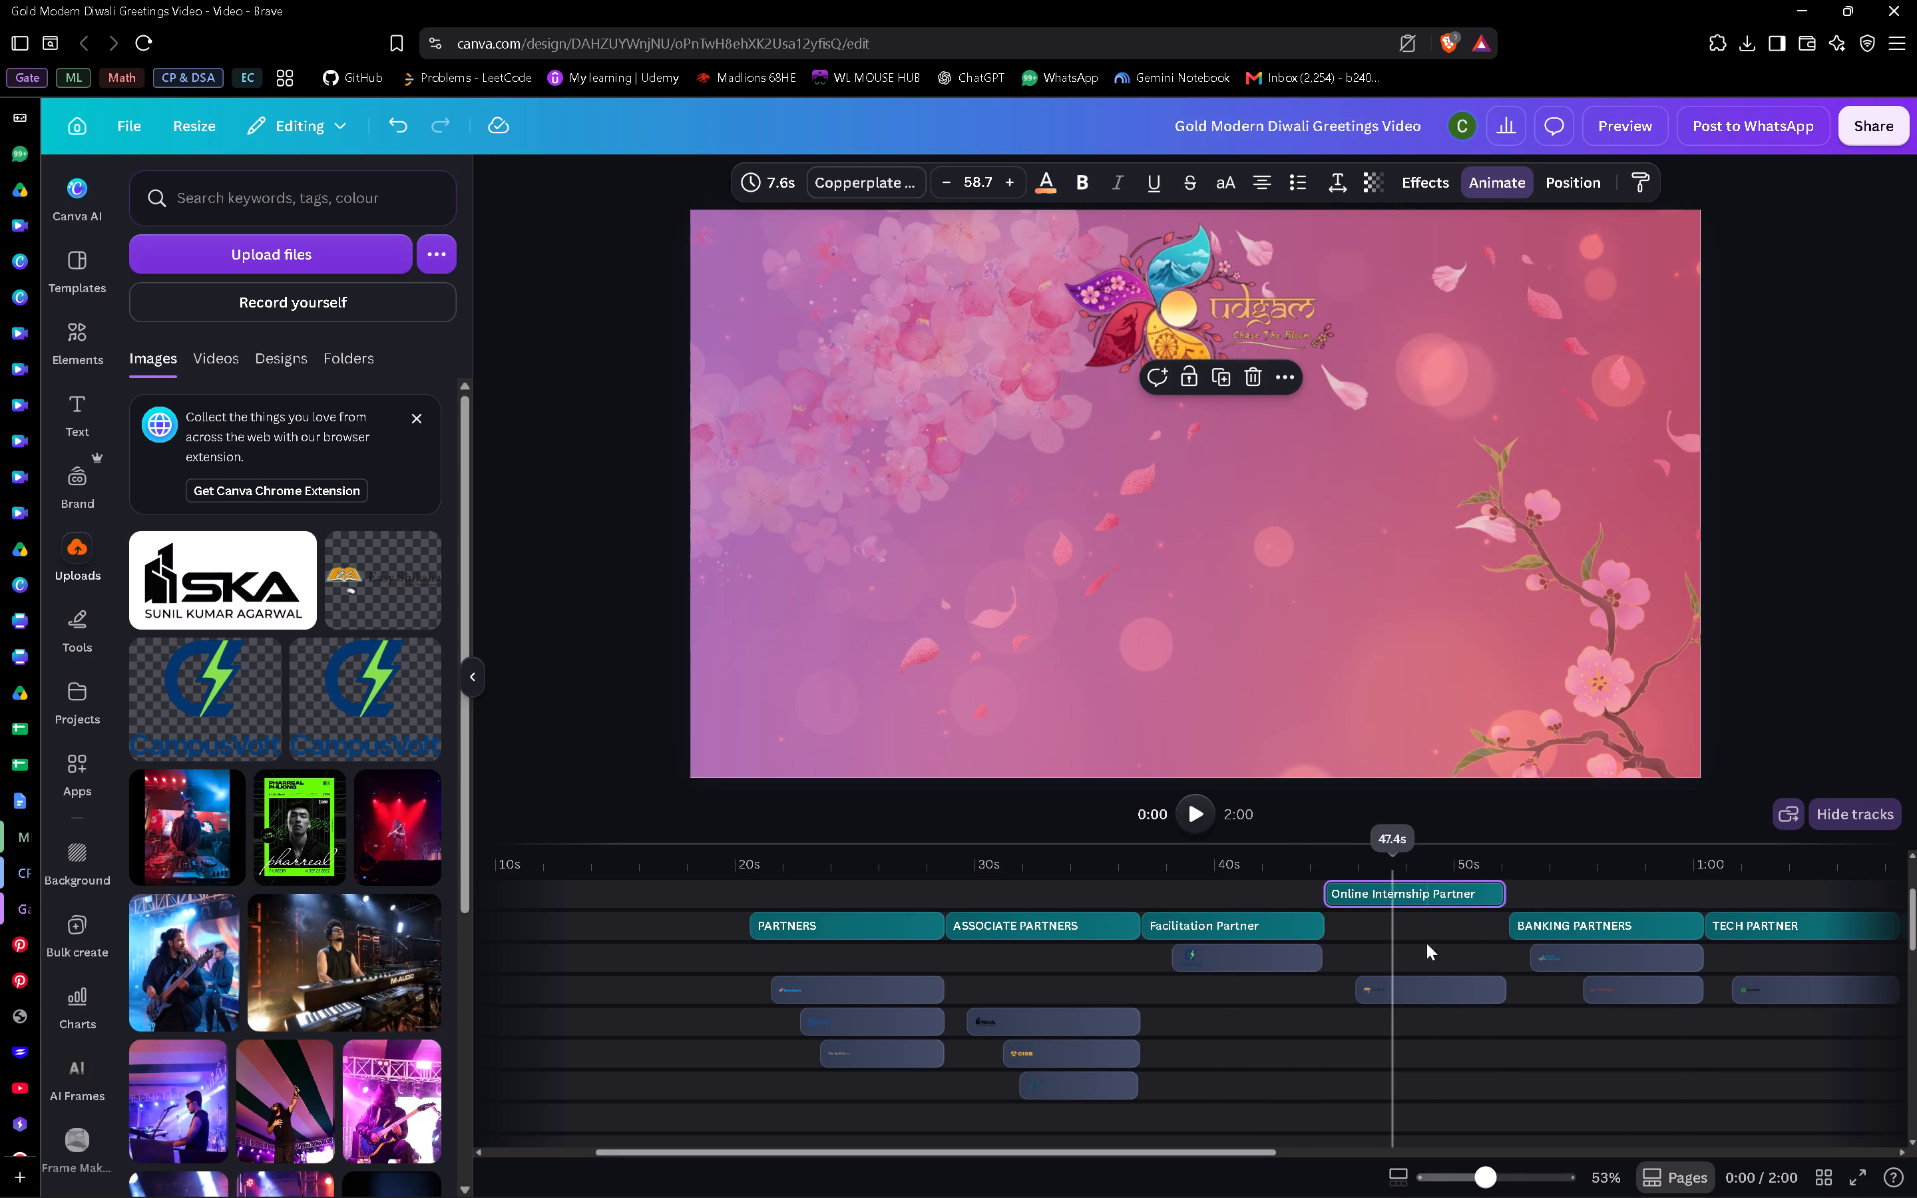
Move the full-length Udgam logo clip up to the timeline track above the Zumthang, Ravongla Star and The Alnus clips.
scroll(1516, 986, "left", 6)
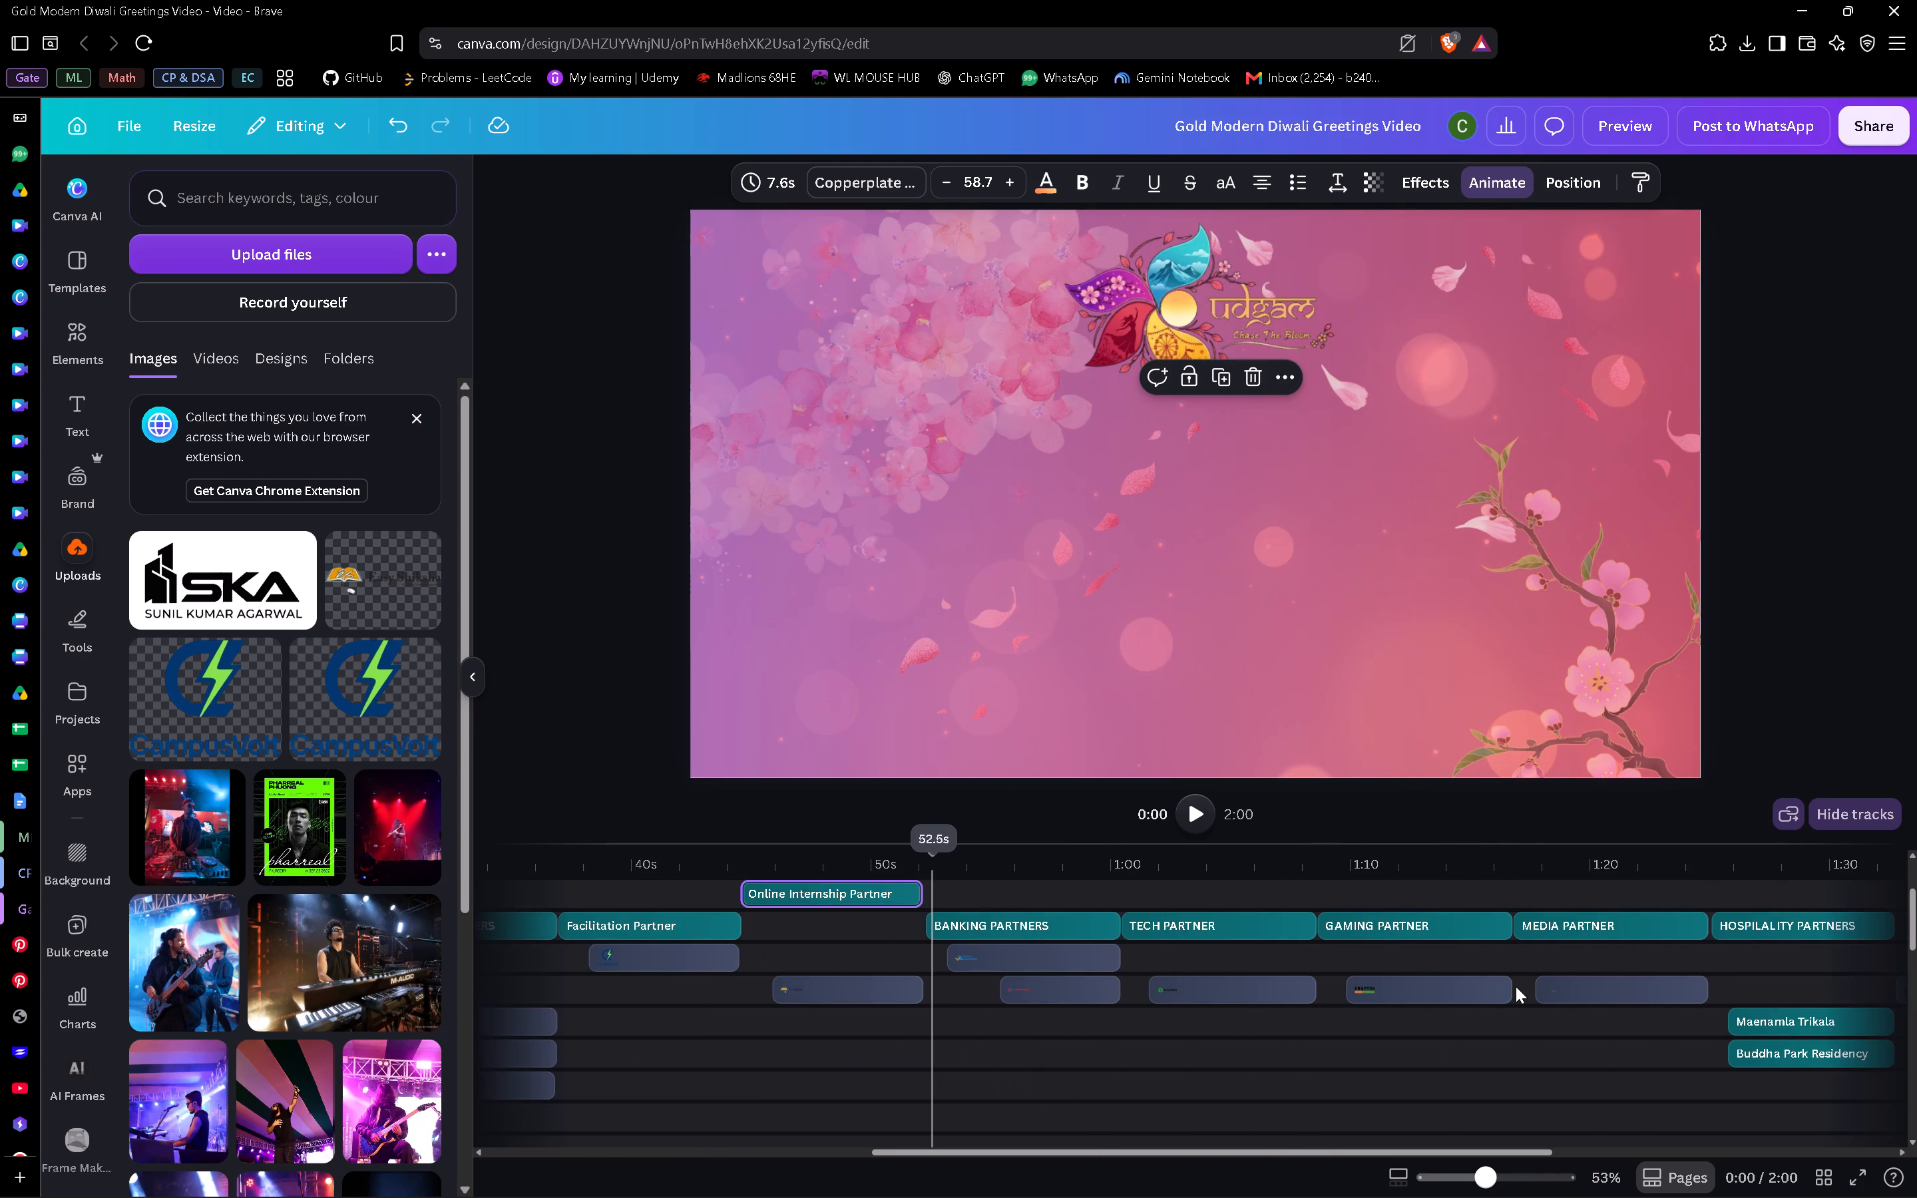
scroll(1516, 986, "left", 6)
scroll(1516, 986, "up", 1)
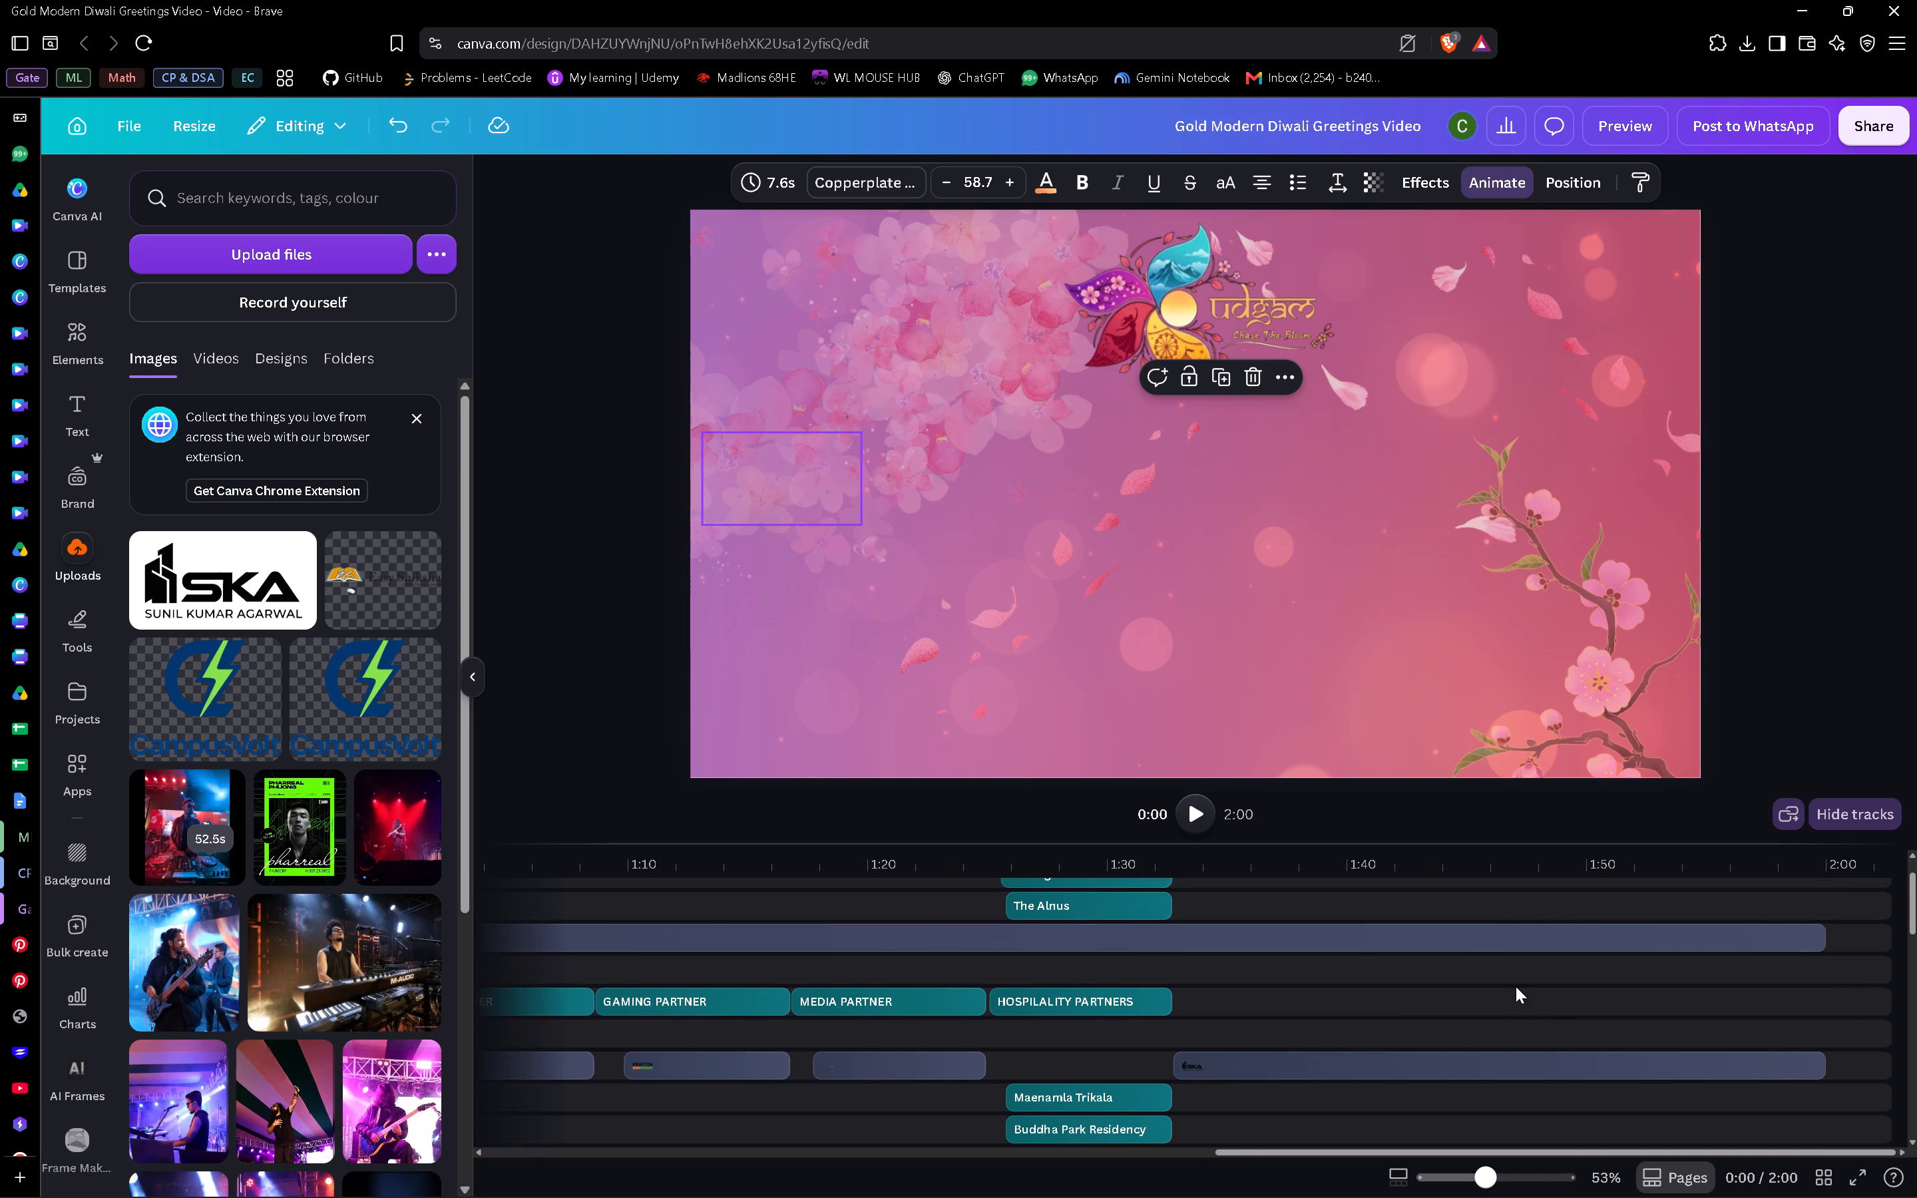
scroll(1516, 986, "down", 2)
scroll(1516, 986, "up", 5)
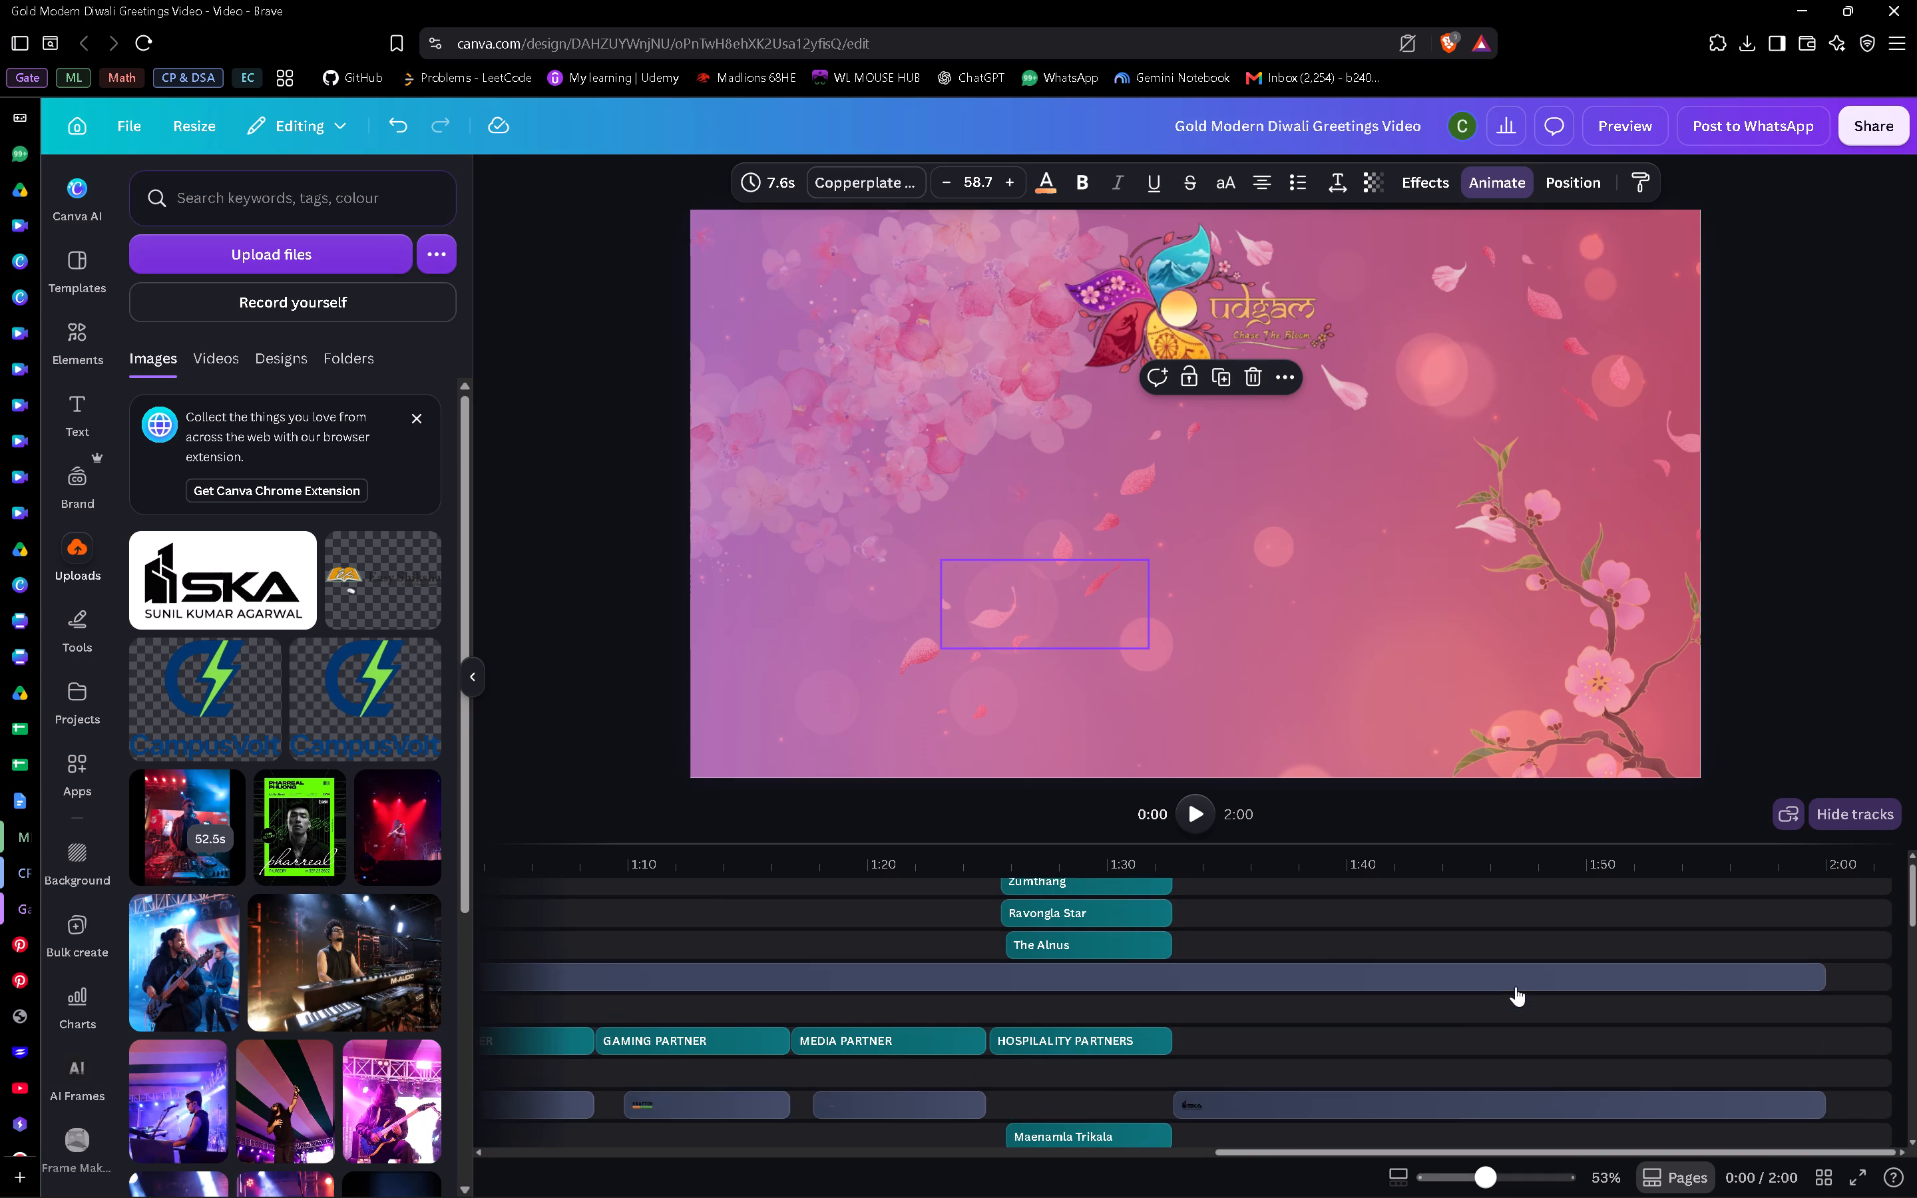
left_click_drag(1207, 991, 1202, 926)
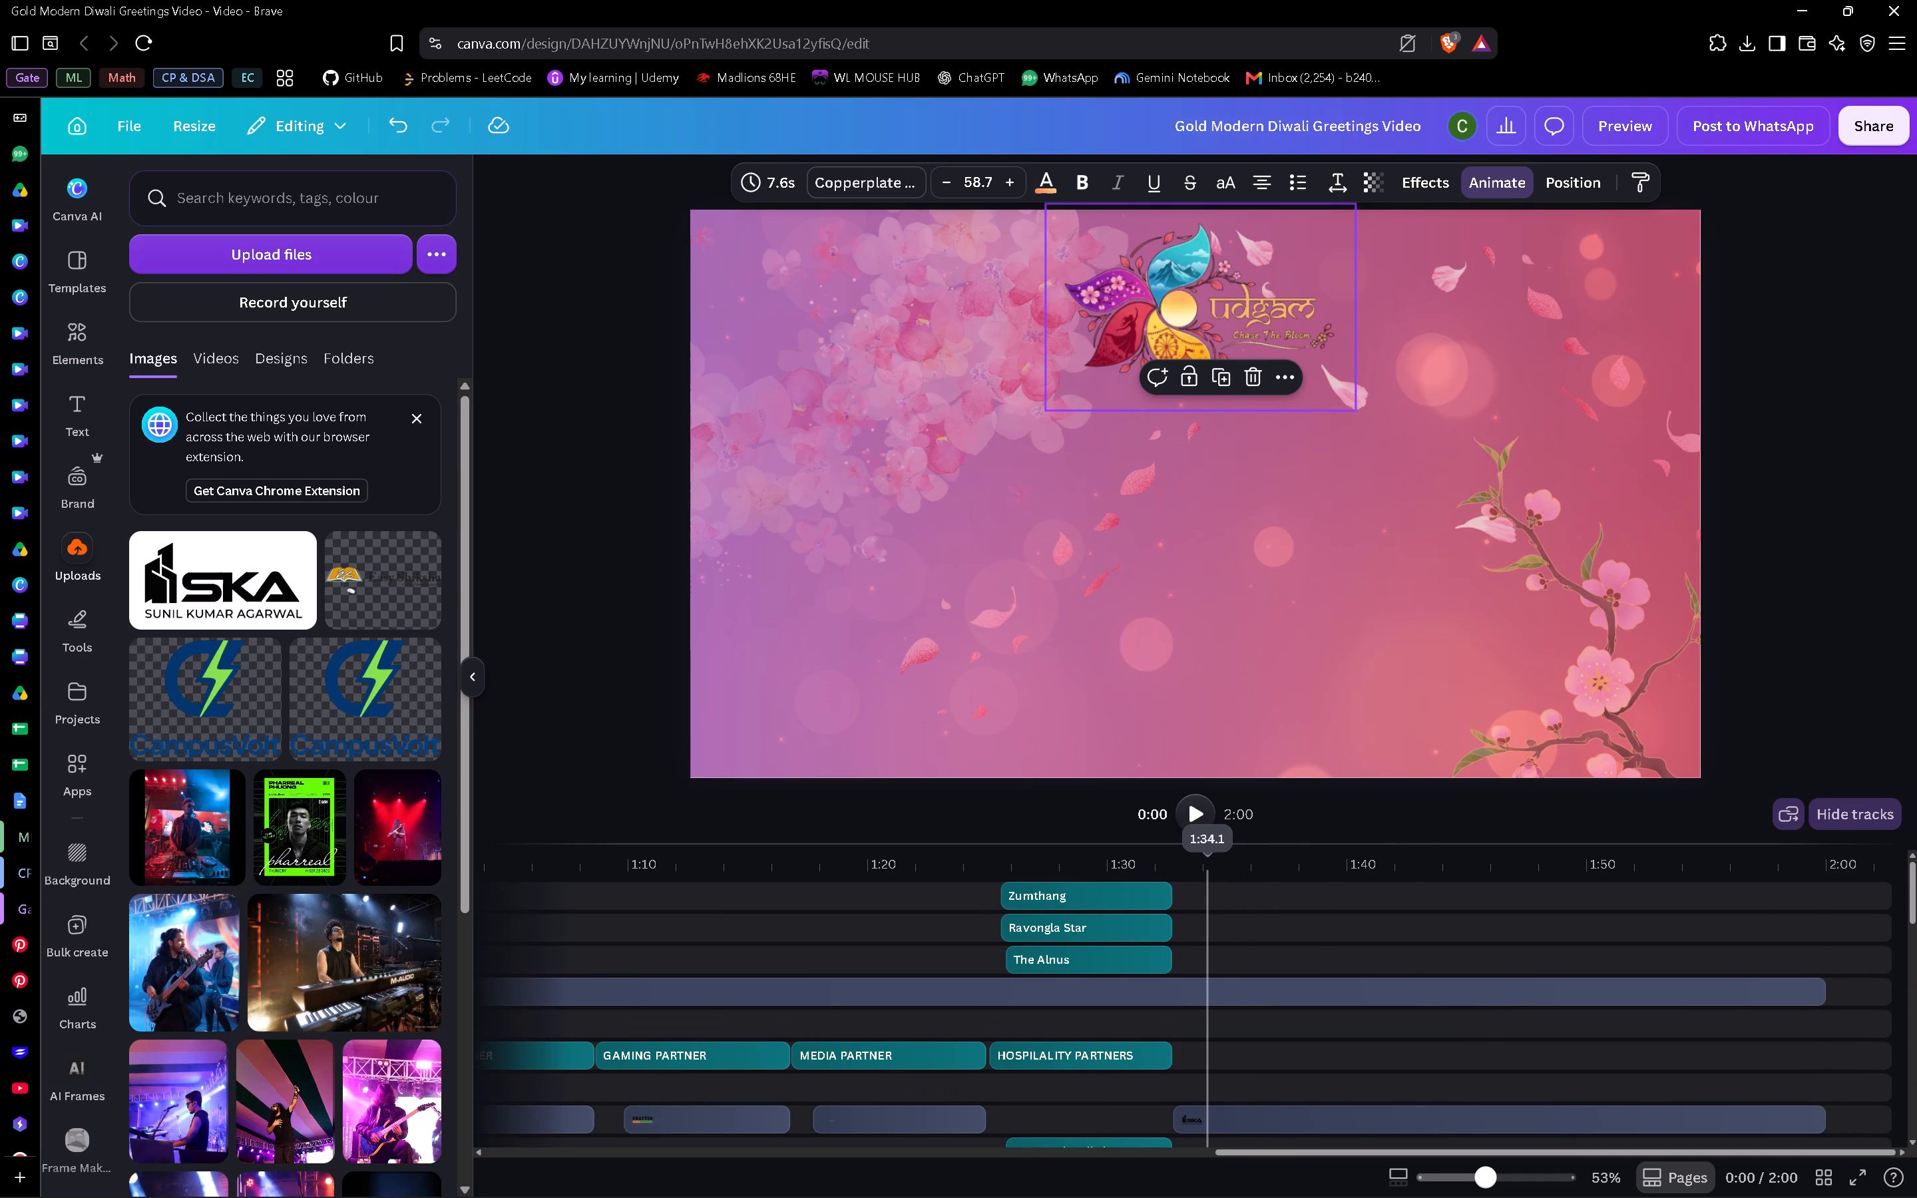
left_click_drag(1202, 926, 1200, 885)
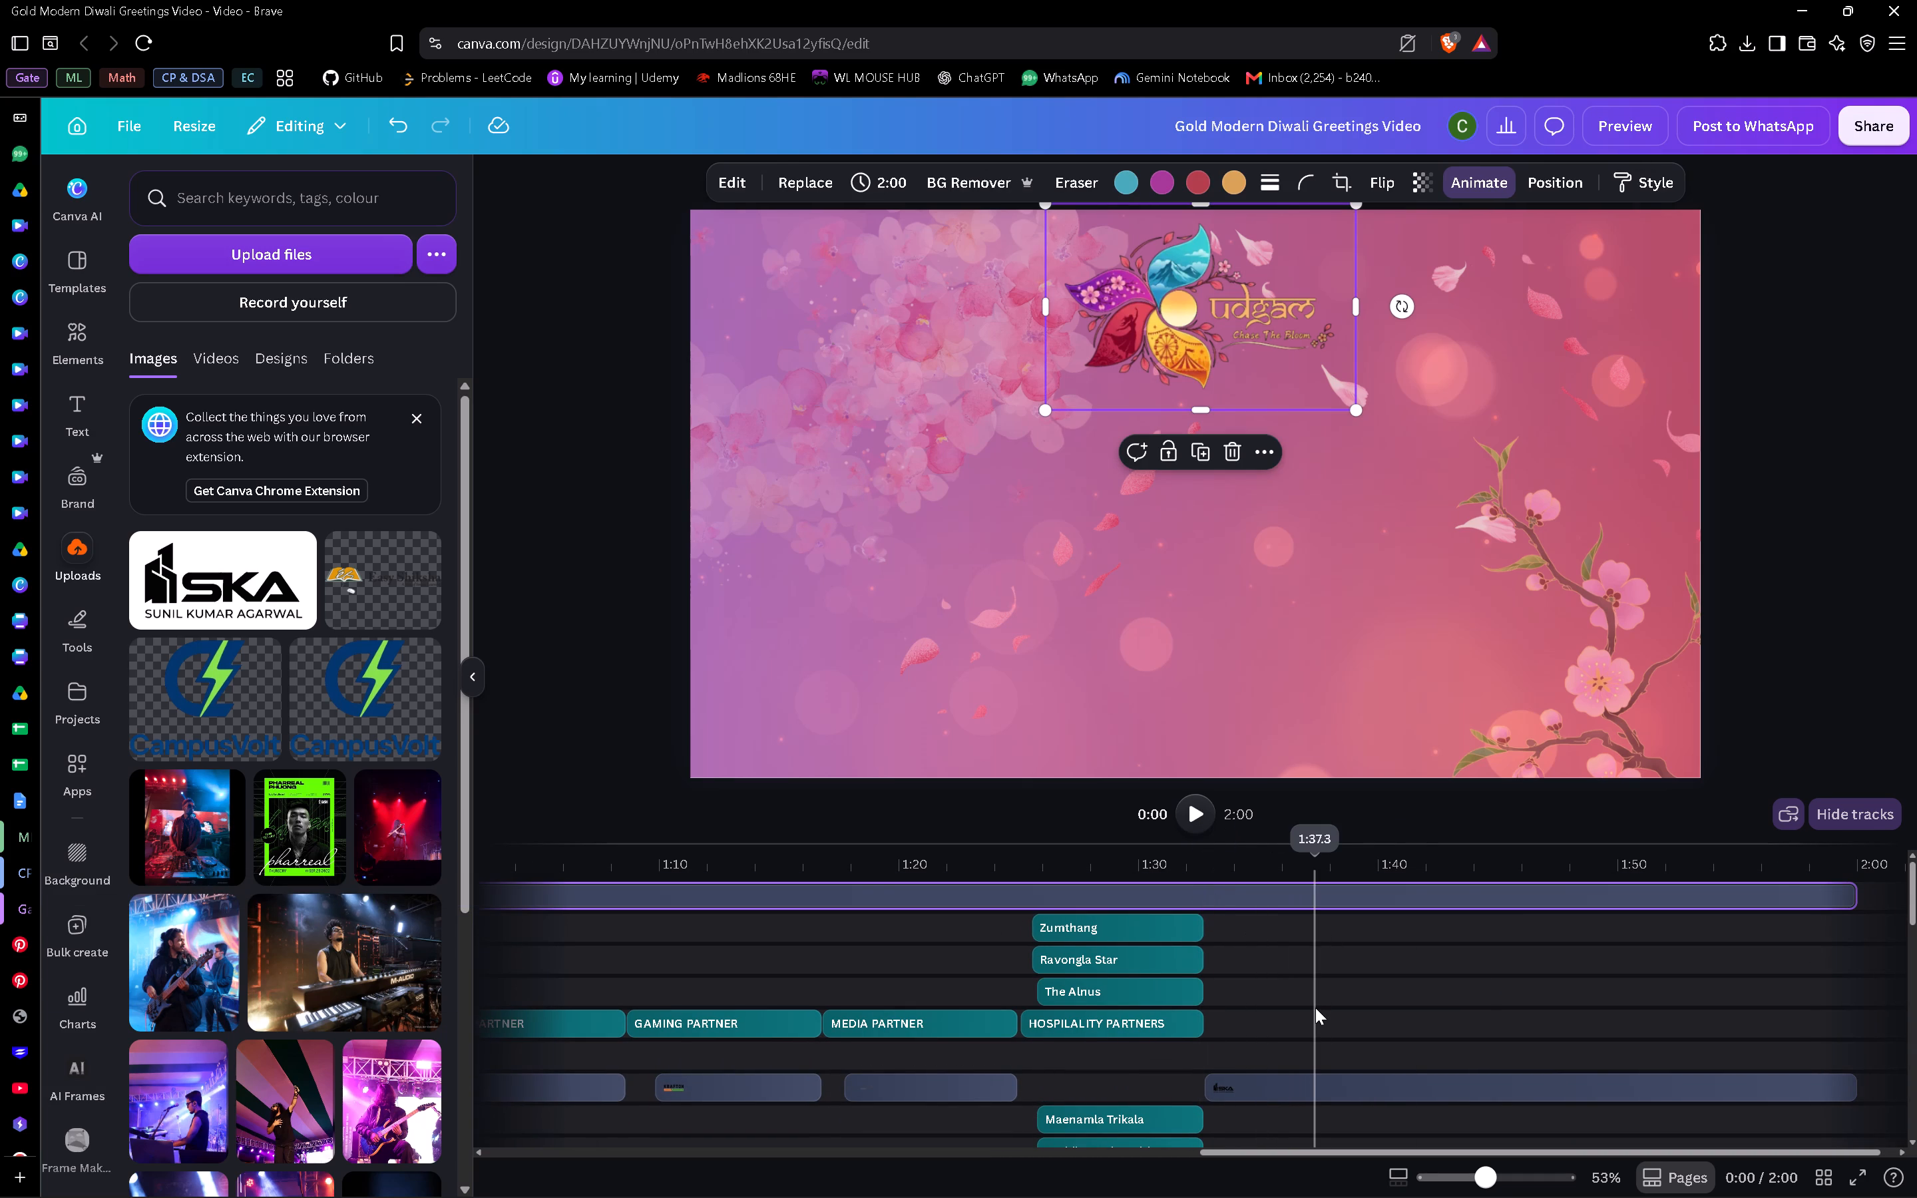
Open the video in full-screen view.
scroll(1315, 1008, "down", 3)
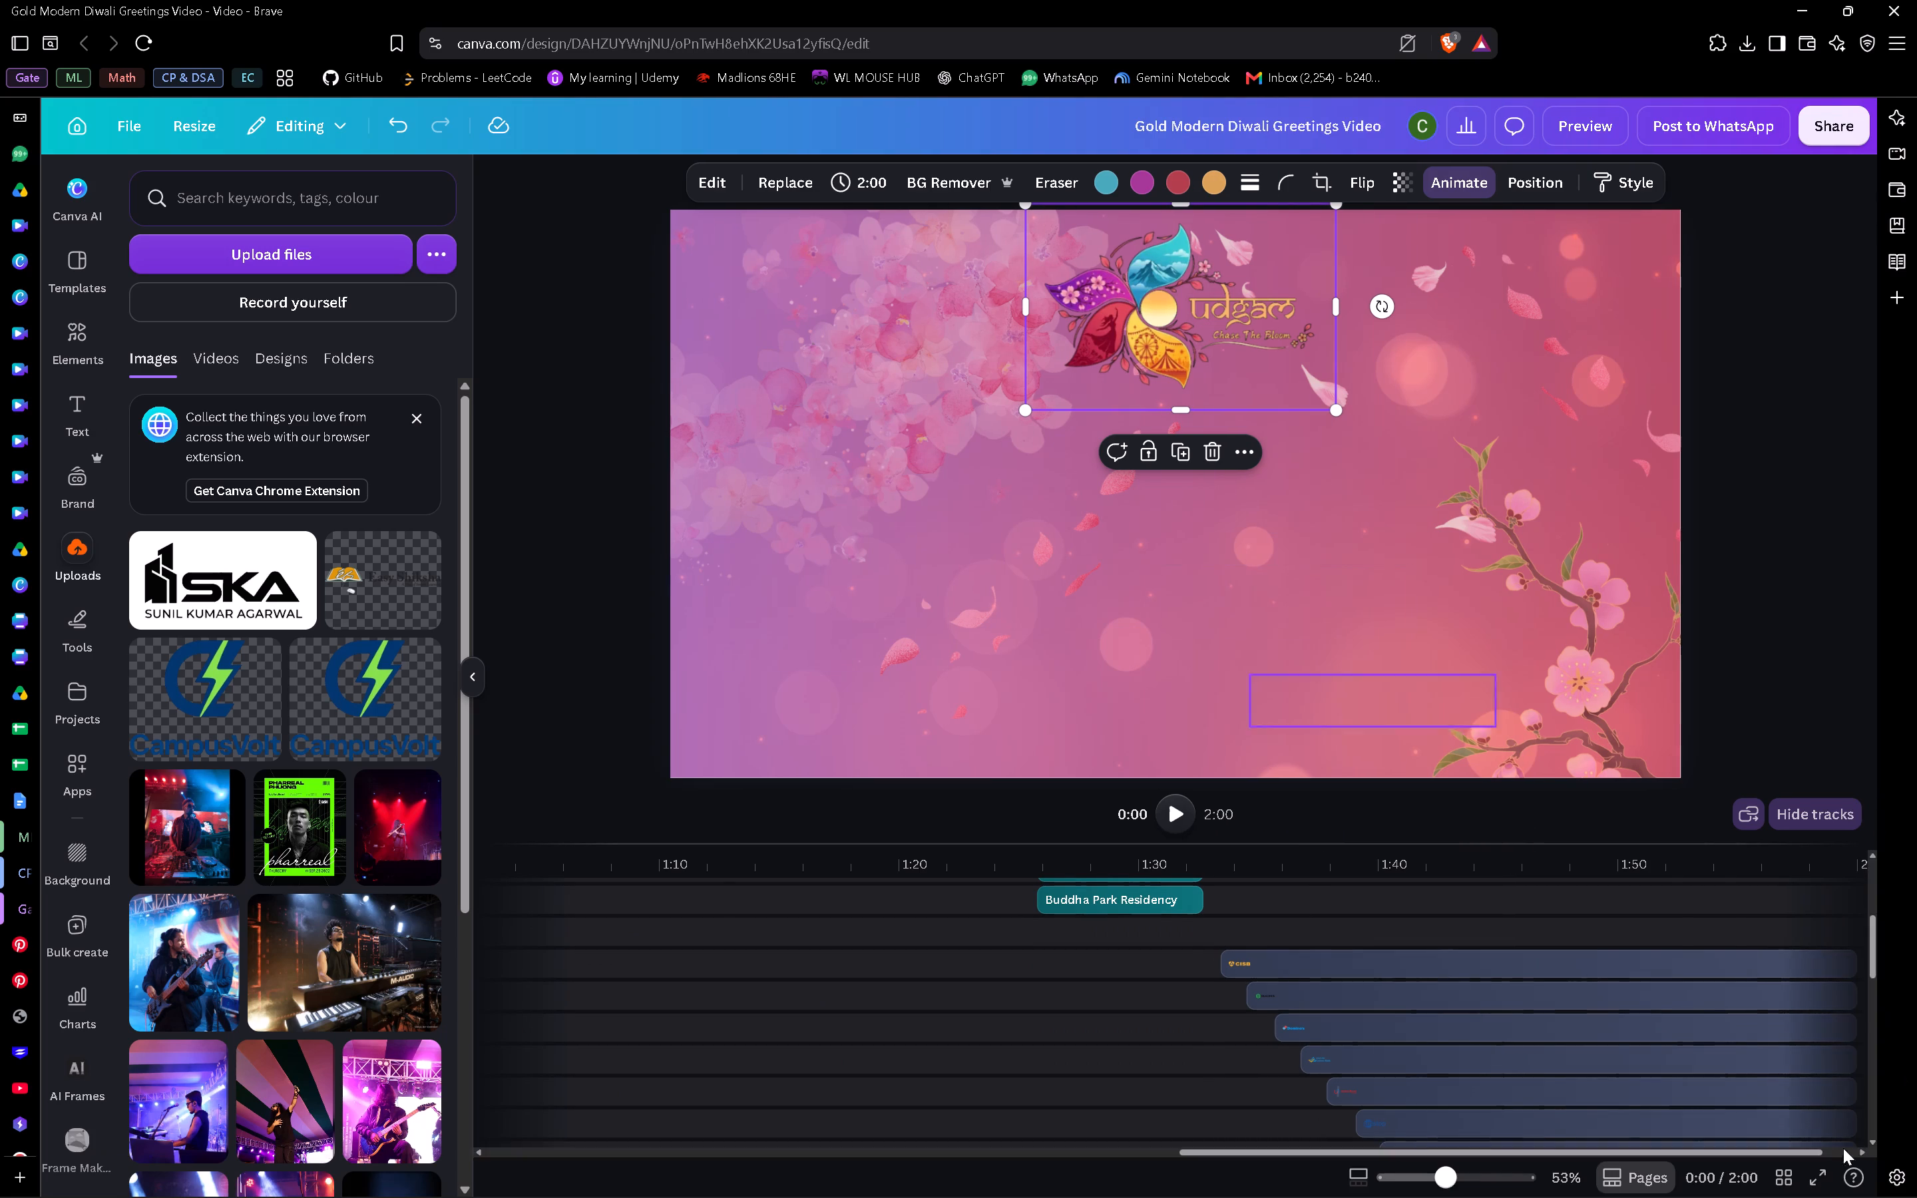
left_click(1860, 1173)
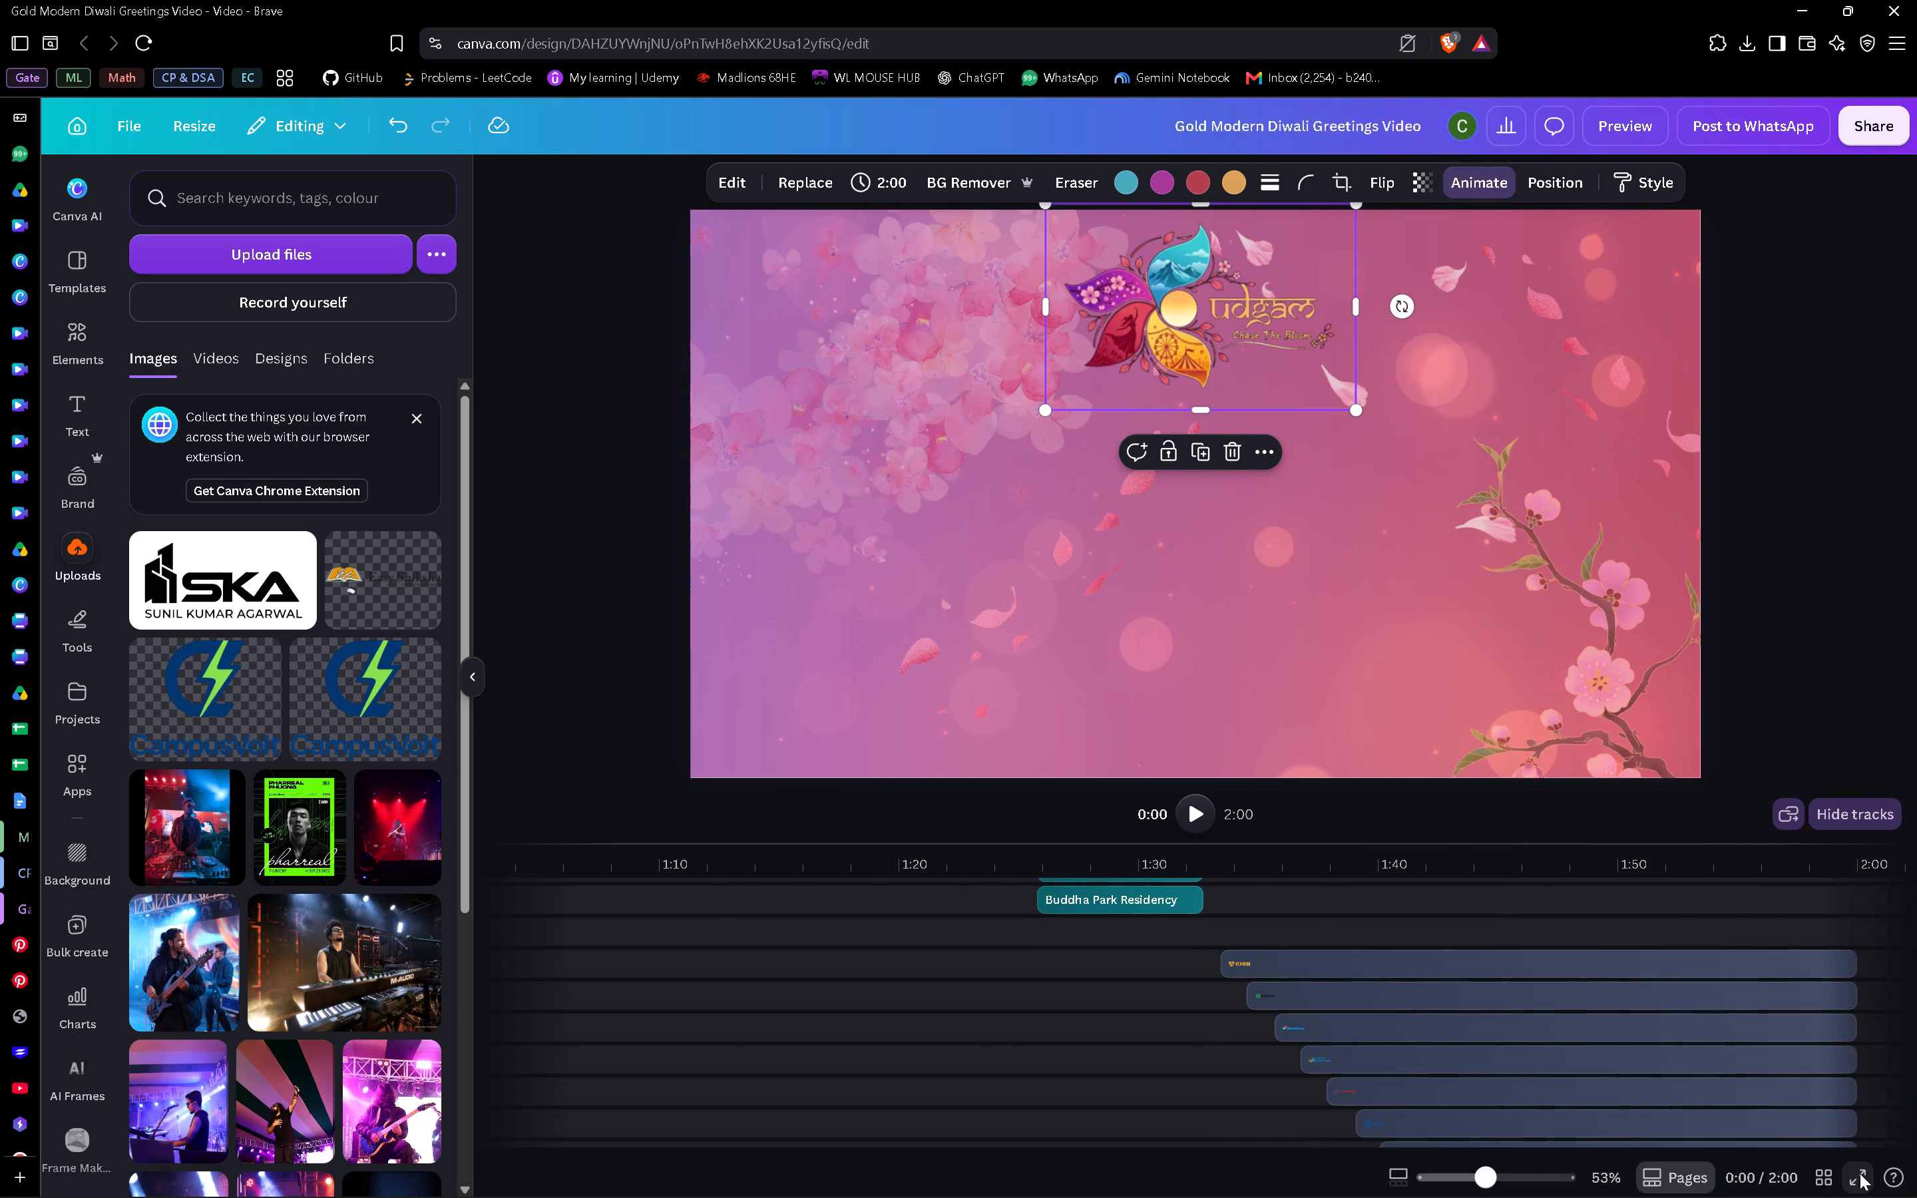
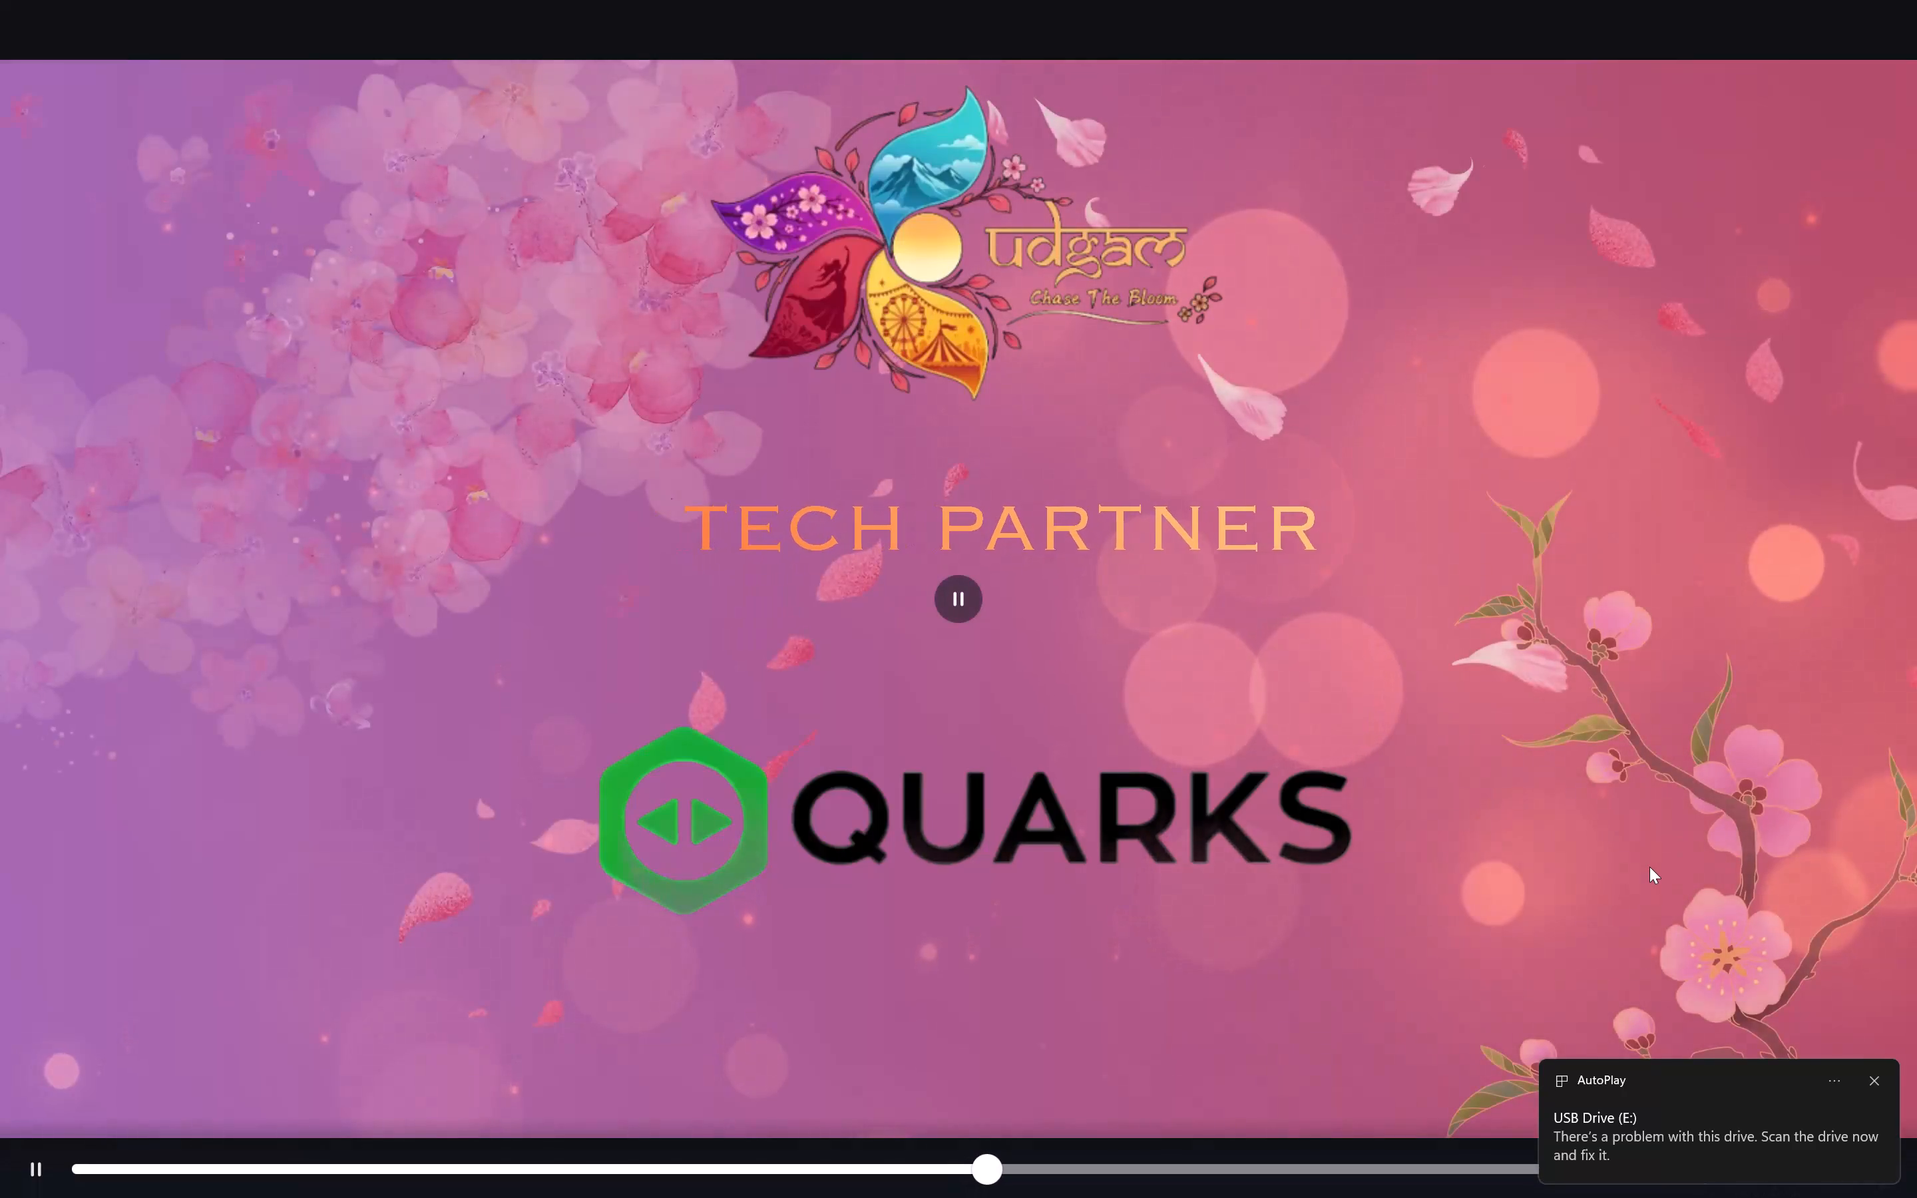
Leave the full-screen view and check the frames at 1:36 and 1:13 on the timeline.
key("Escape")
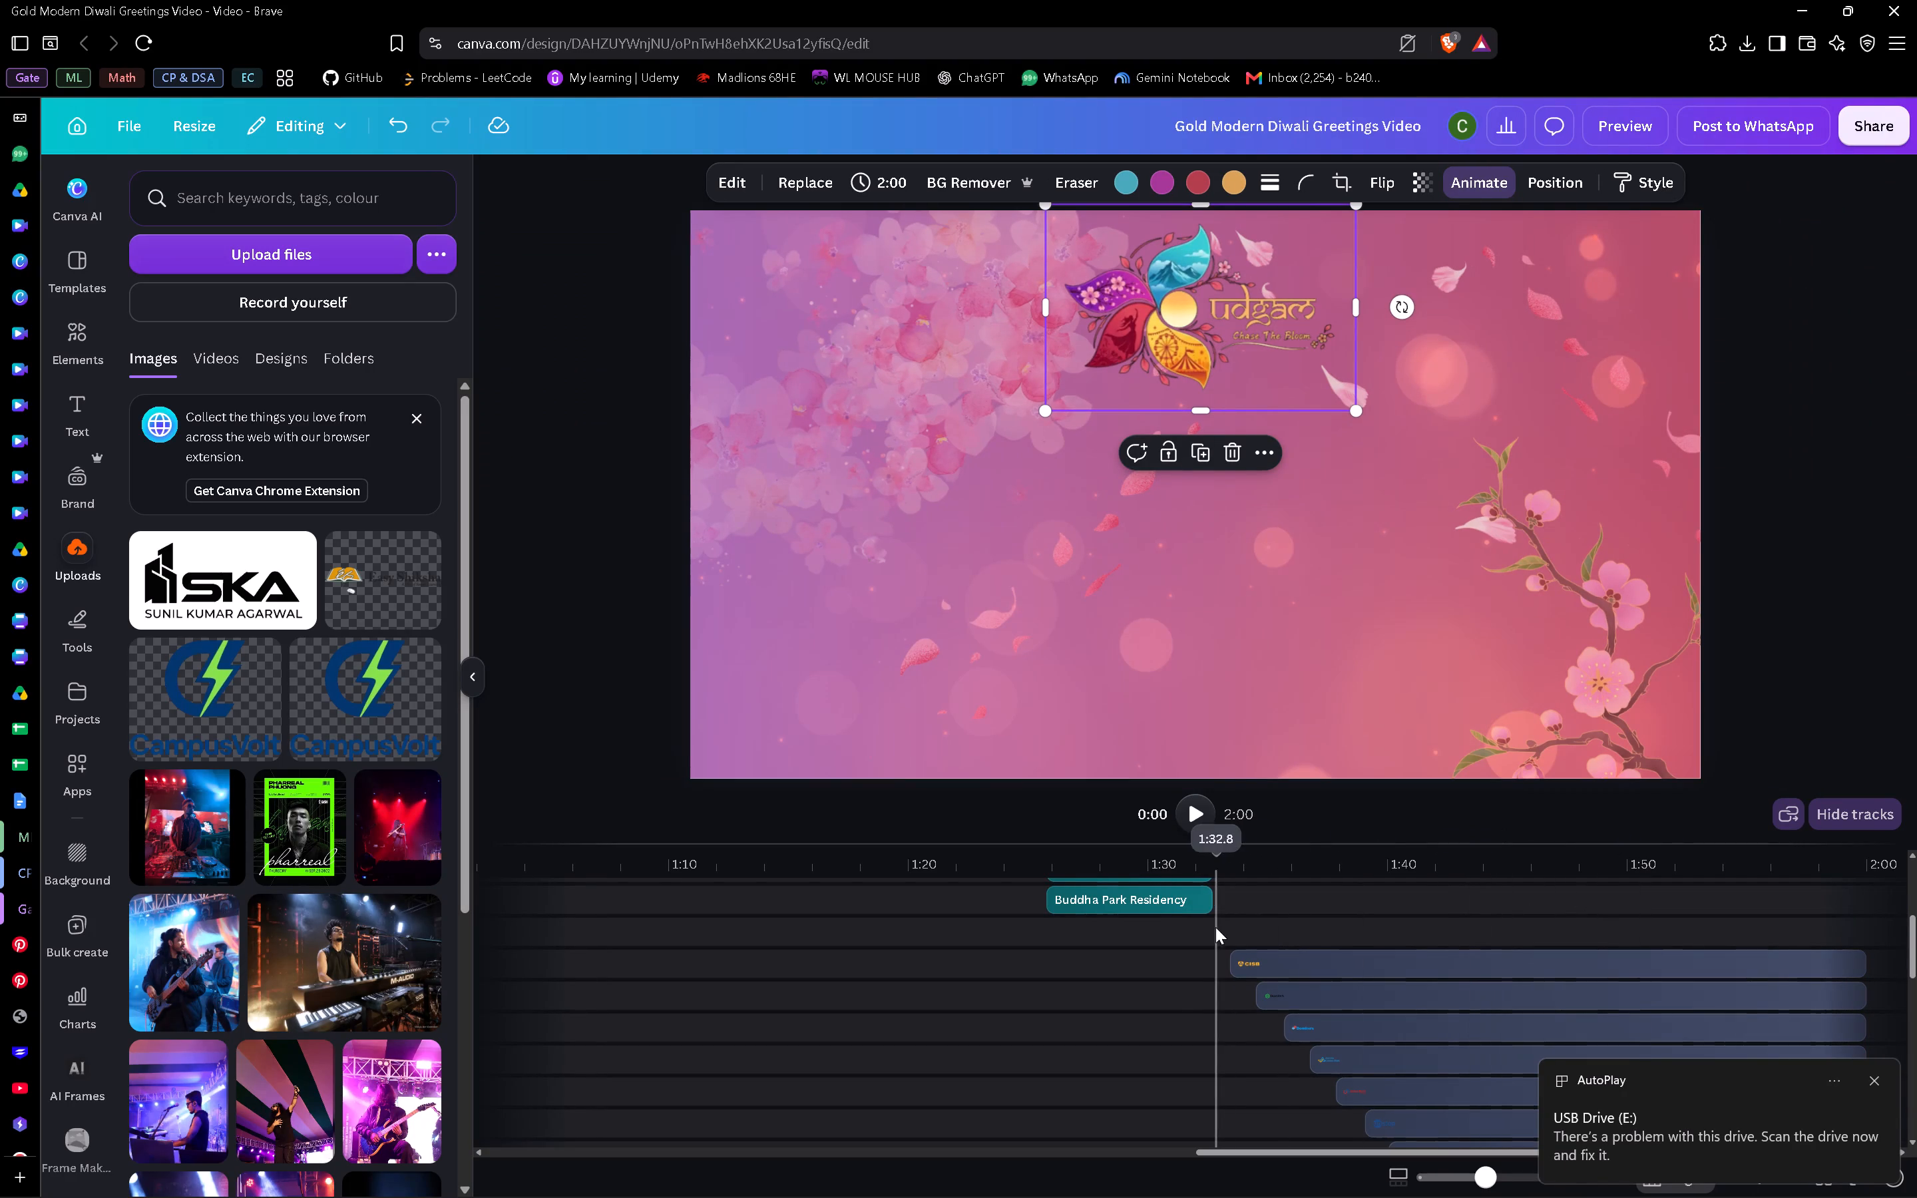
left_click(1293, 884)
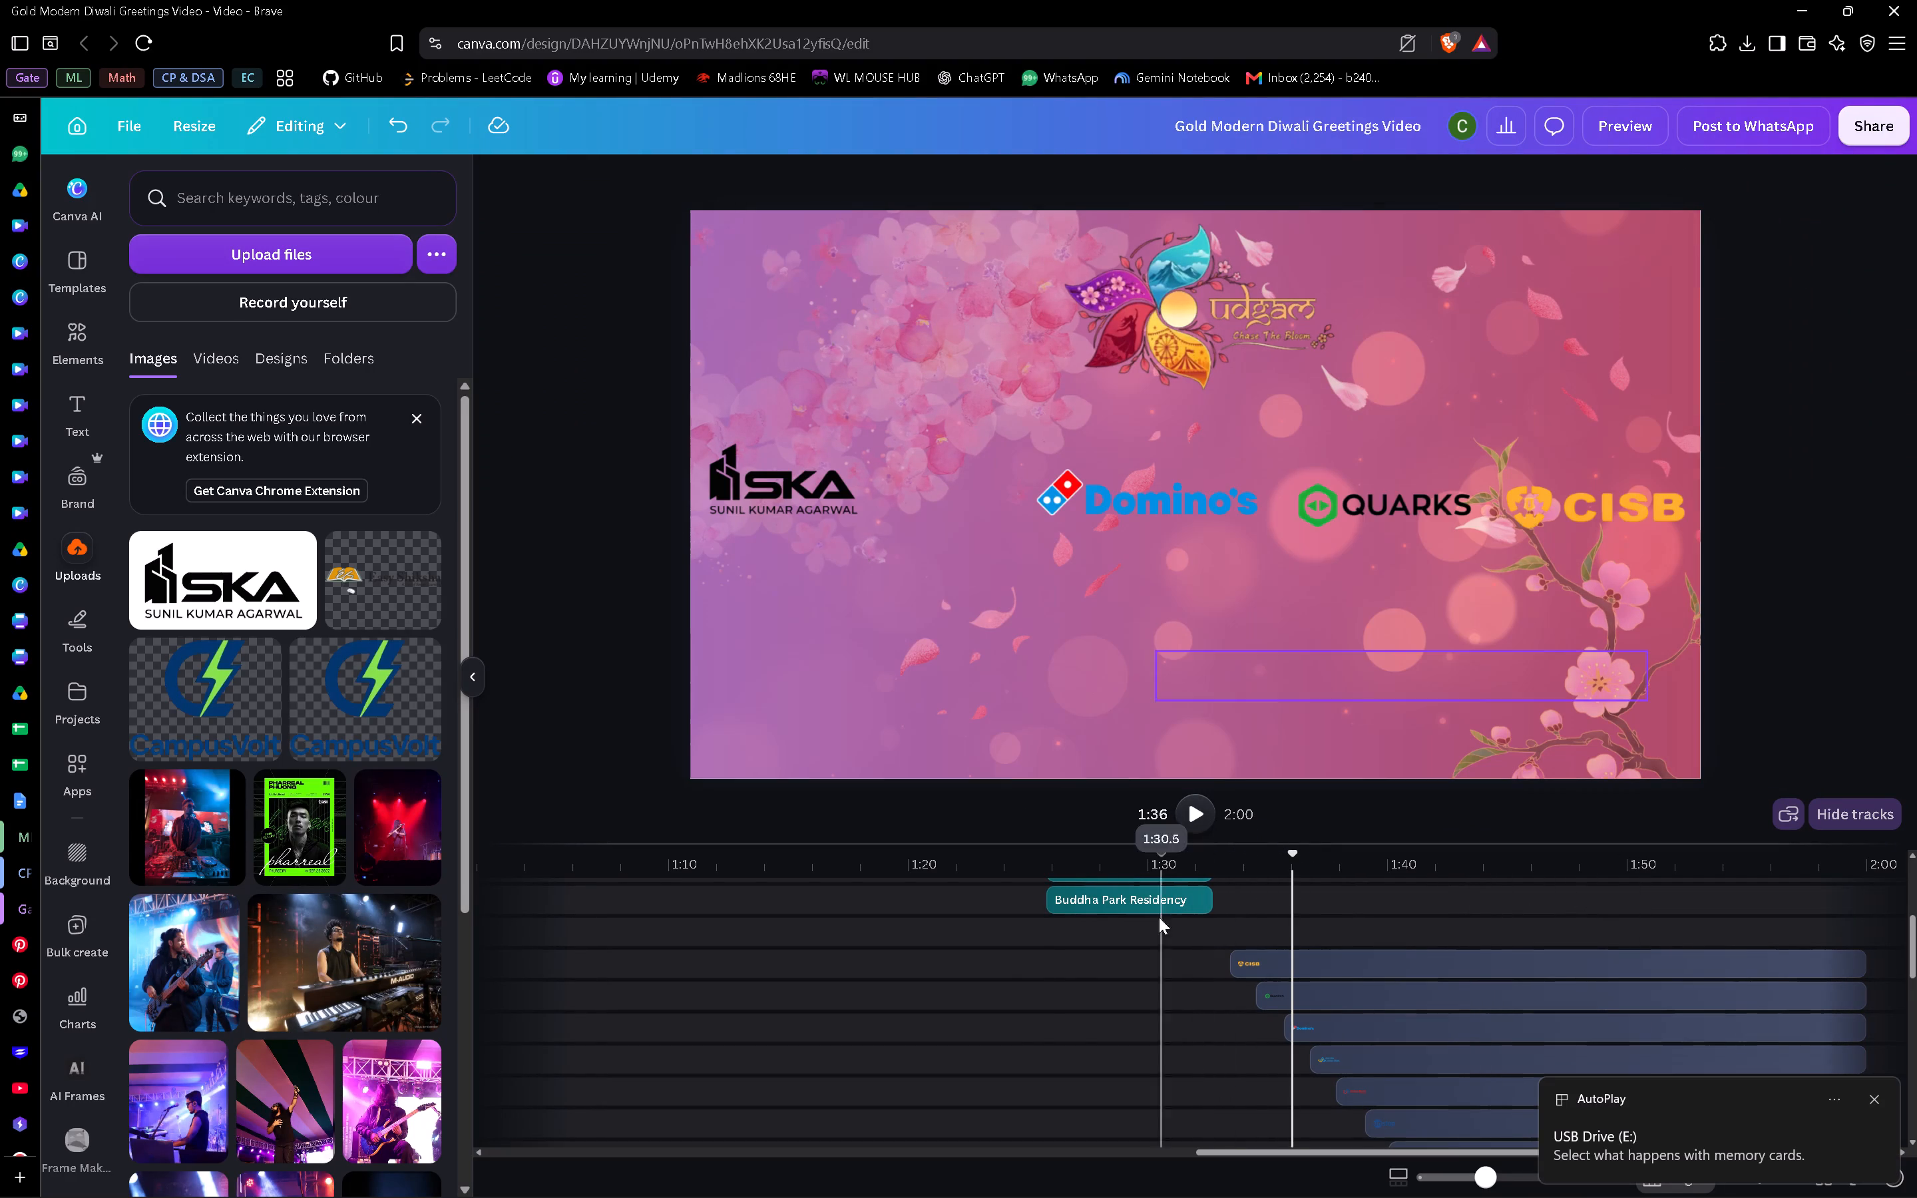
scroll(1020, 972, "up", 2)
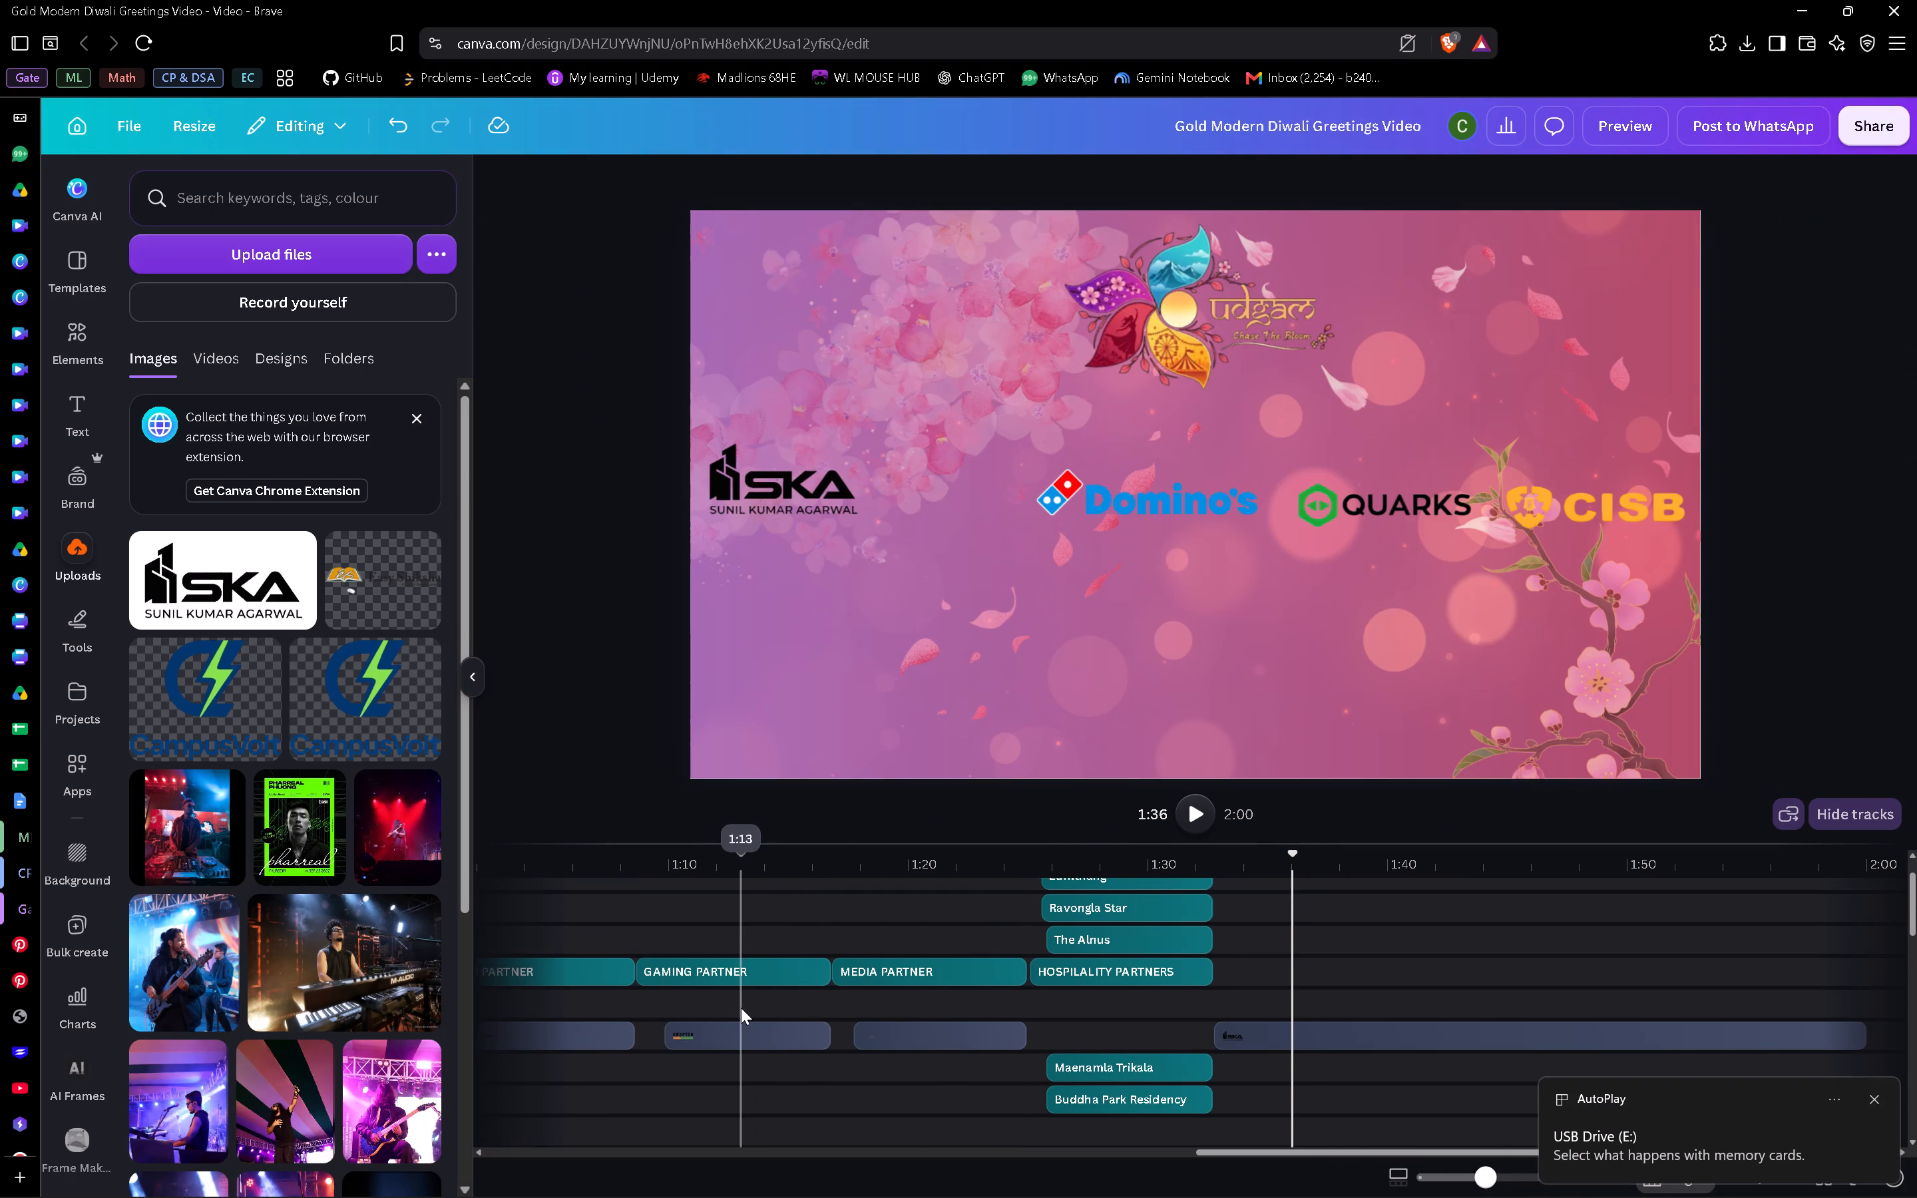
left_click(741, 1008)
Trim the start of the Sistema Smart Tech logo clip under ASSOCIATE PARTNERS so that it lasts 4.4 s.
scroll(741, 1008, "right", 6)
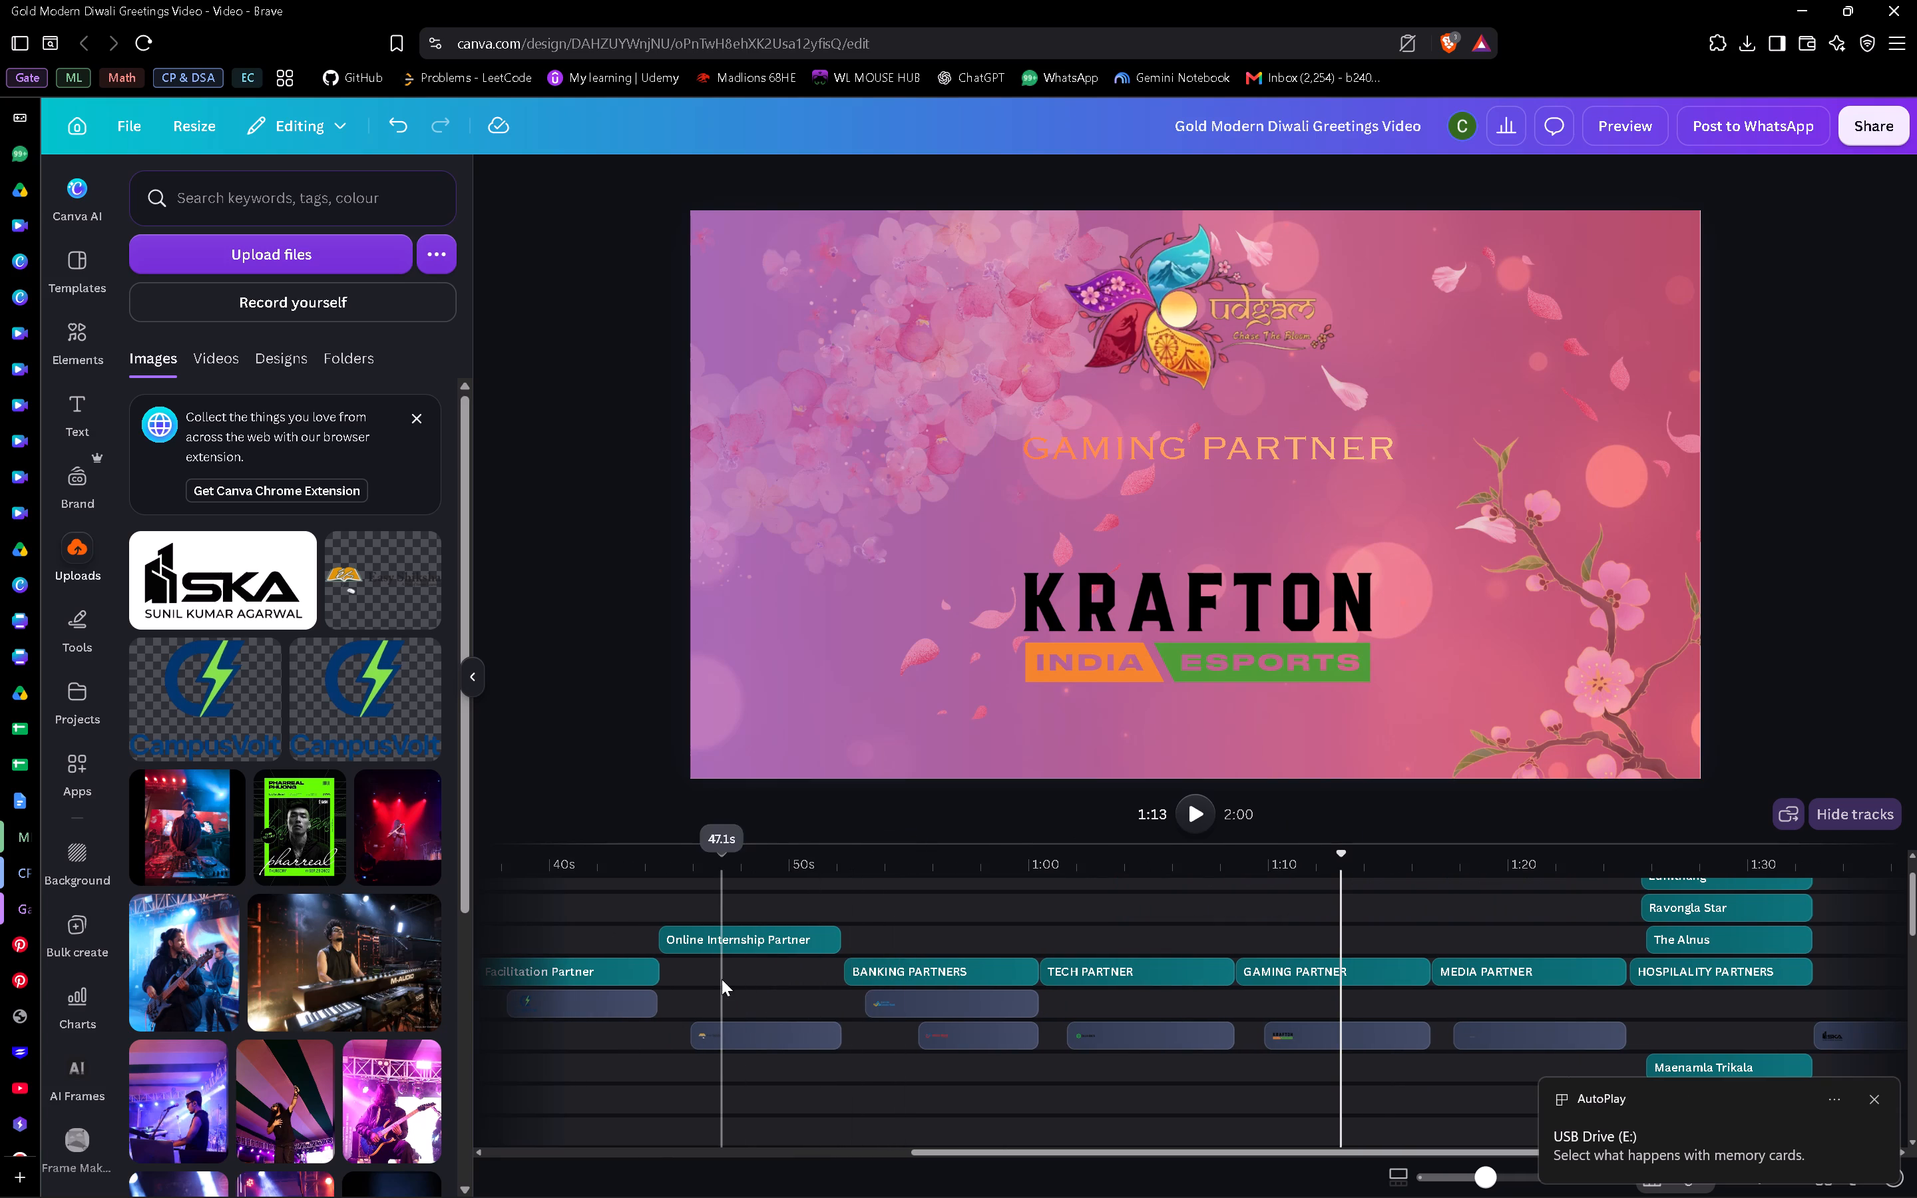
scroll(902, 979, "right", 3)
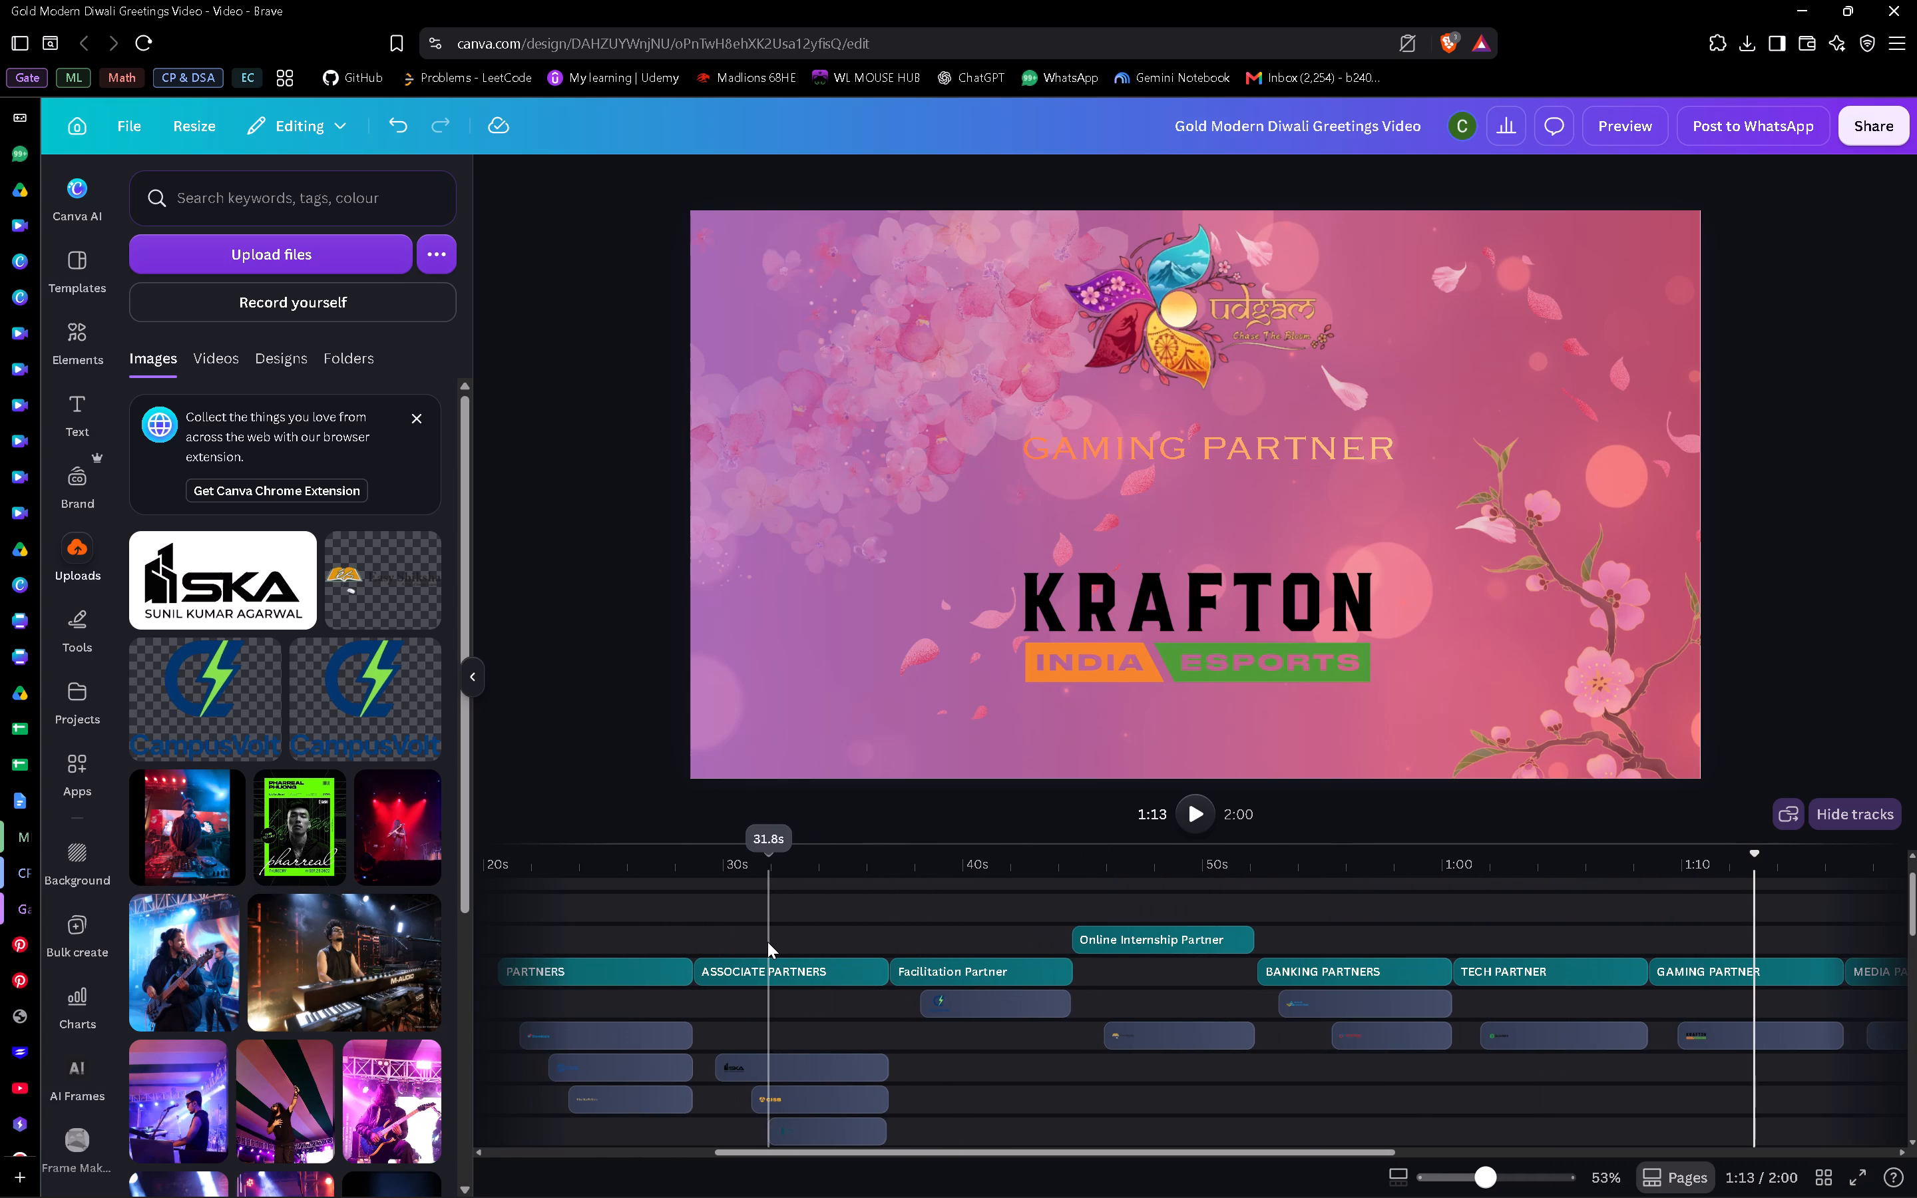
left_click(767, 942)
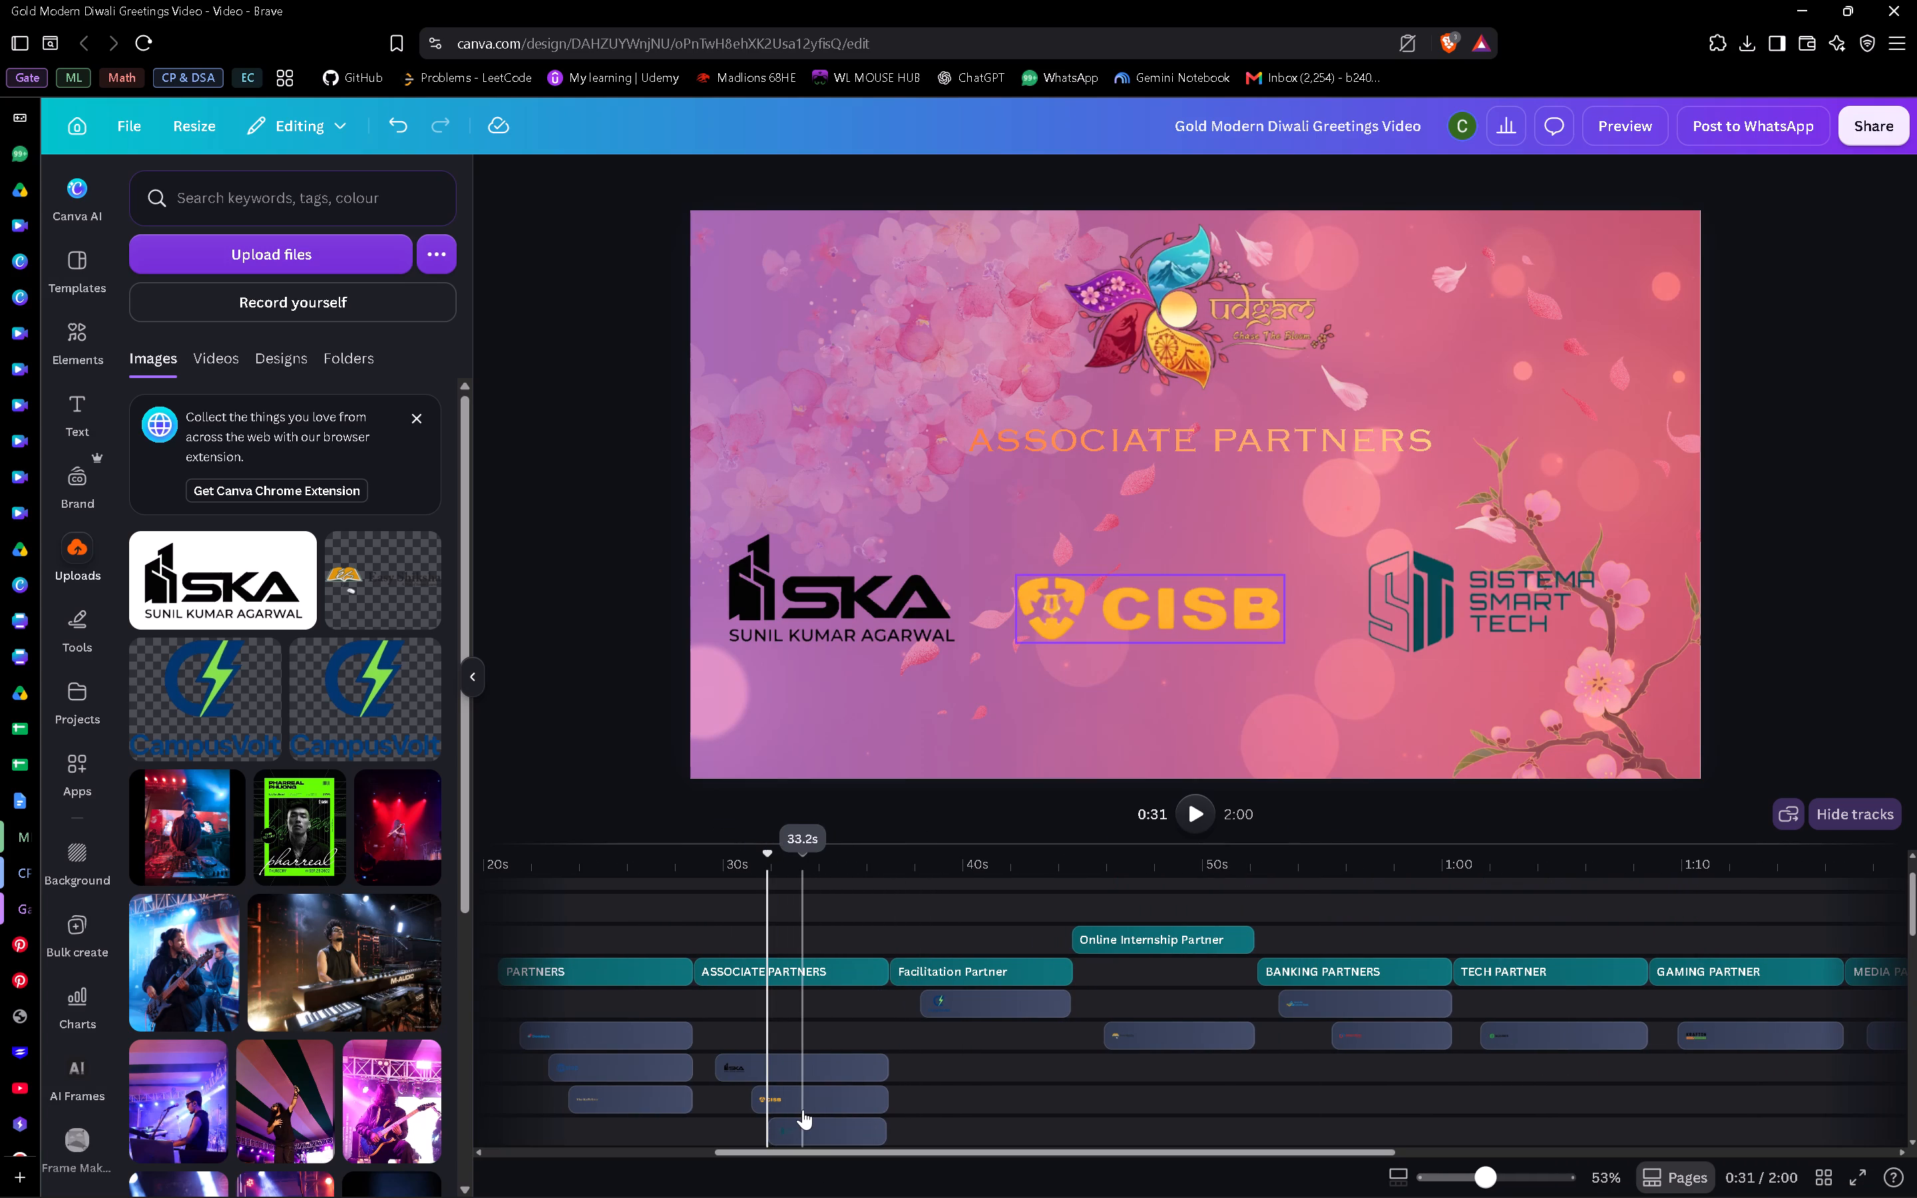
left_click(803, 1109)
left_click(805, 1128)
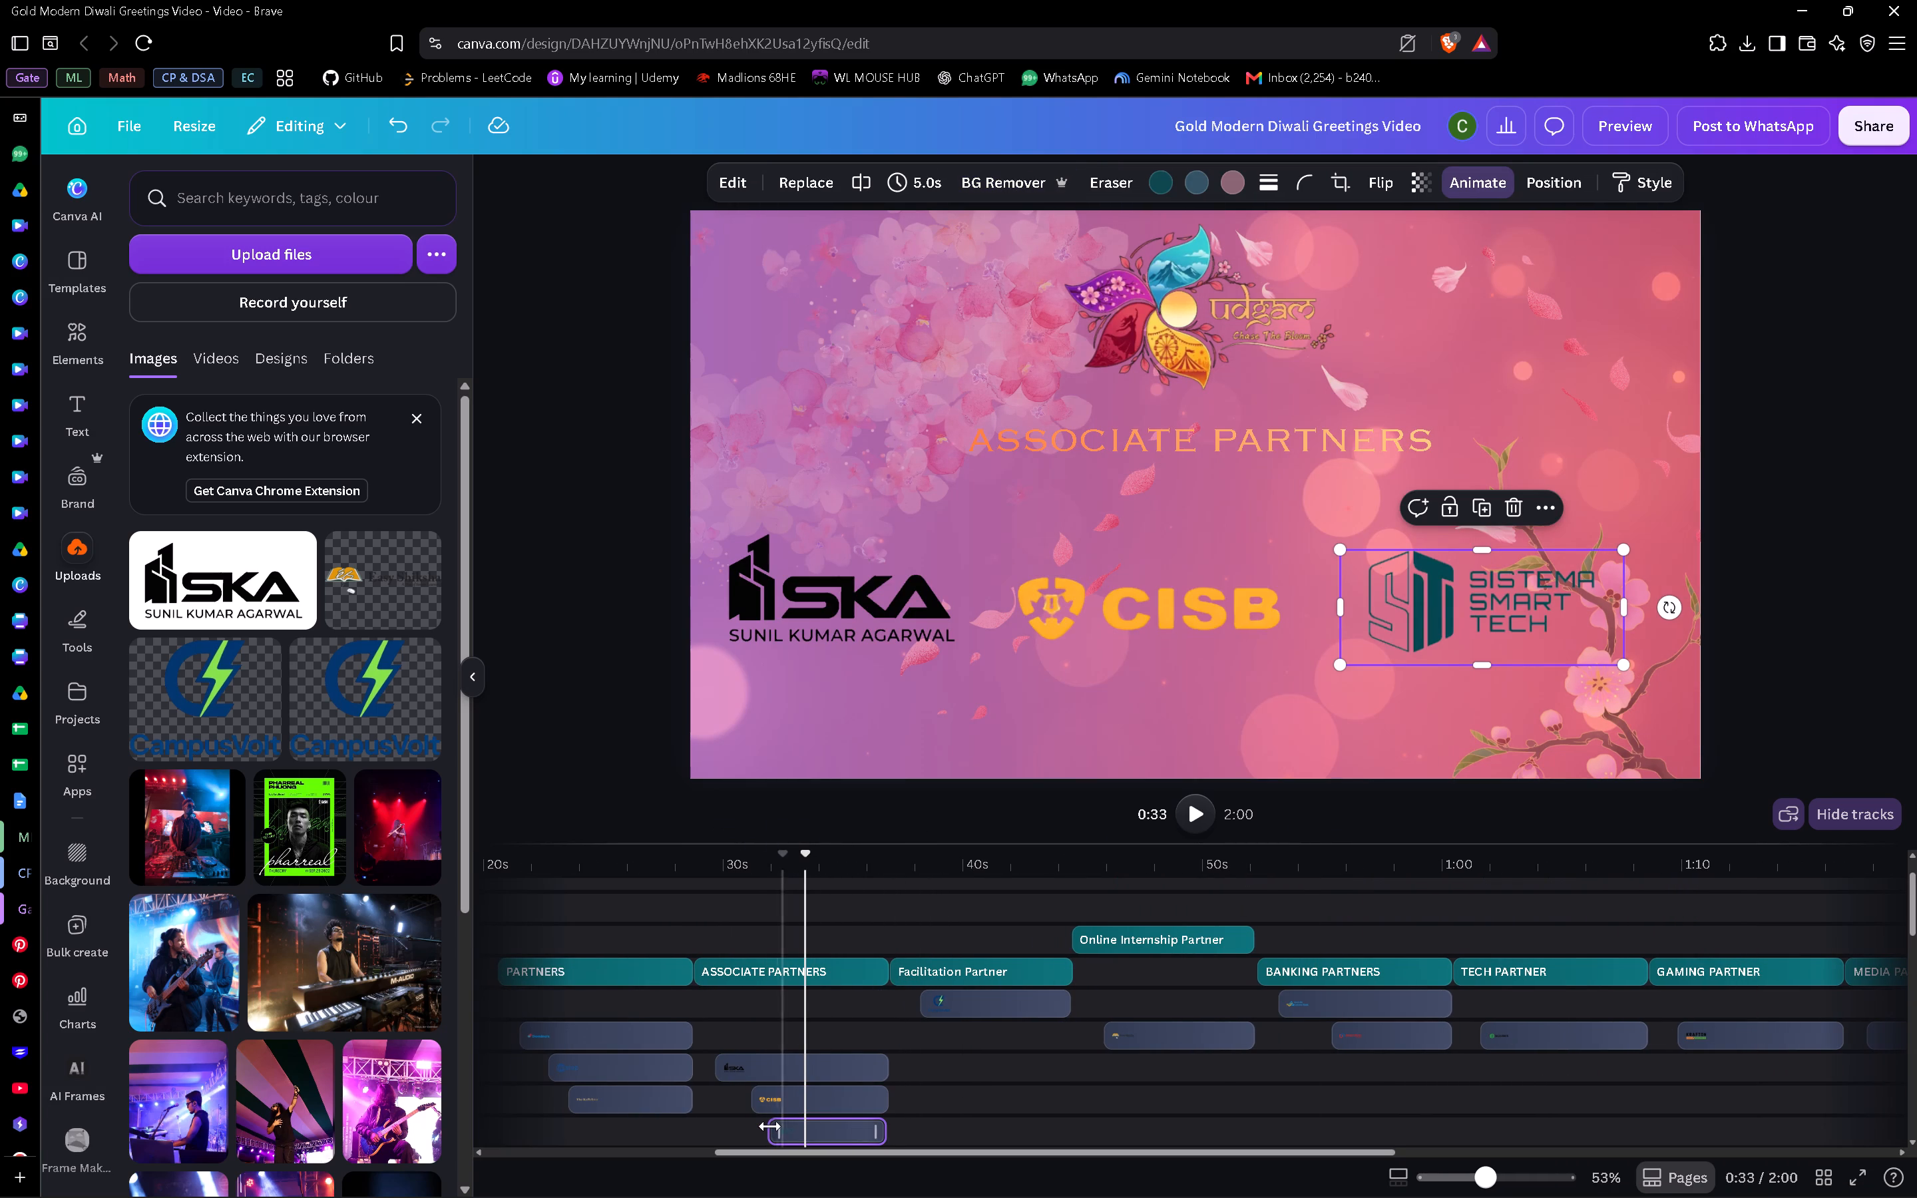
left_click_drag(769, 1126, 783, 1129)
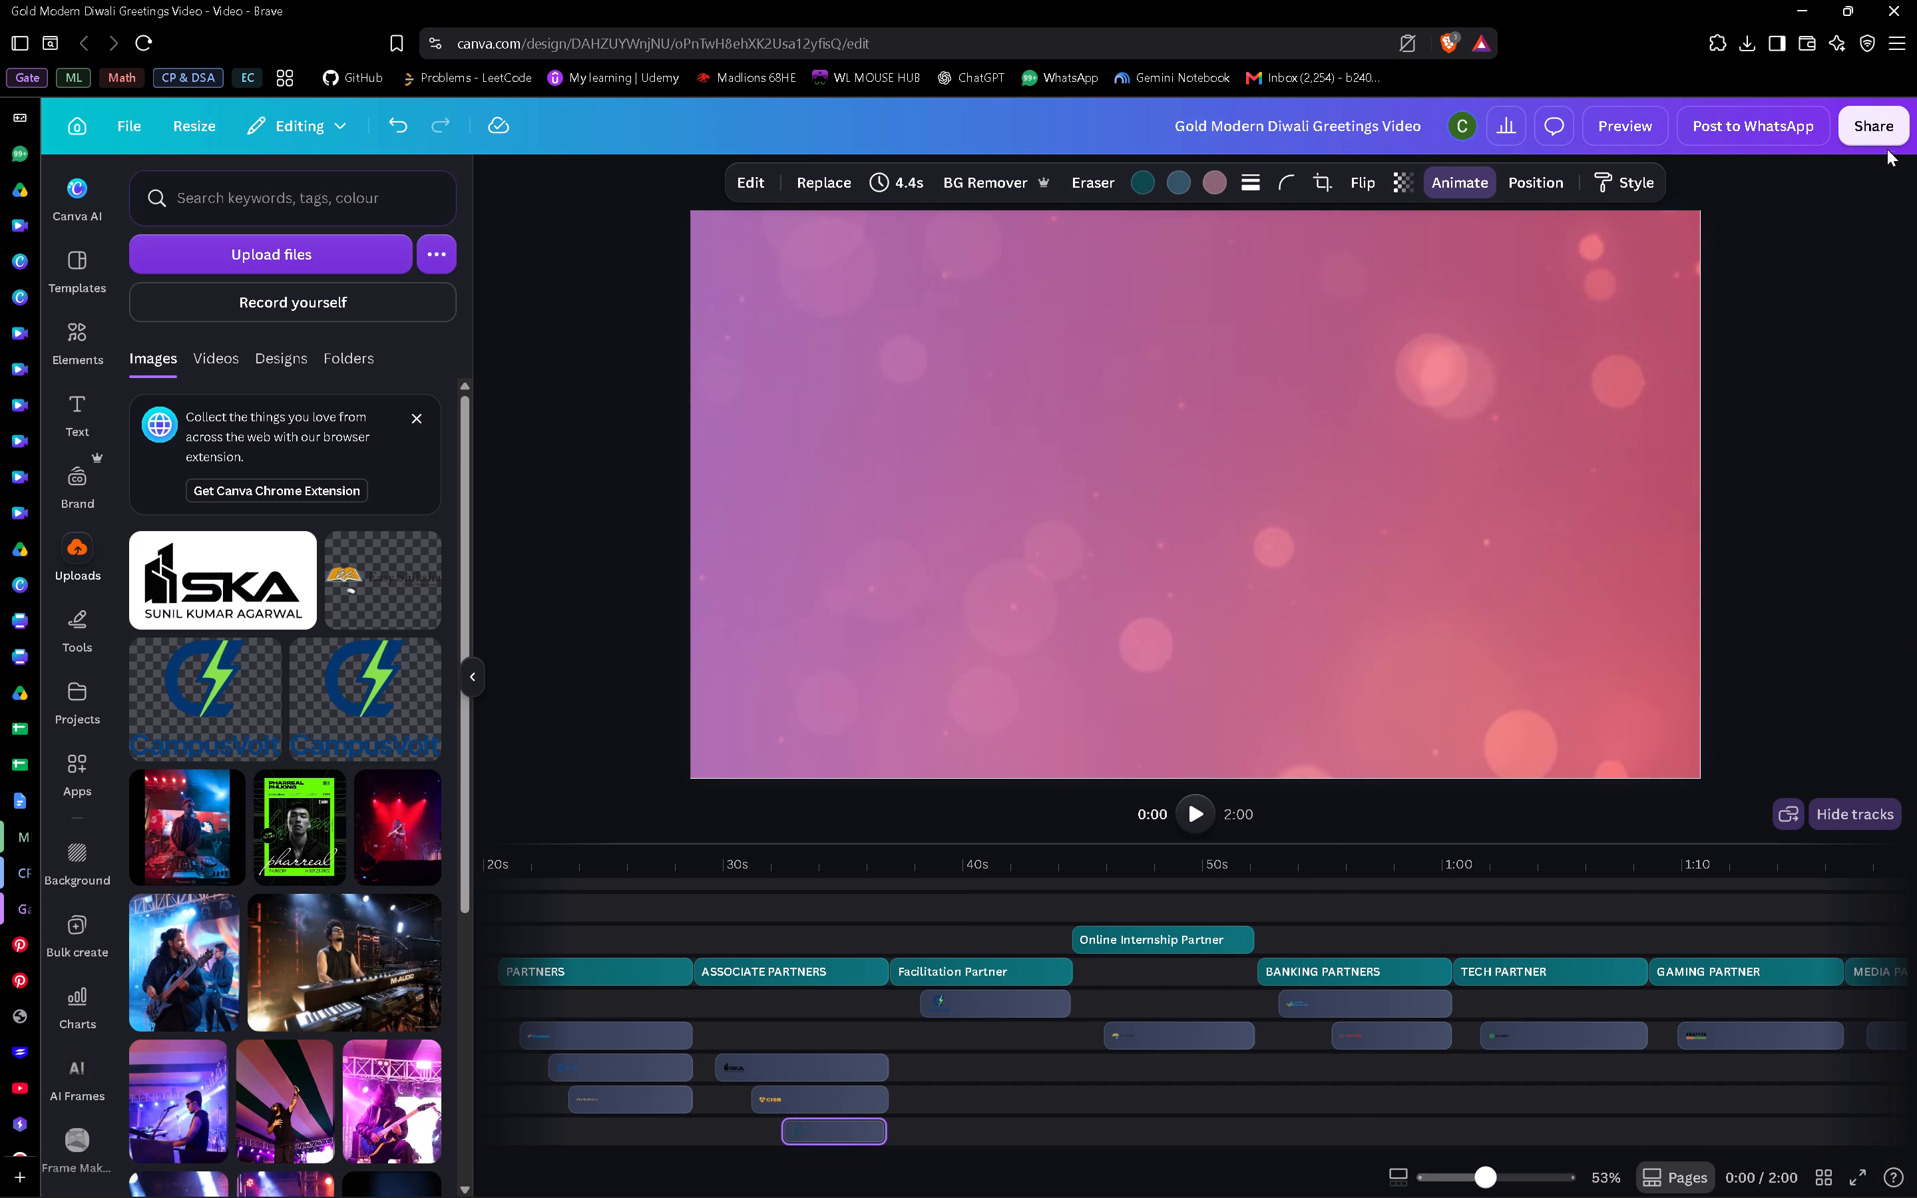
Download the design as an MP4 video in 4K quality.
left_click(1876, 124)
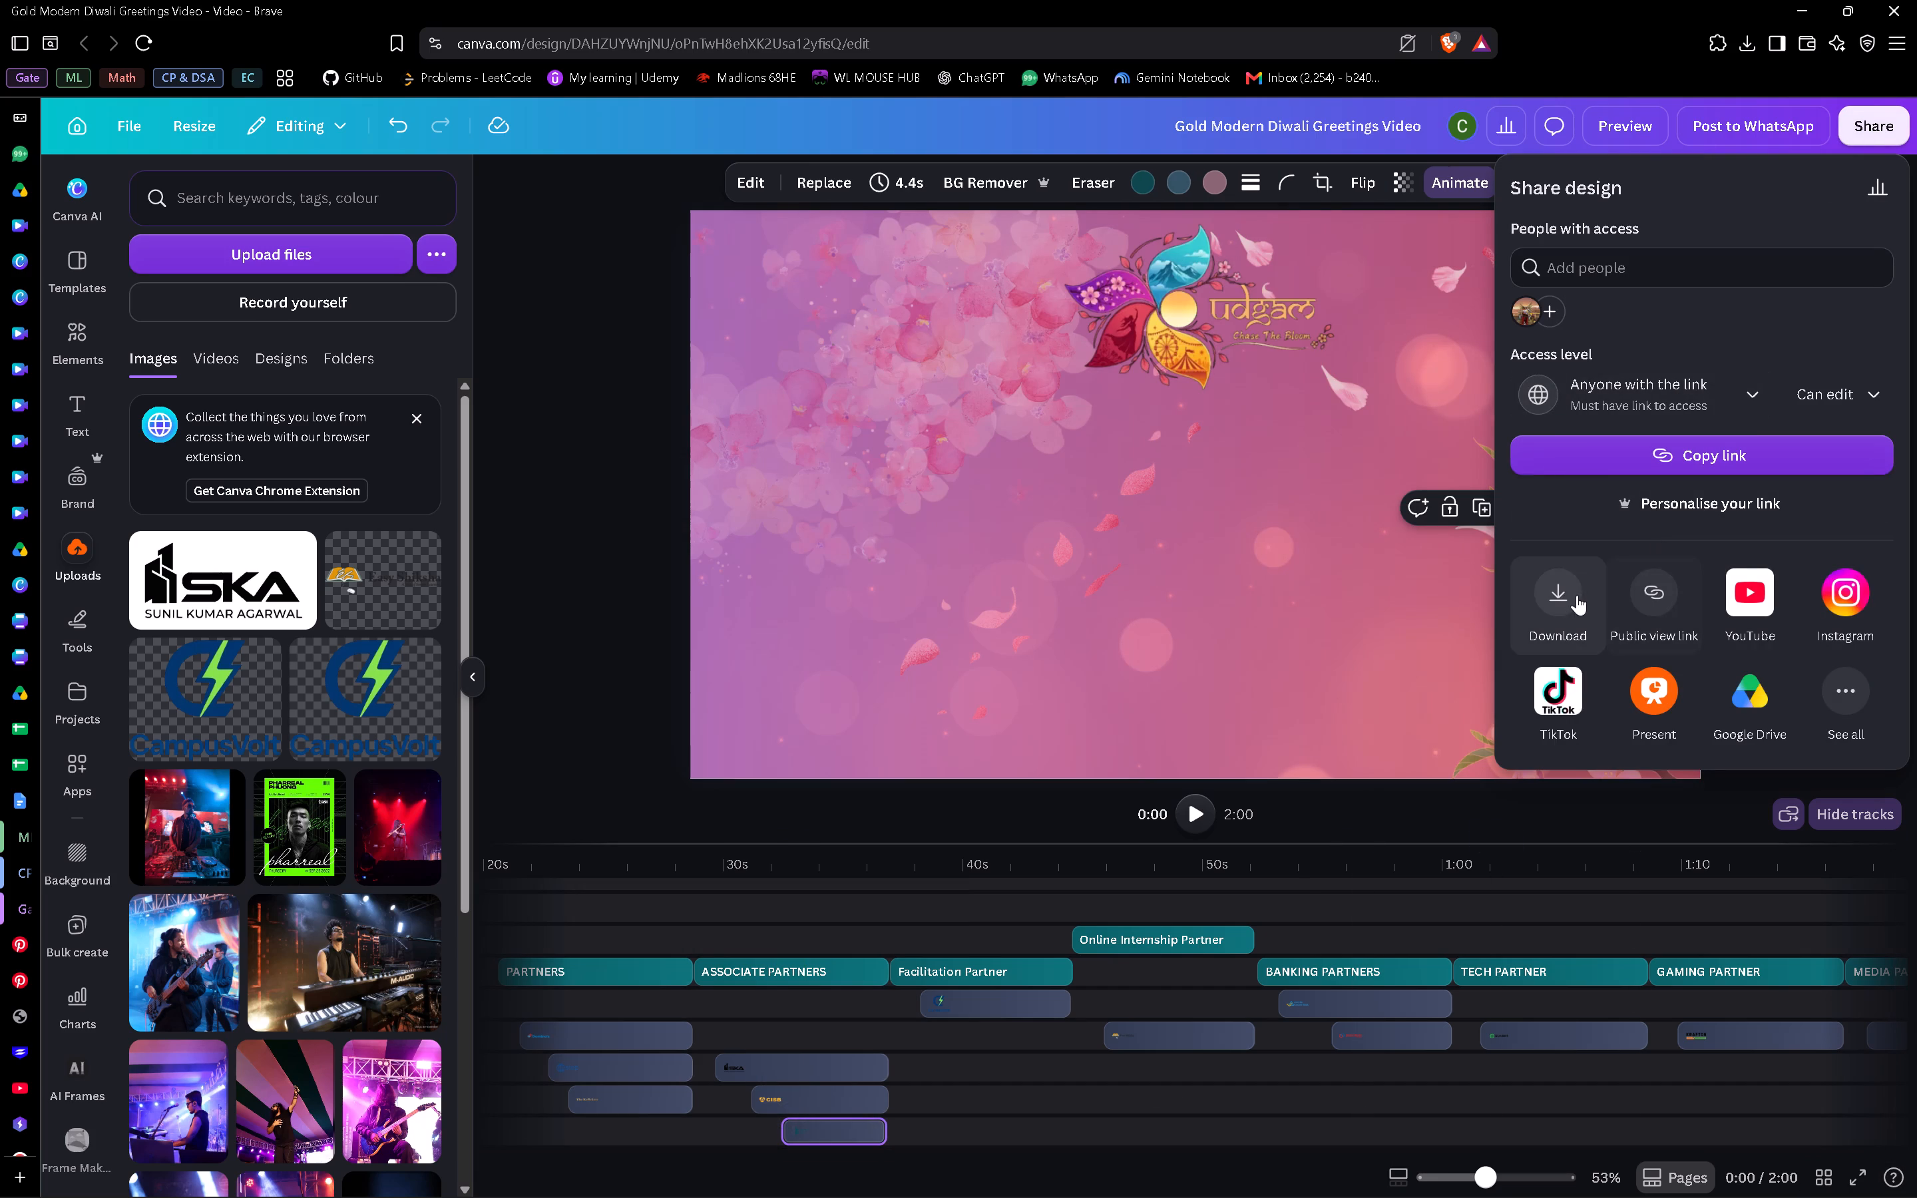
left_click(1565, 596)
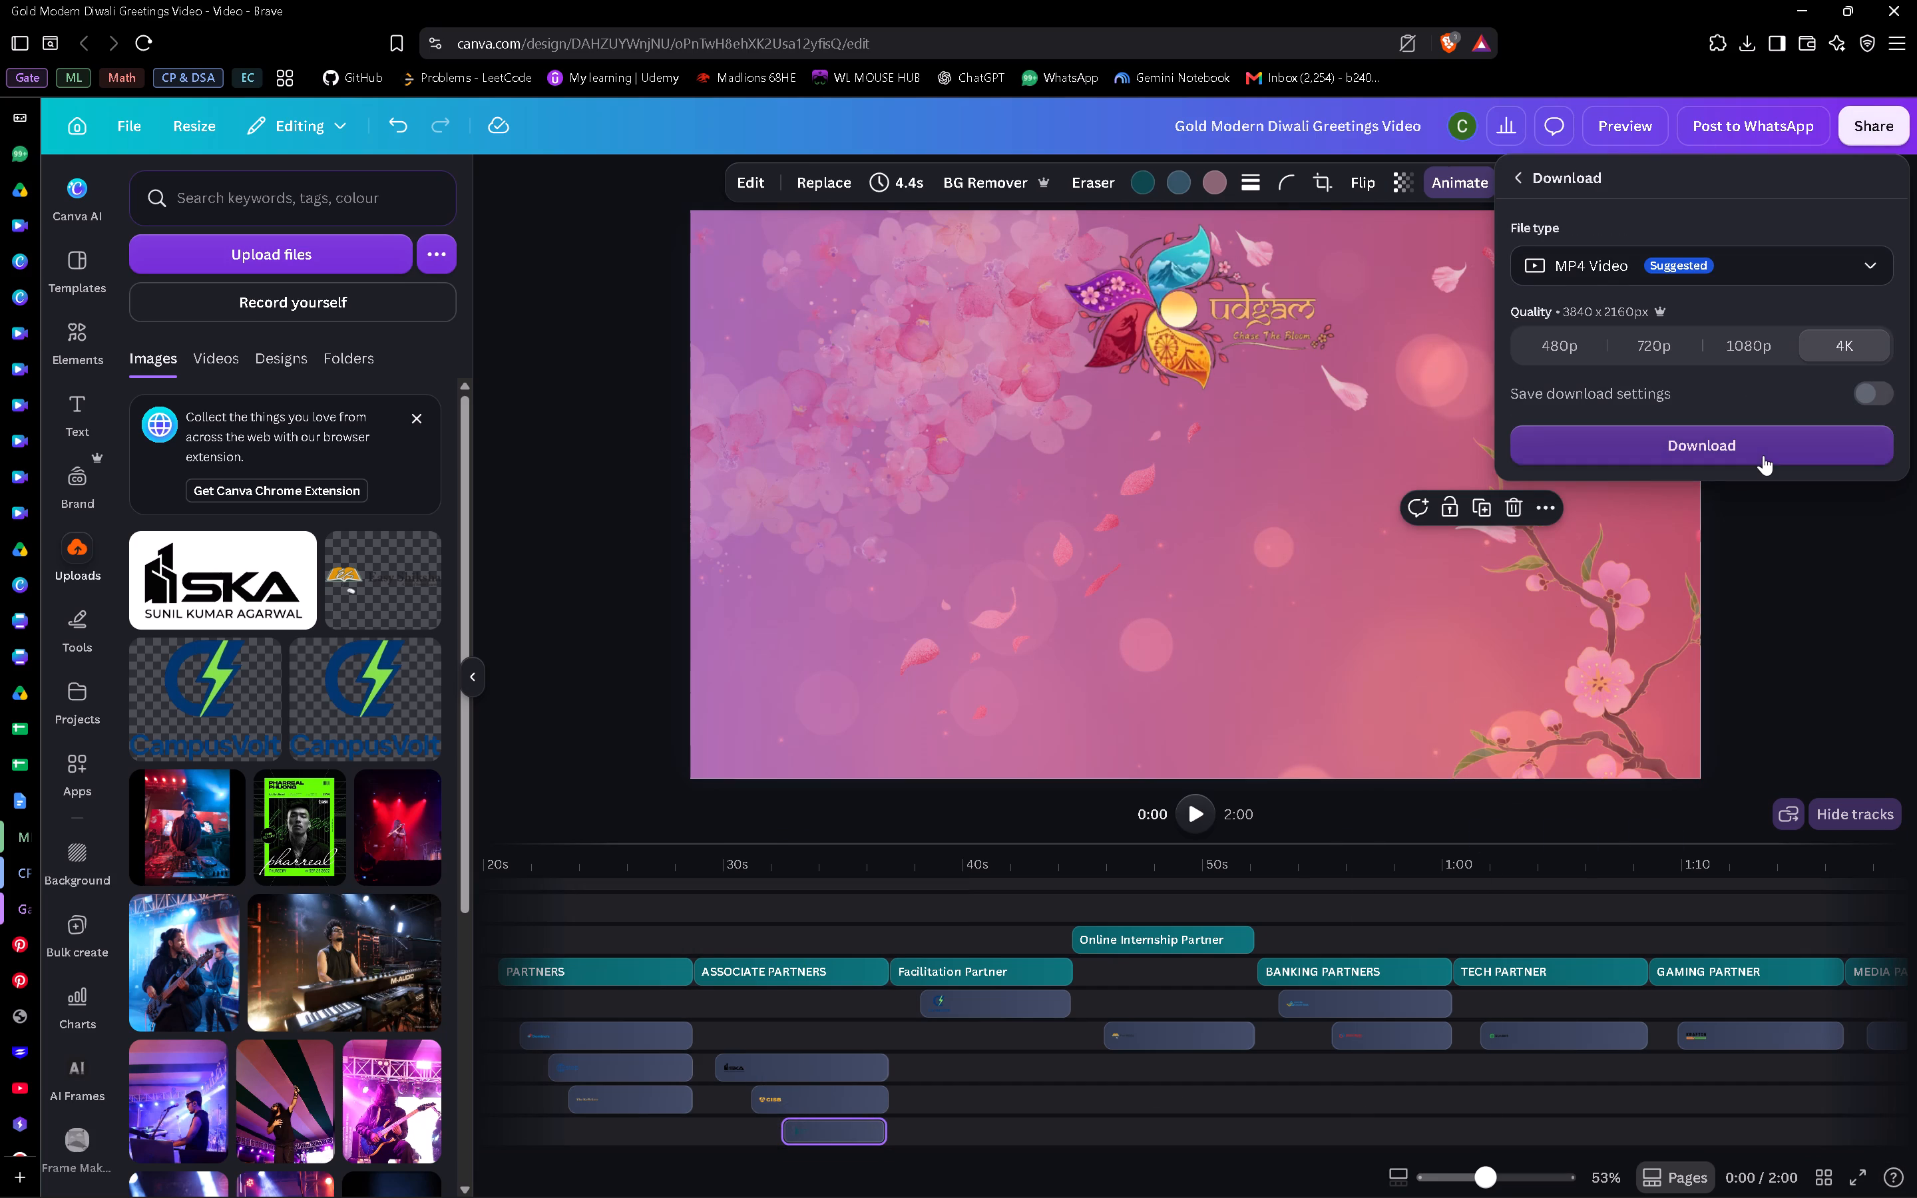
left_click(1763, 455)
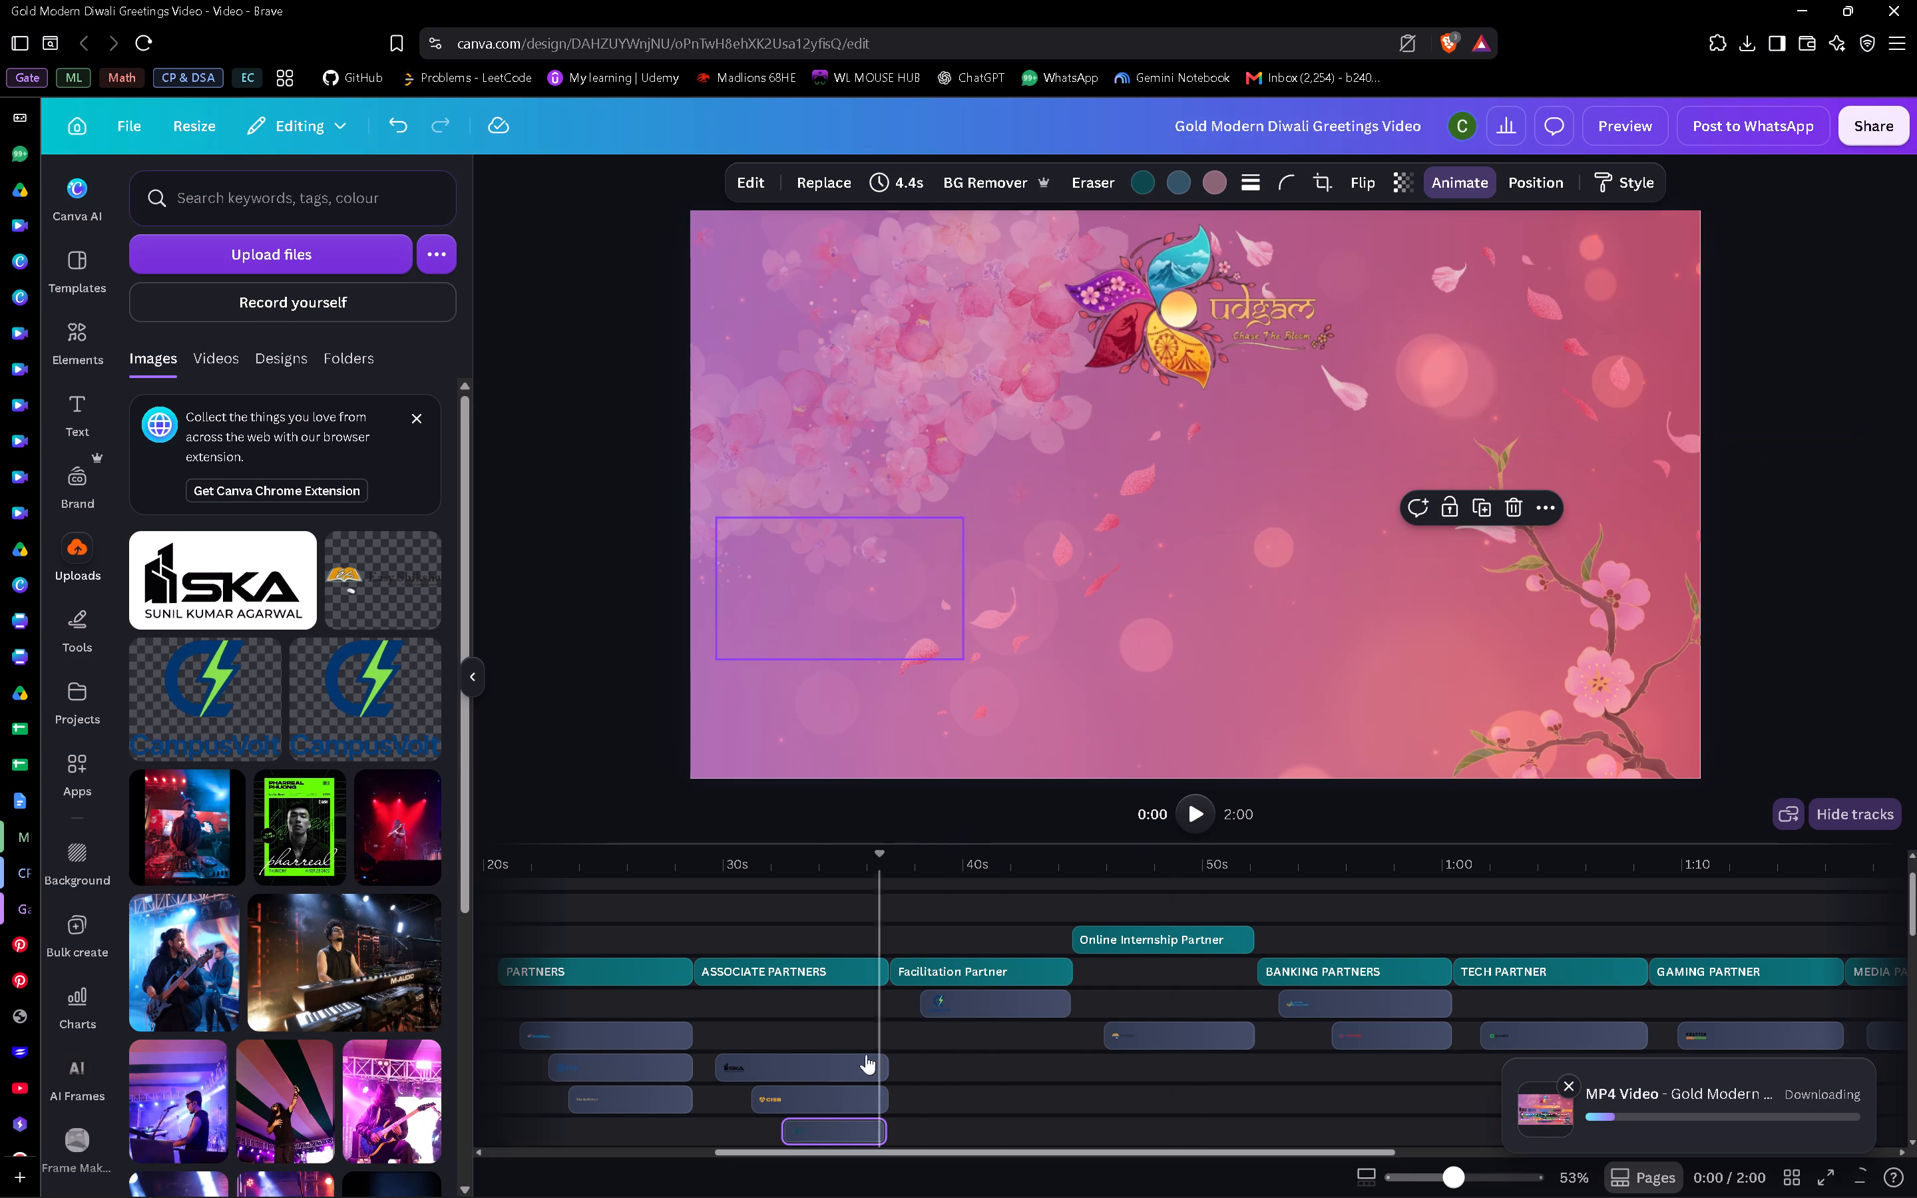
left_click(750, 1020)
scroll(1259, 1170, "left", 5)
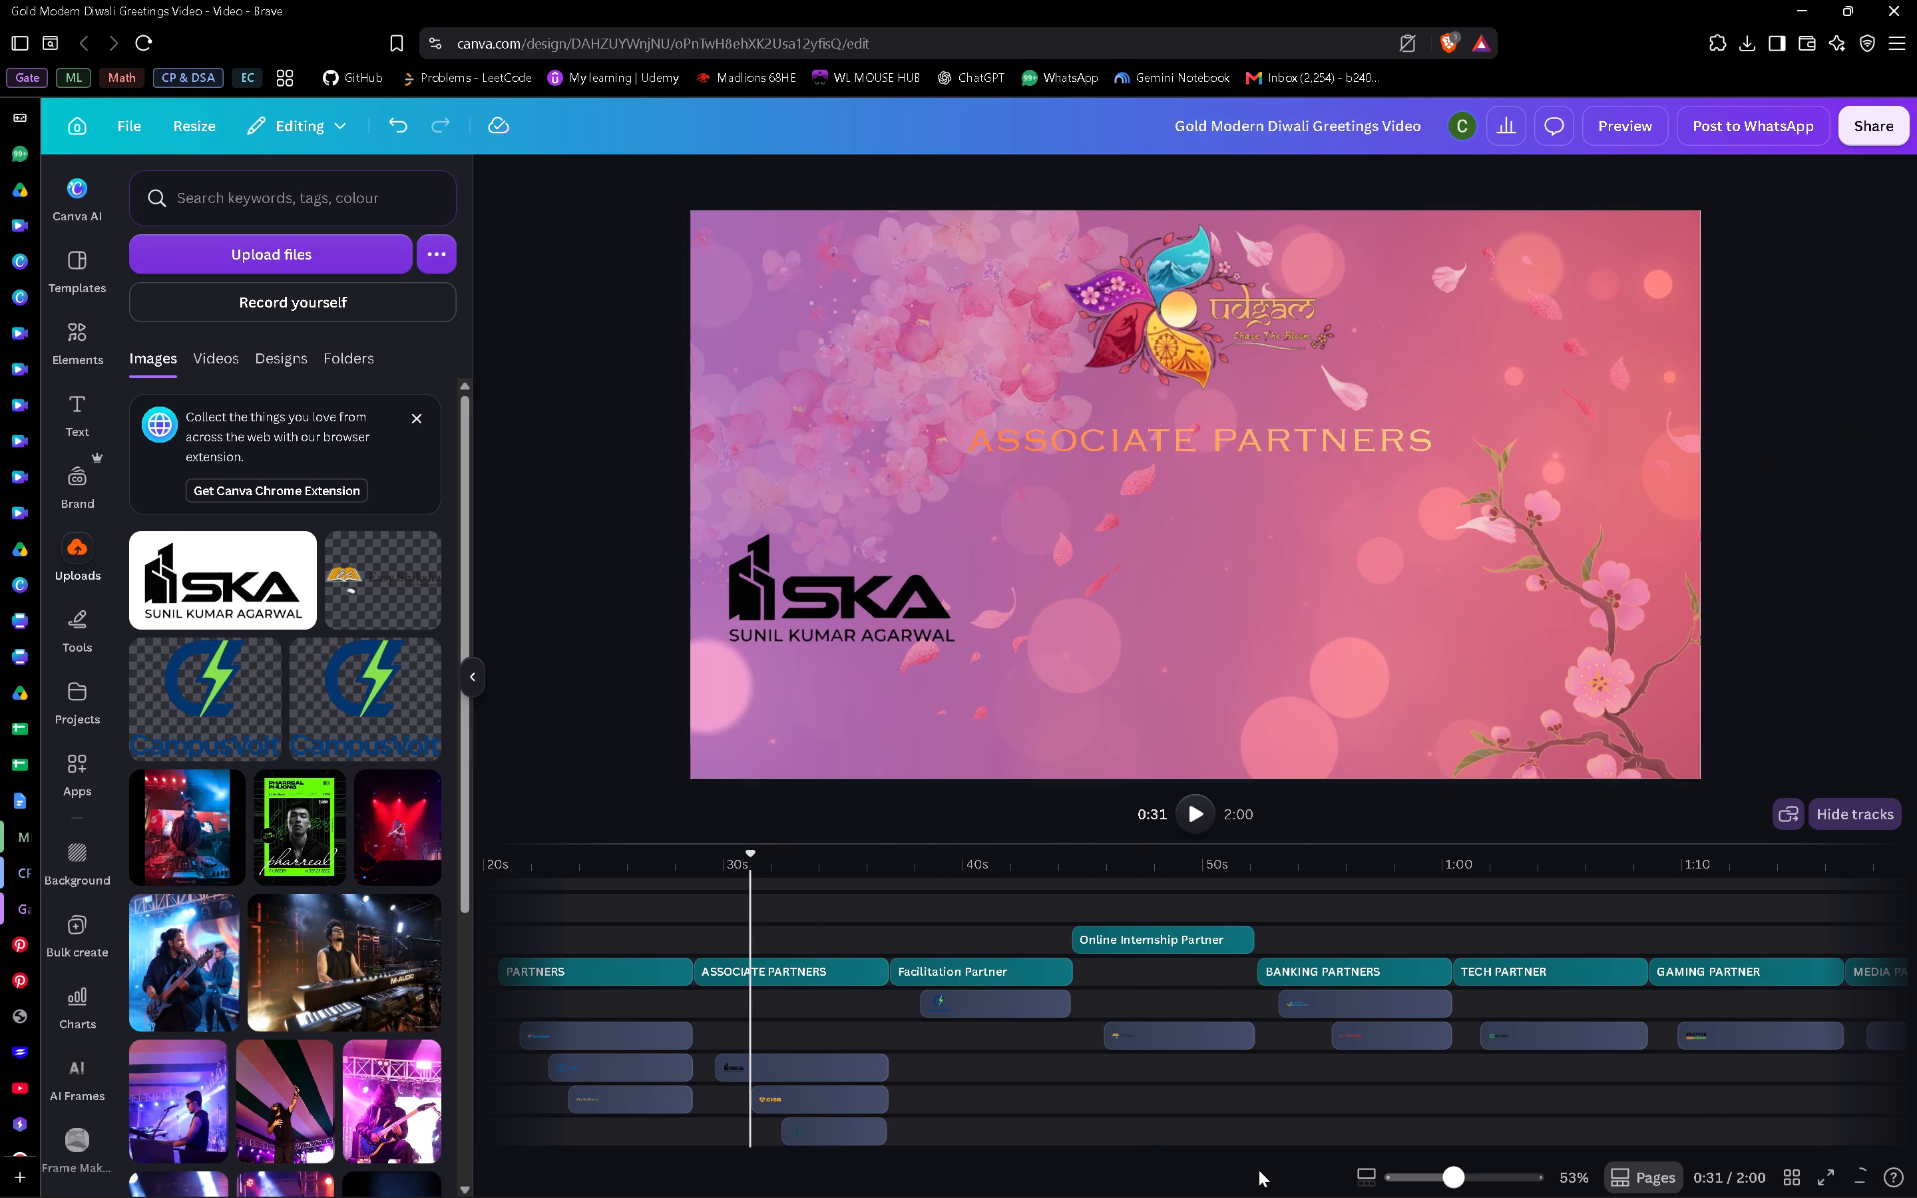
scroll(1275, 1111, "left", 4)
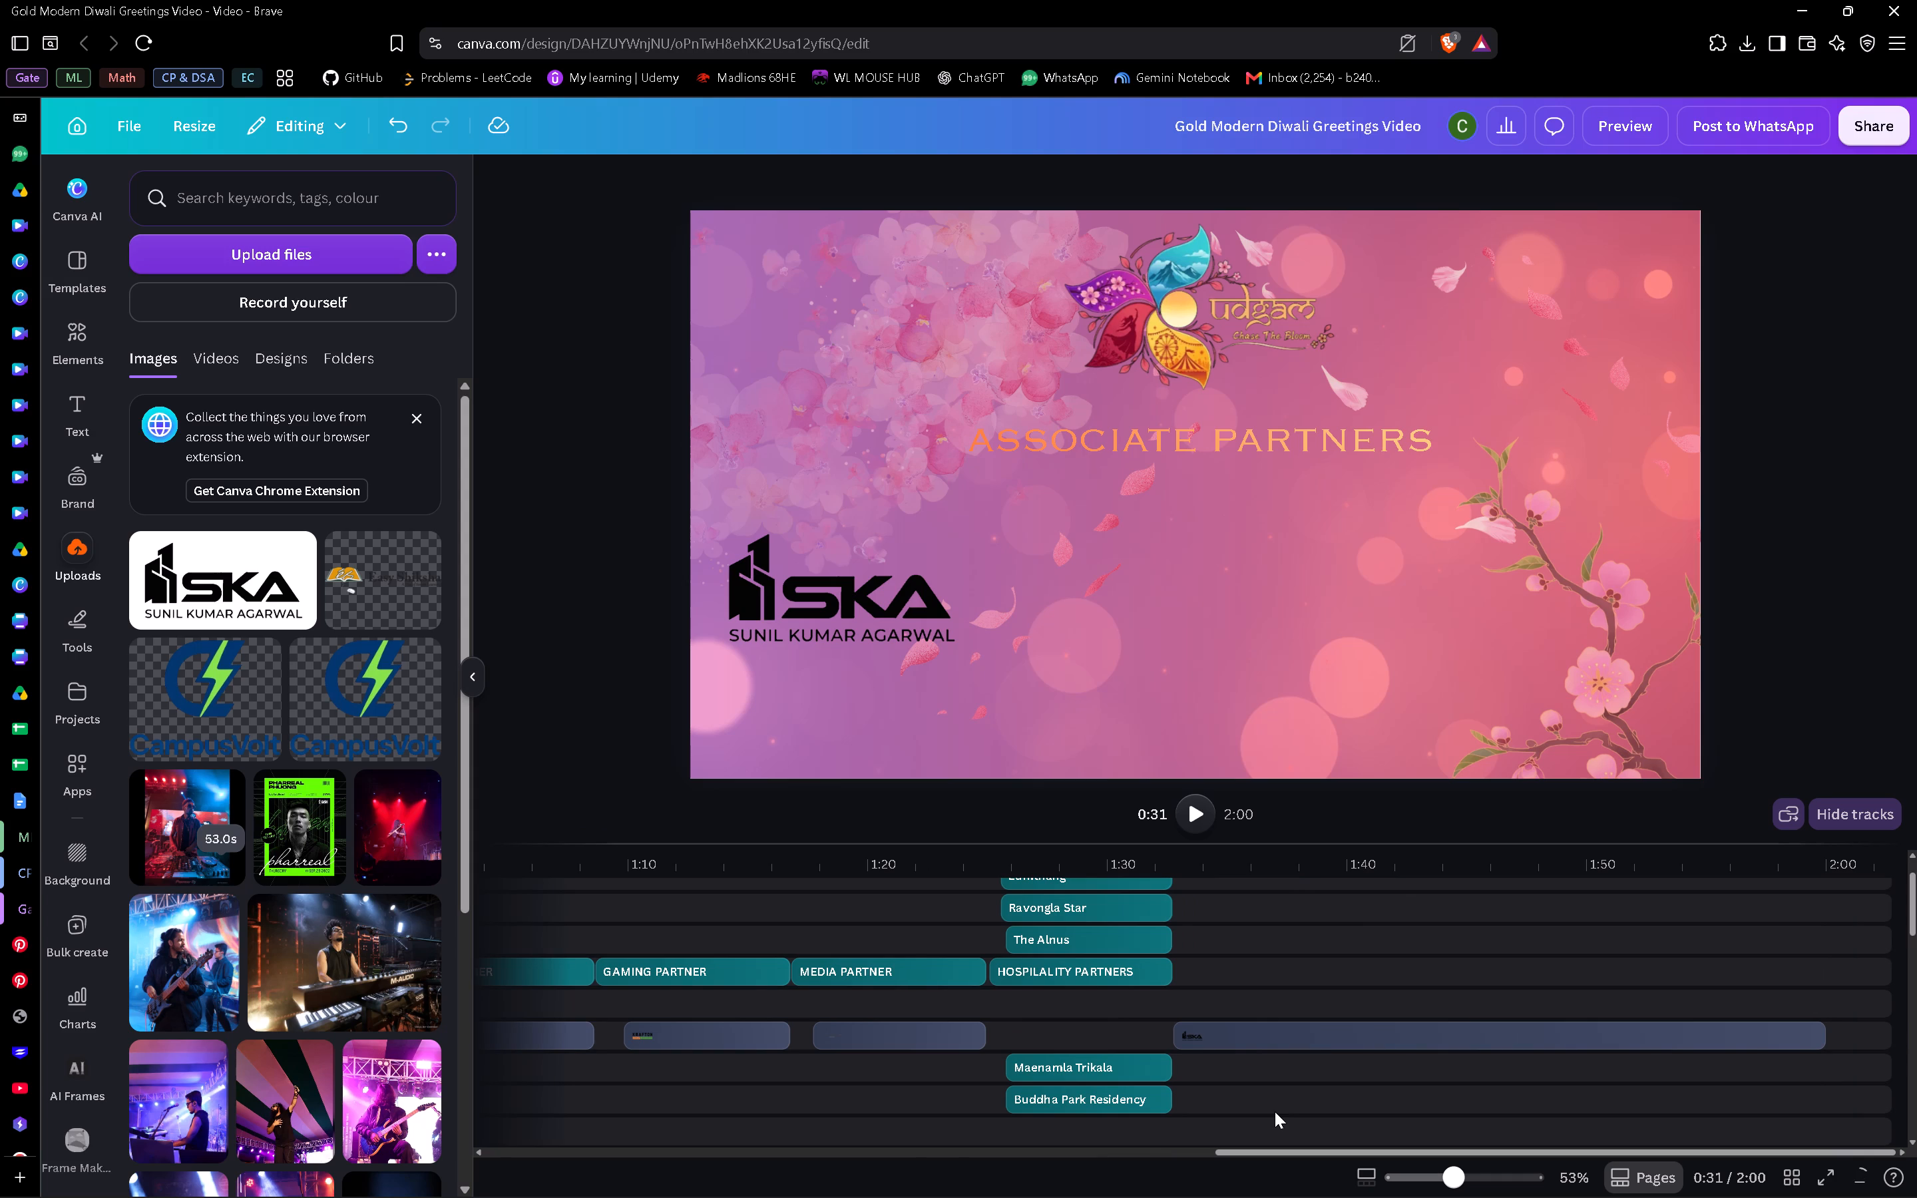
Open the progress display of the running MP4 download.
left_click(1863, 1181)
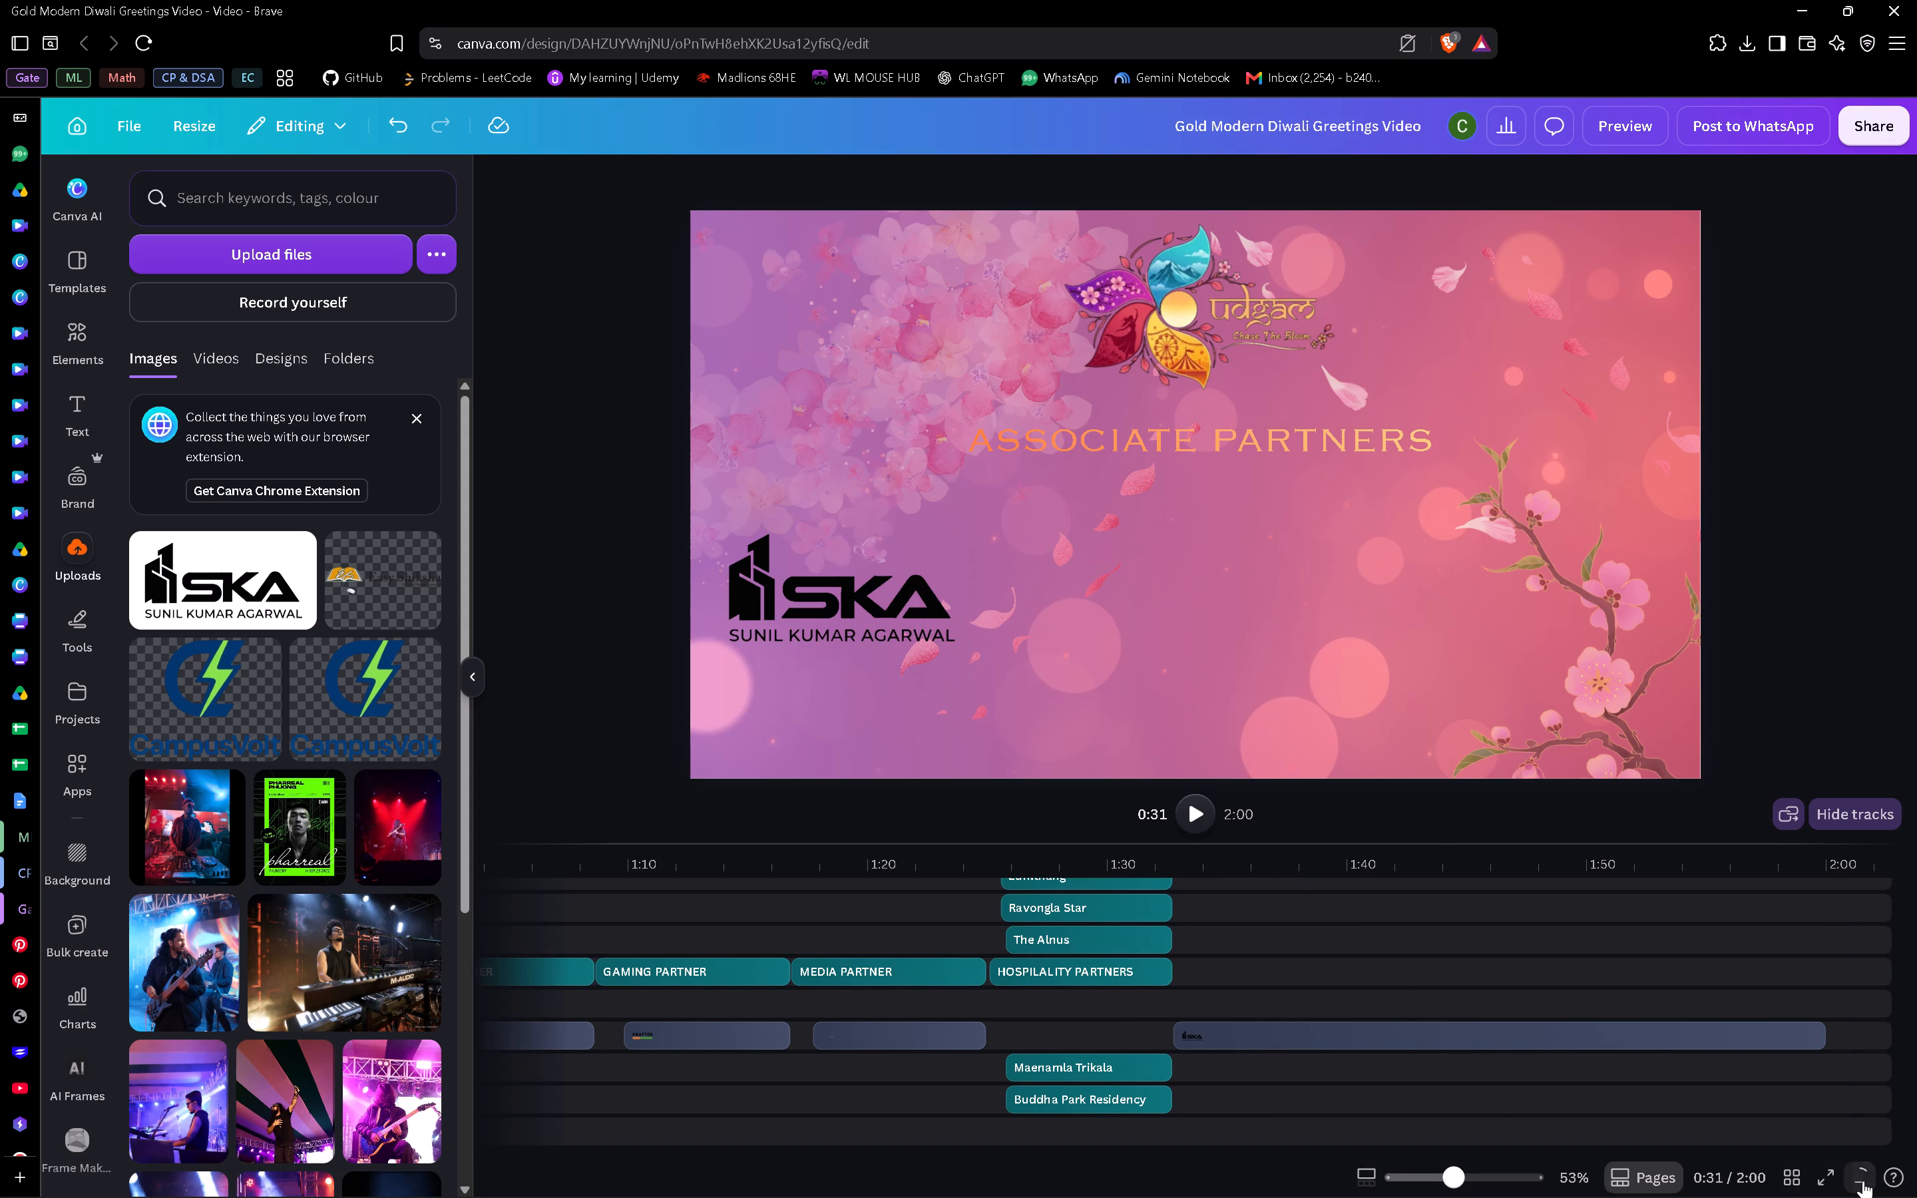
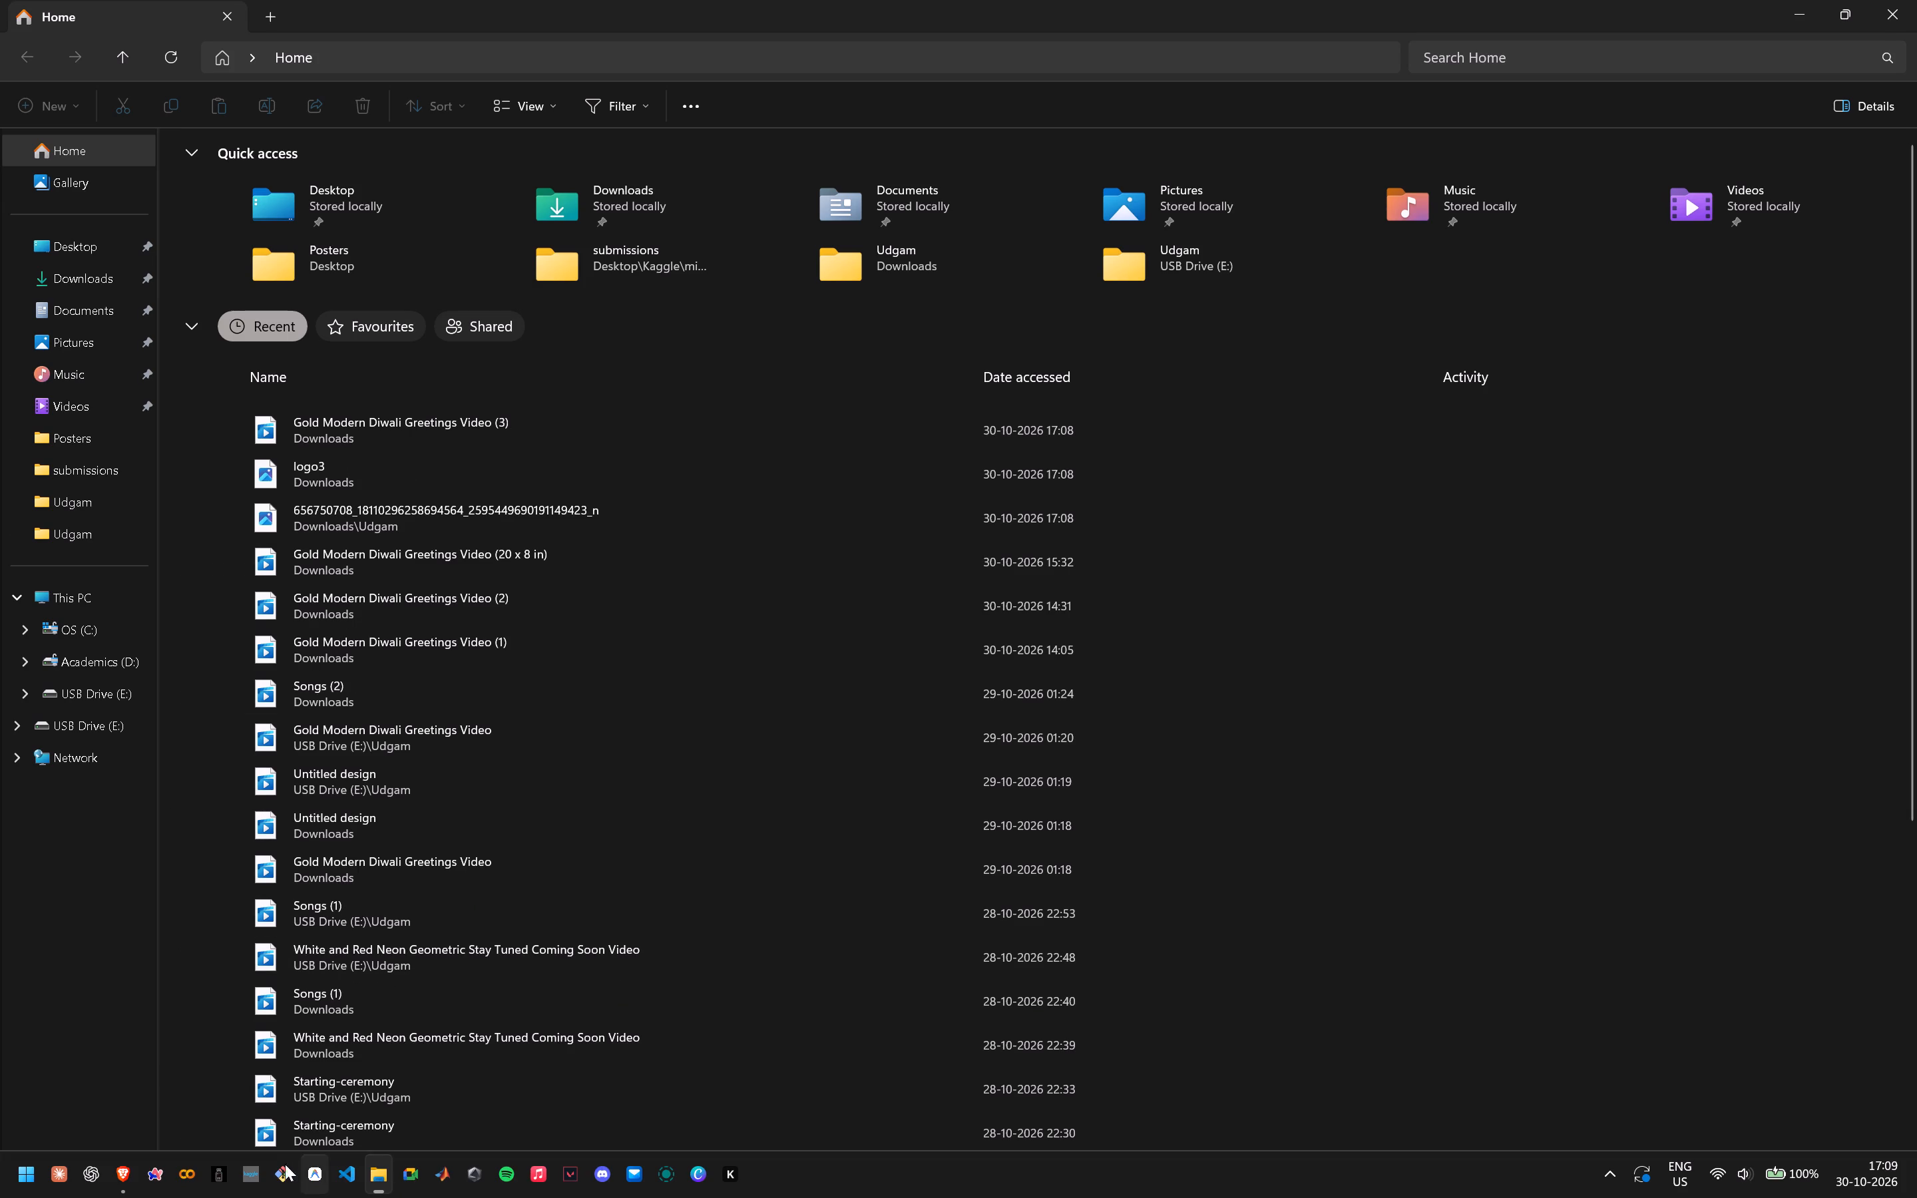
In File Explorer, copy the downloaded Gold Modern Diwali Greetings Video (3) into the Udgam folder on USB Drive (E:).
left_click(114, 1177)
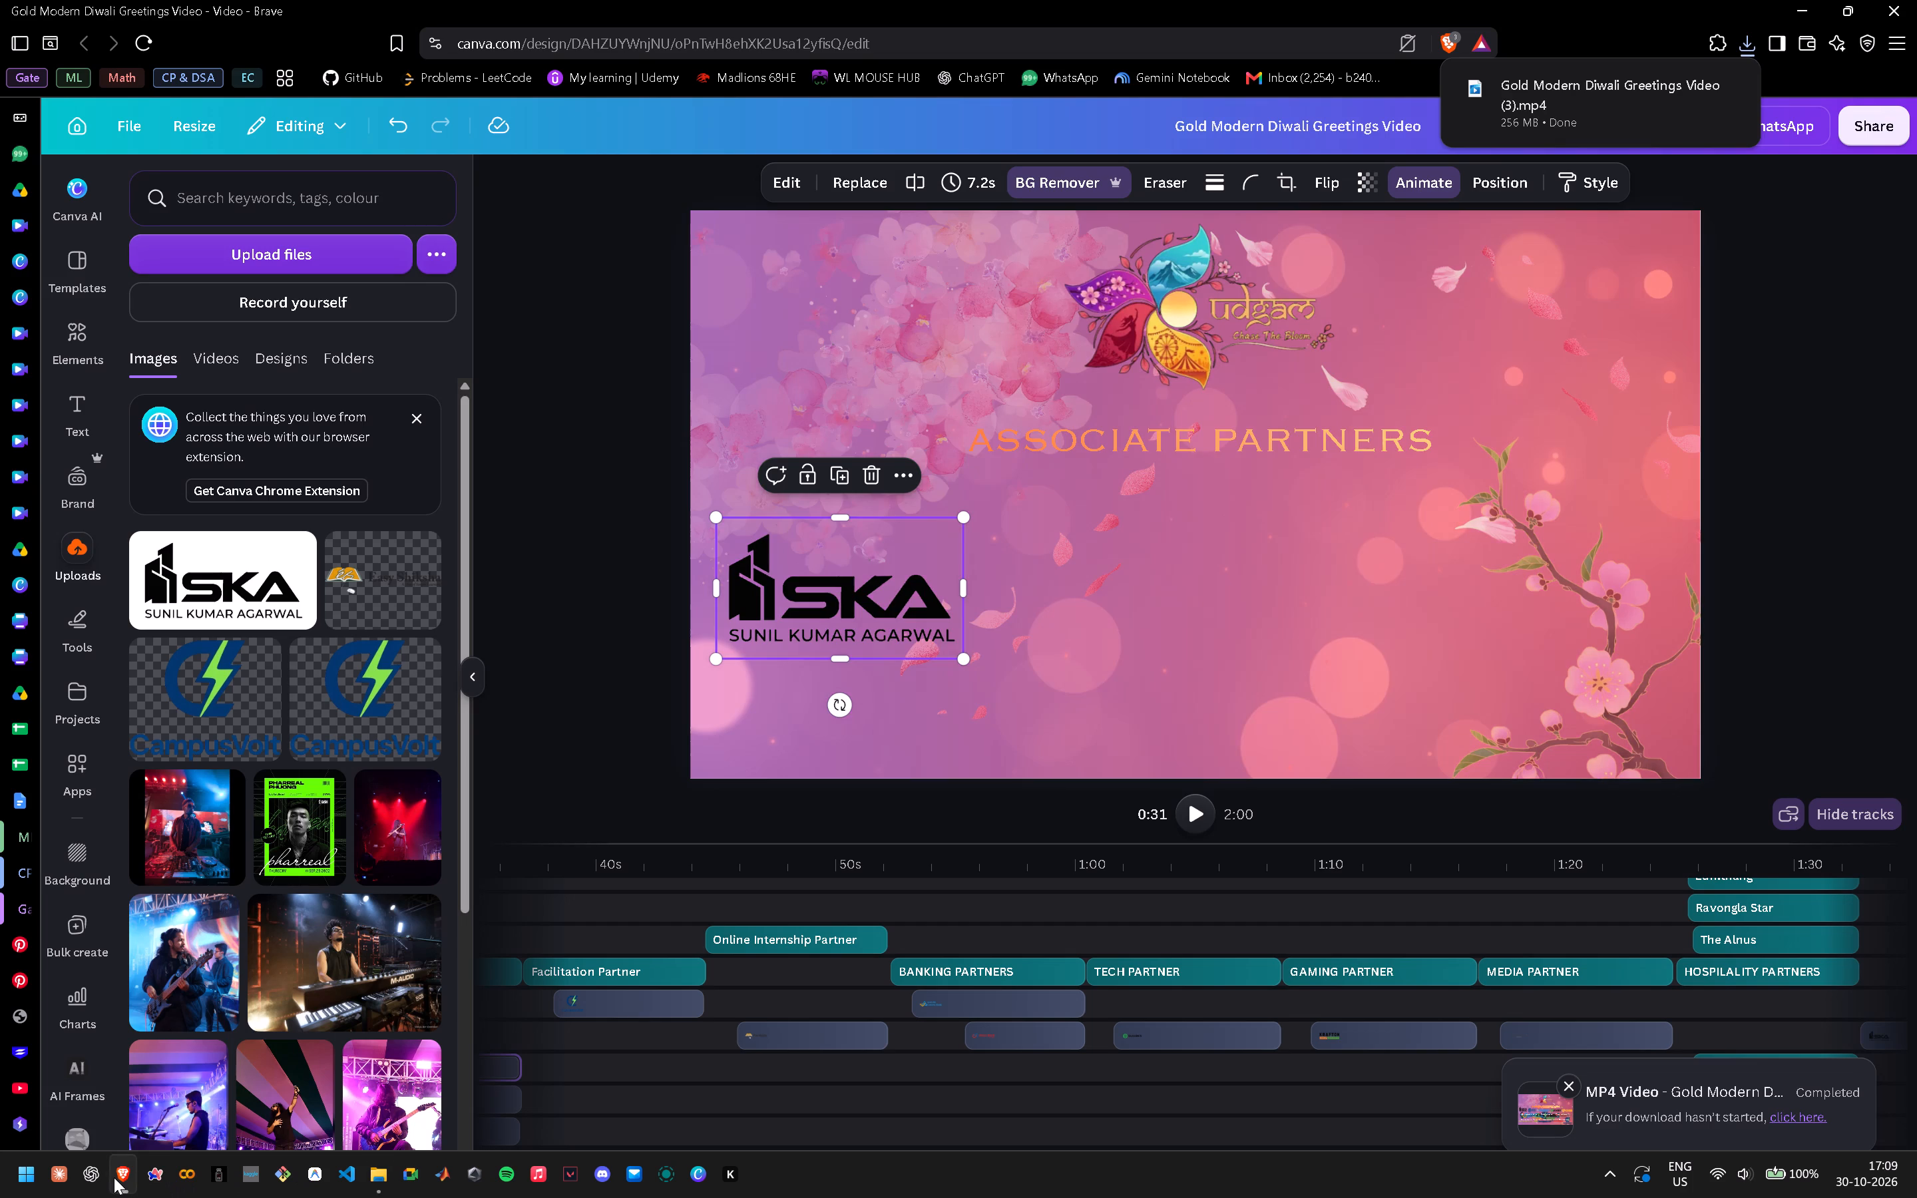
left_click(371, 1186)
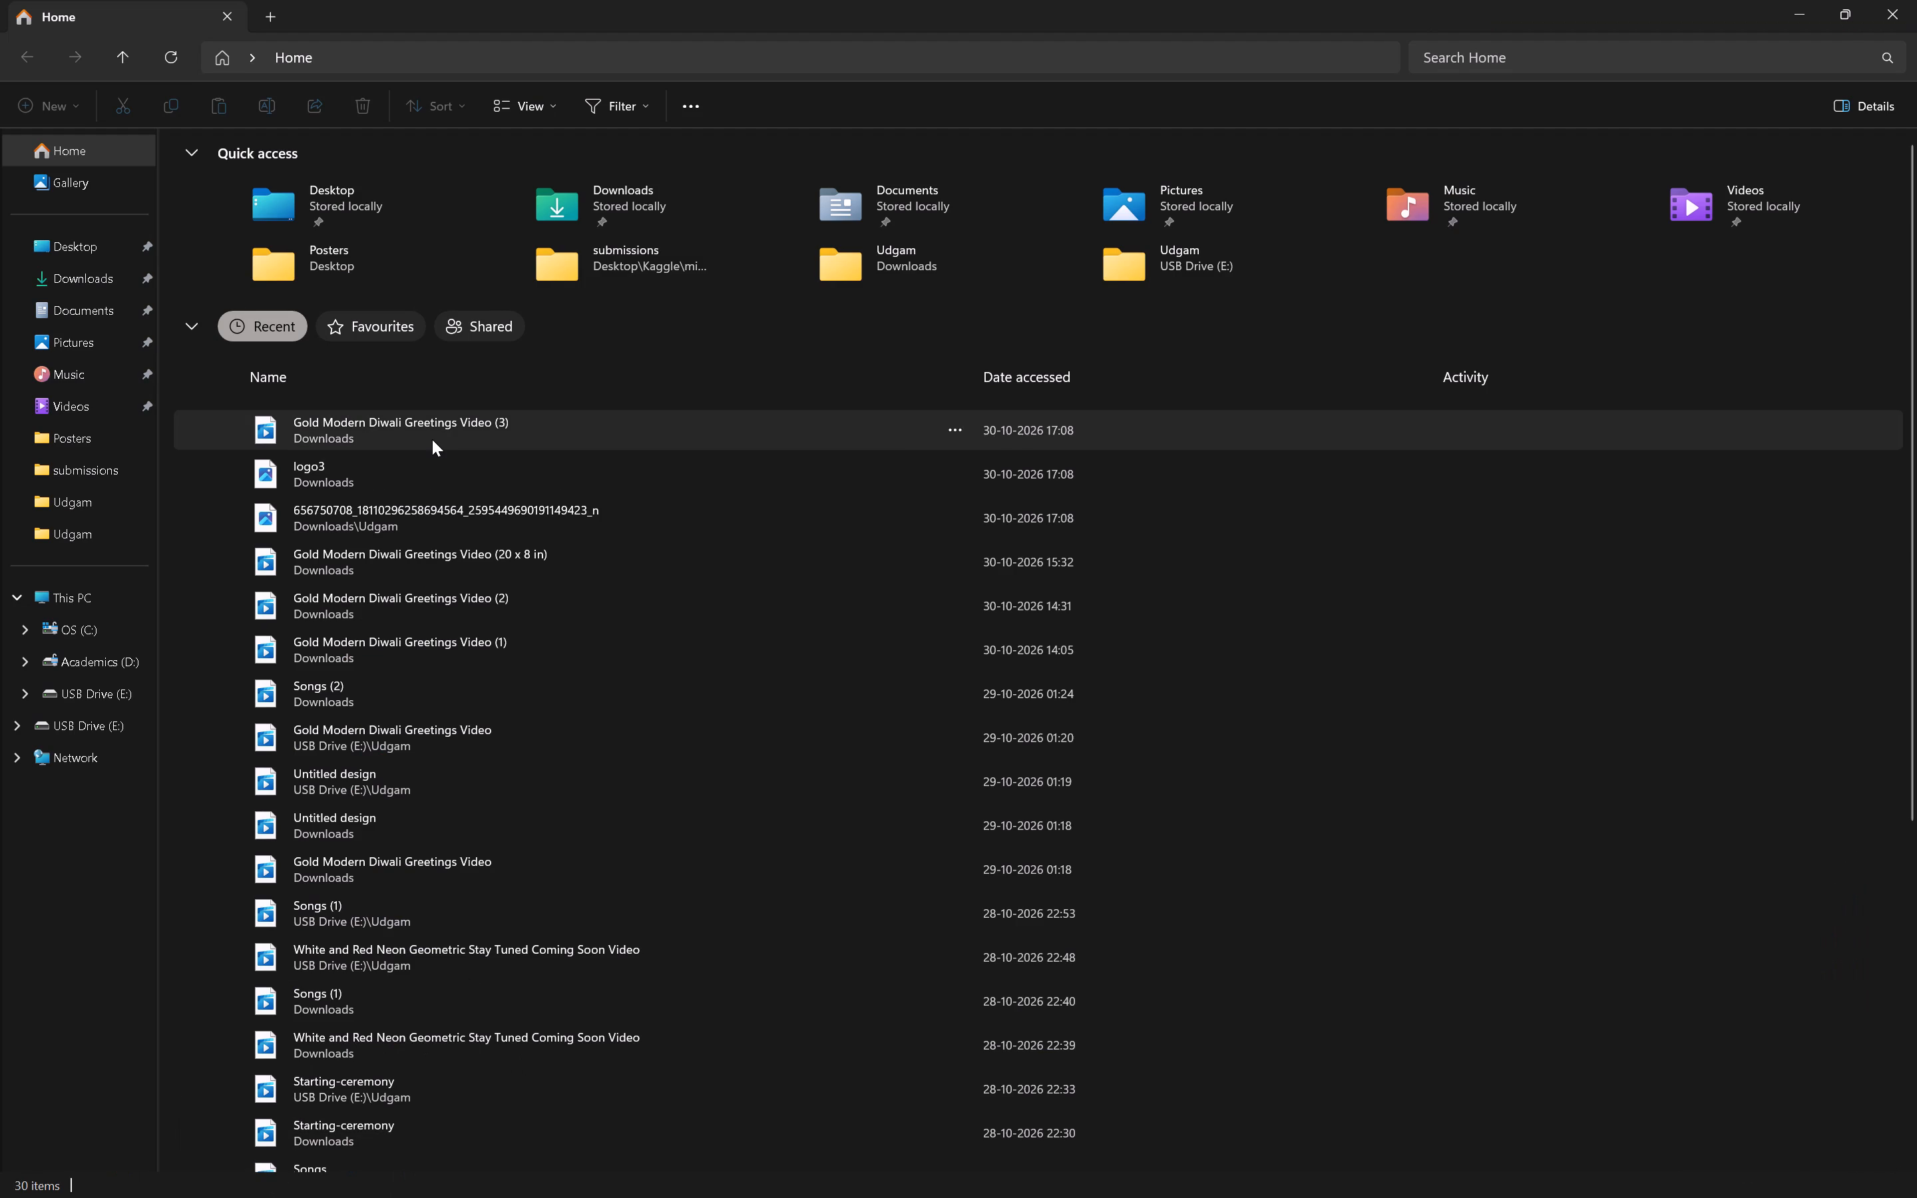
right_click(432, 439)
left_click(459, 464)
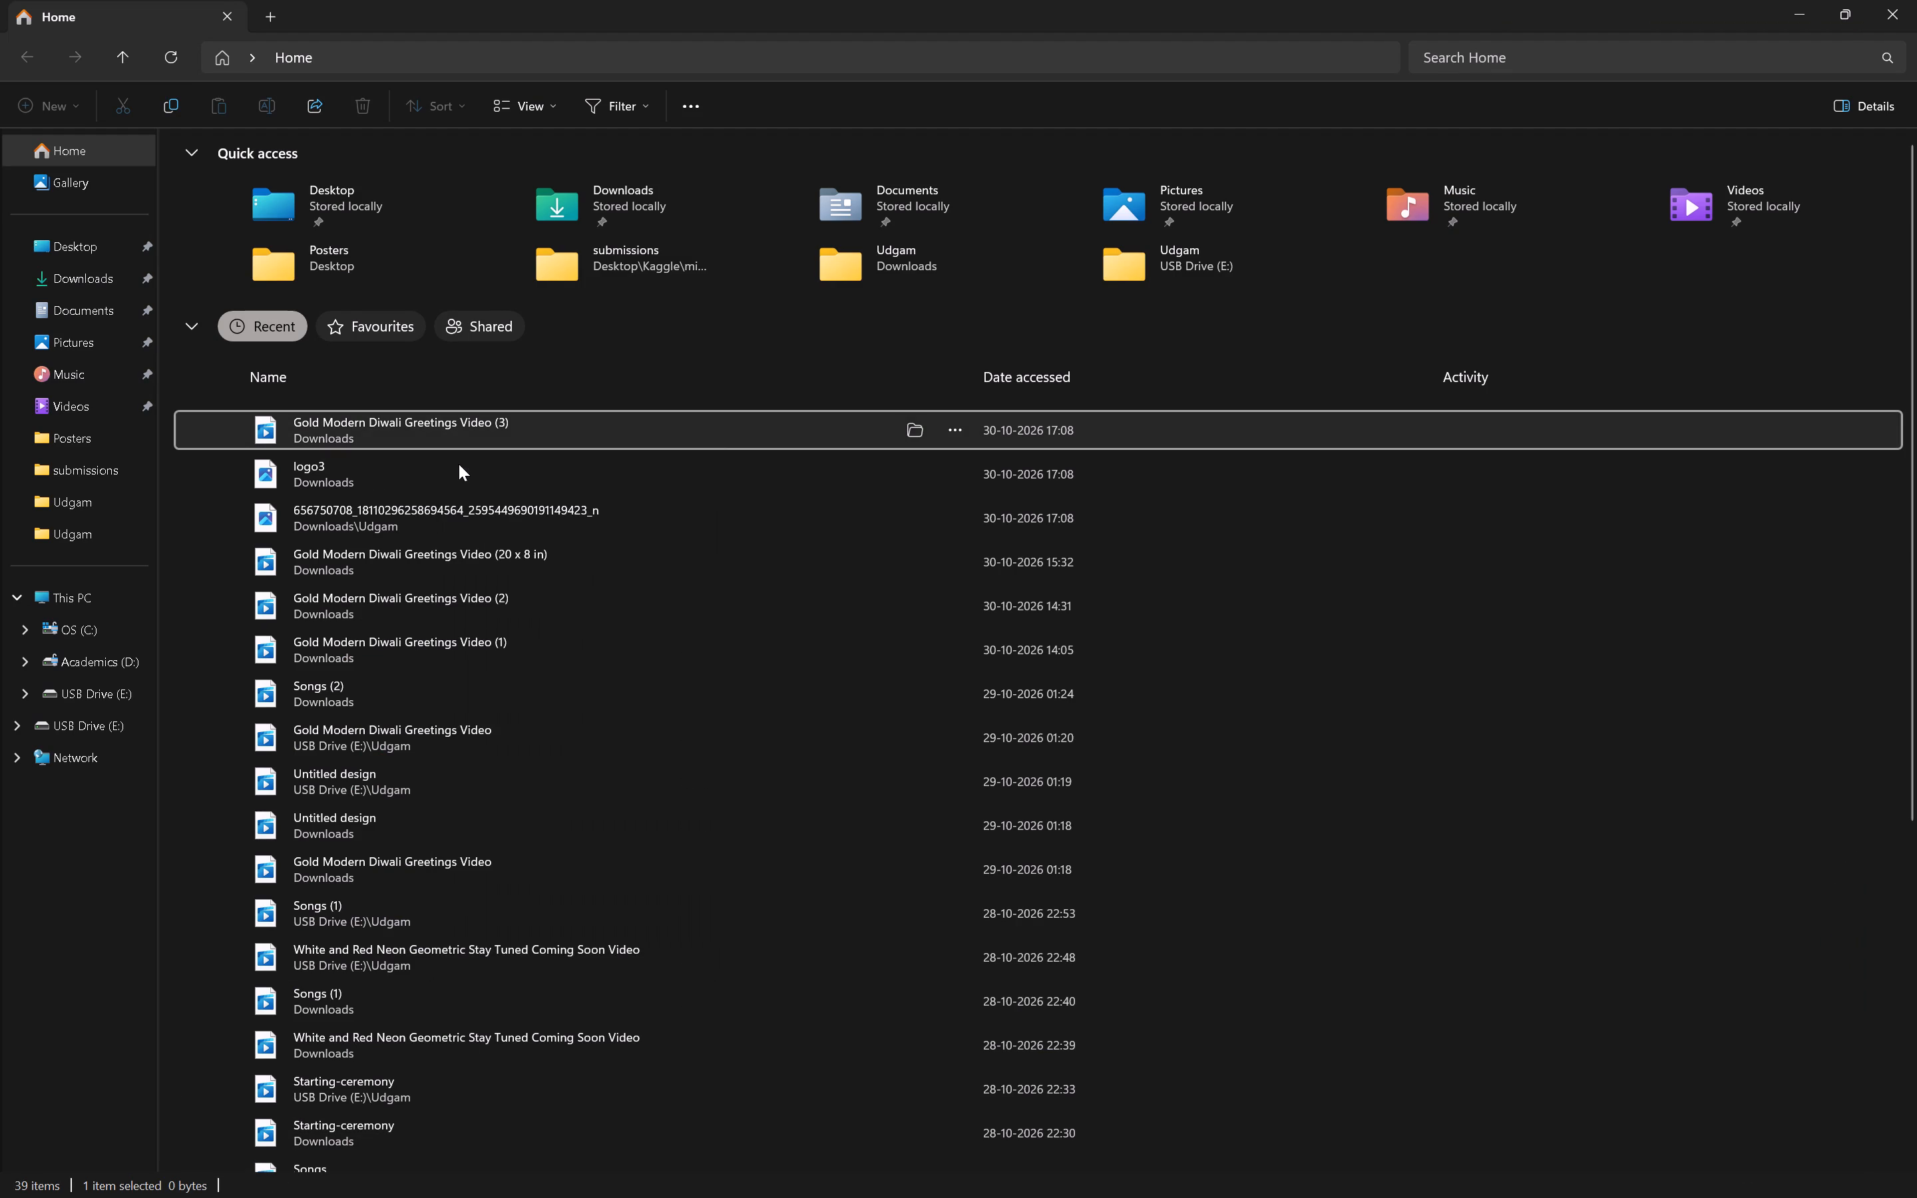
left_click(100, 726)
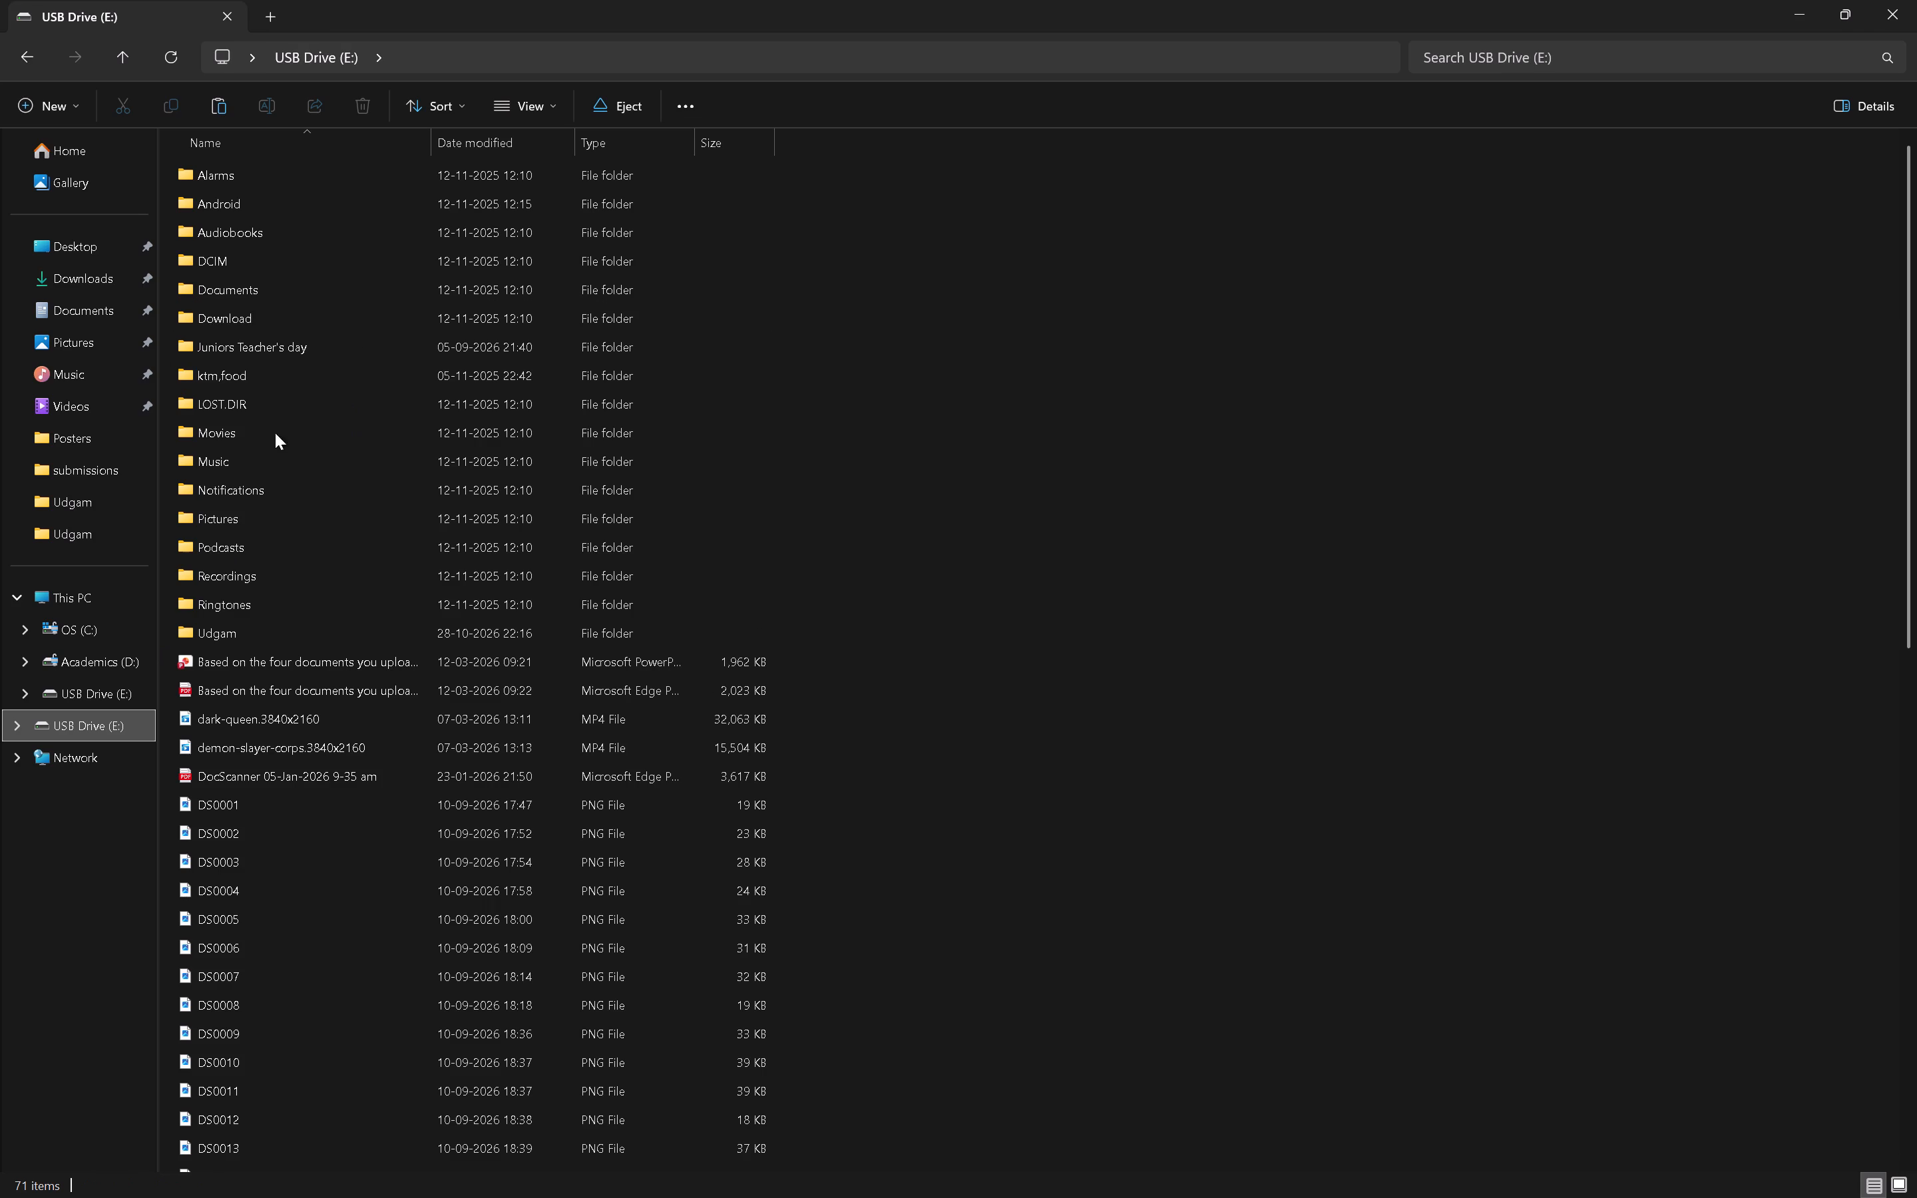
double_click(268, 622)
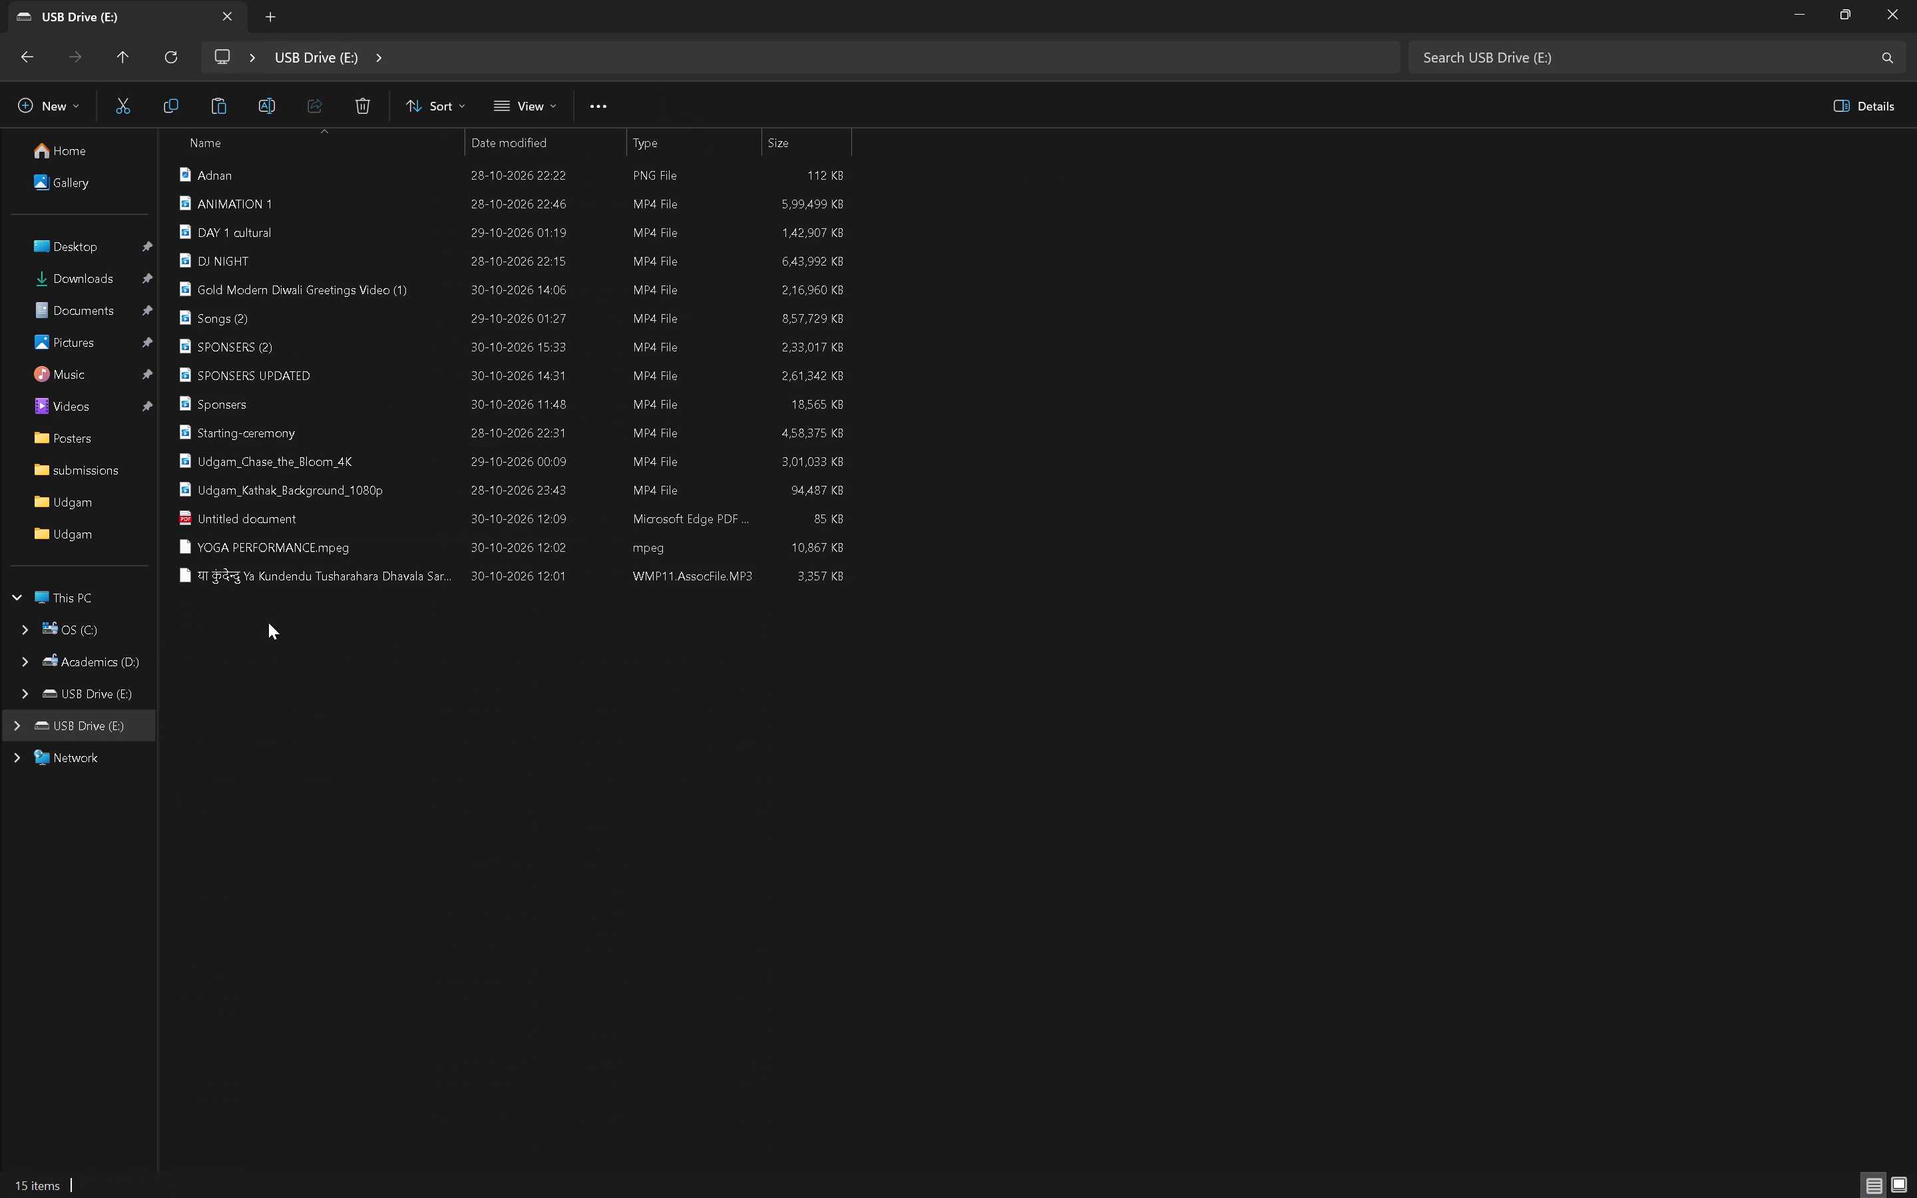
key("ctrl+v")
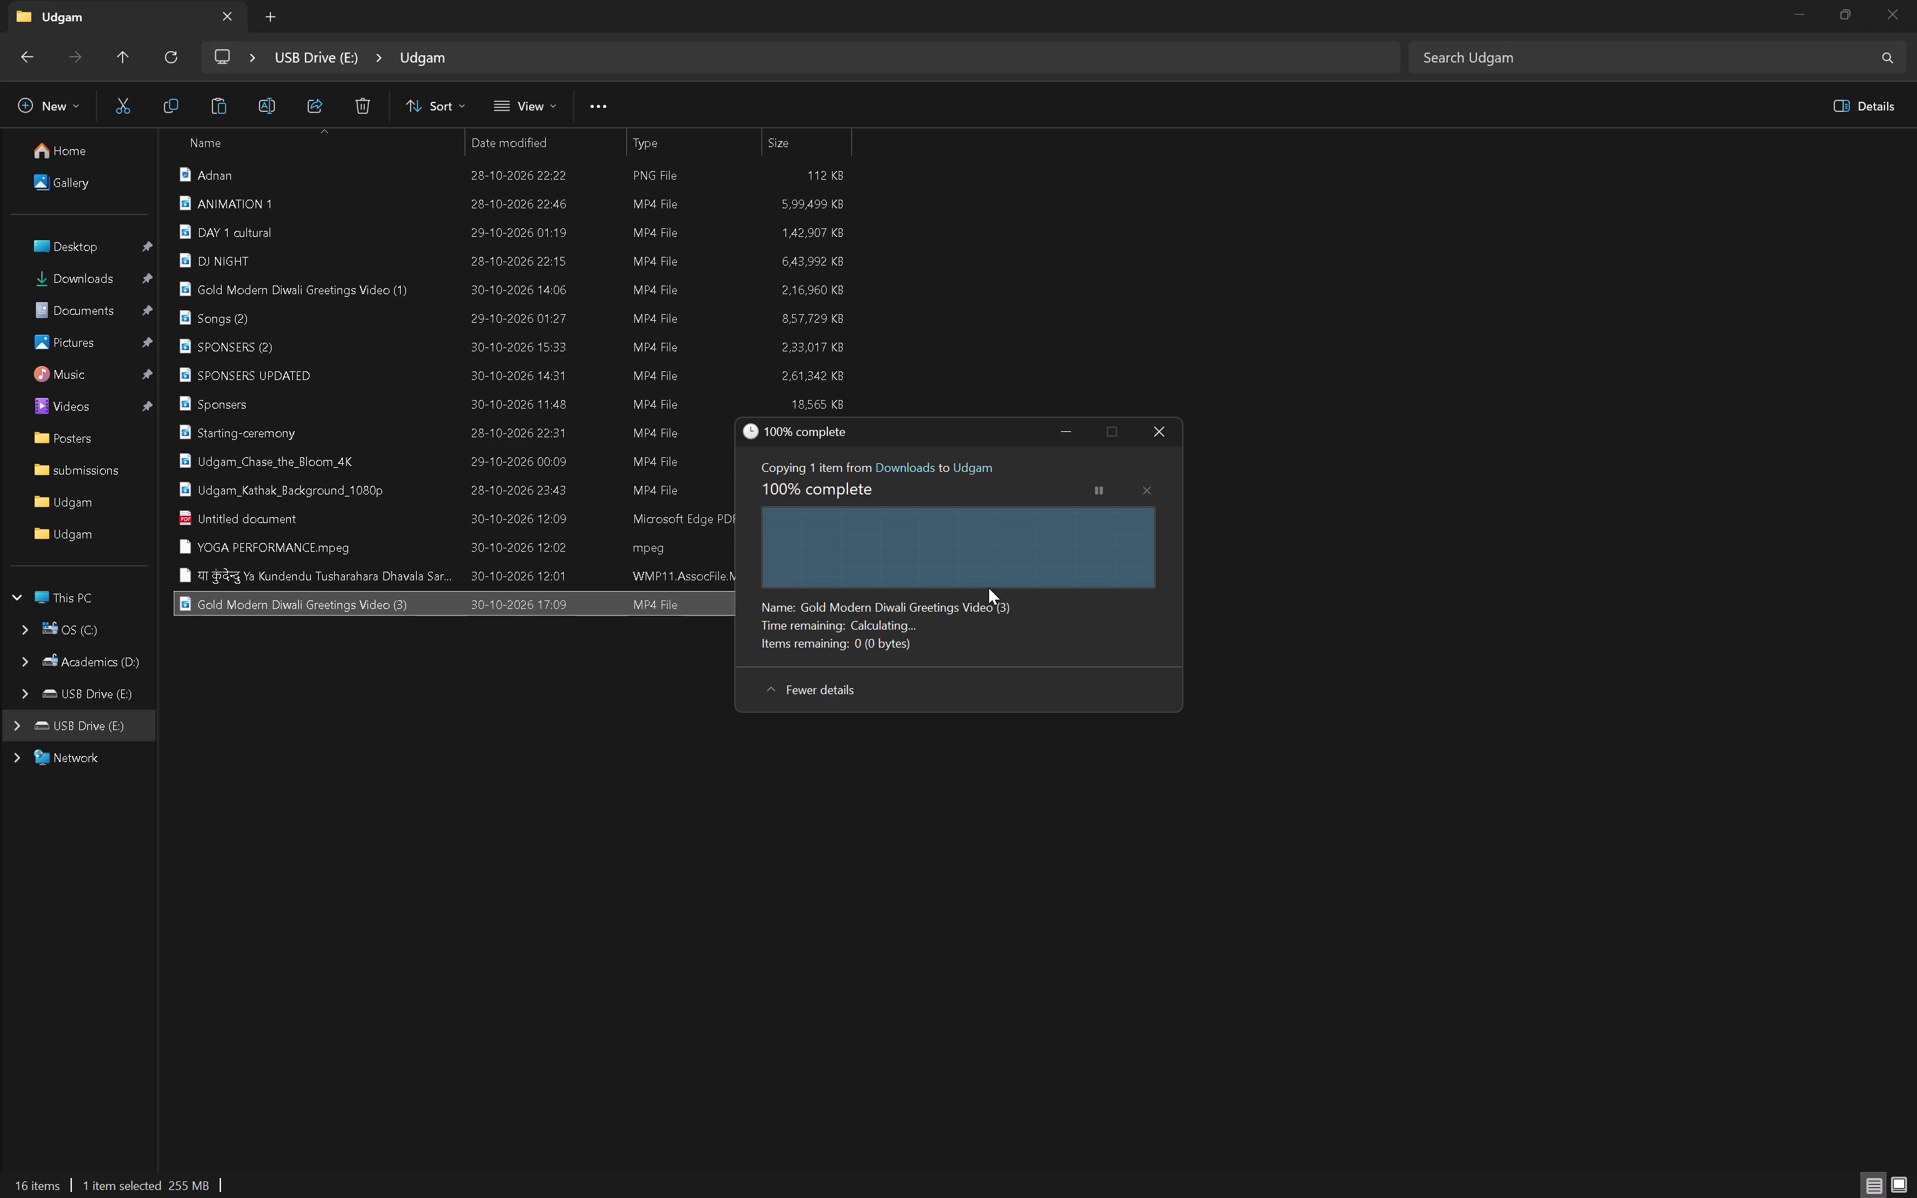
Rename the copied Gold Modern Diwali Greetings Video (3) in the Udgam folder as FINAL SPONSERS.
left_click(337, 603)
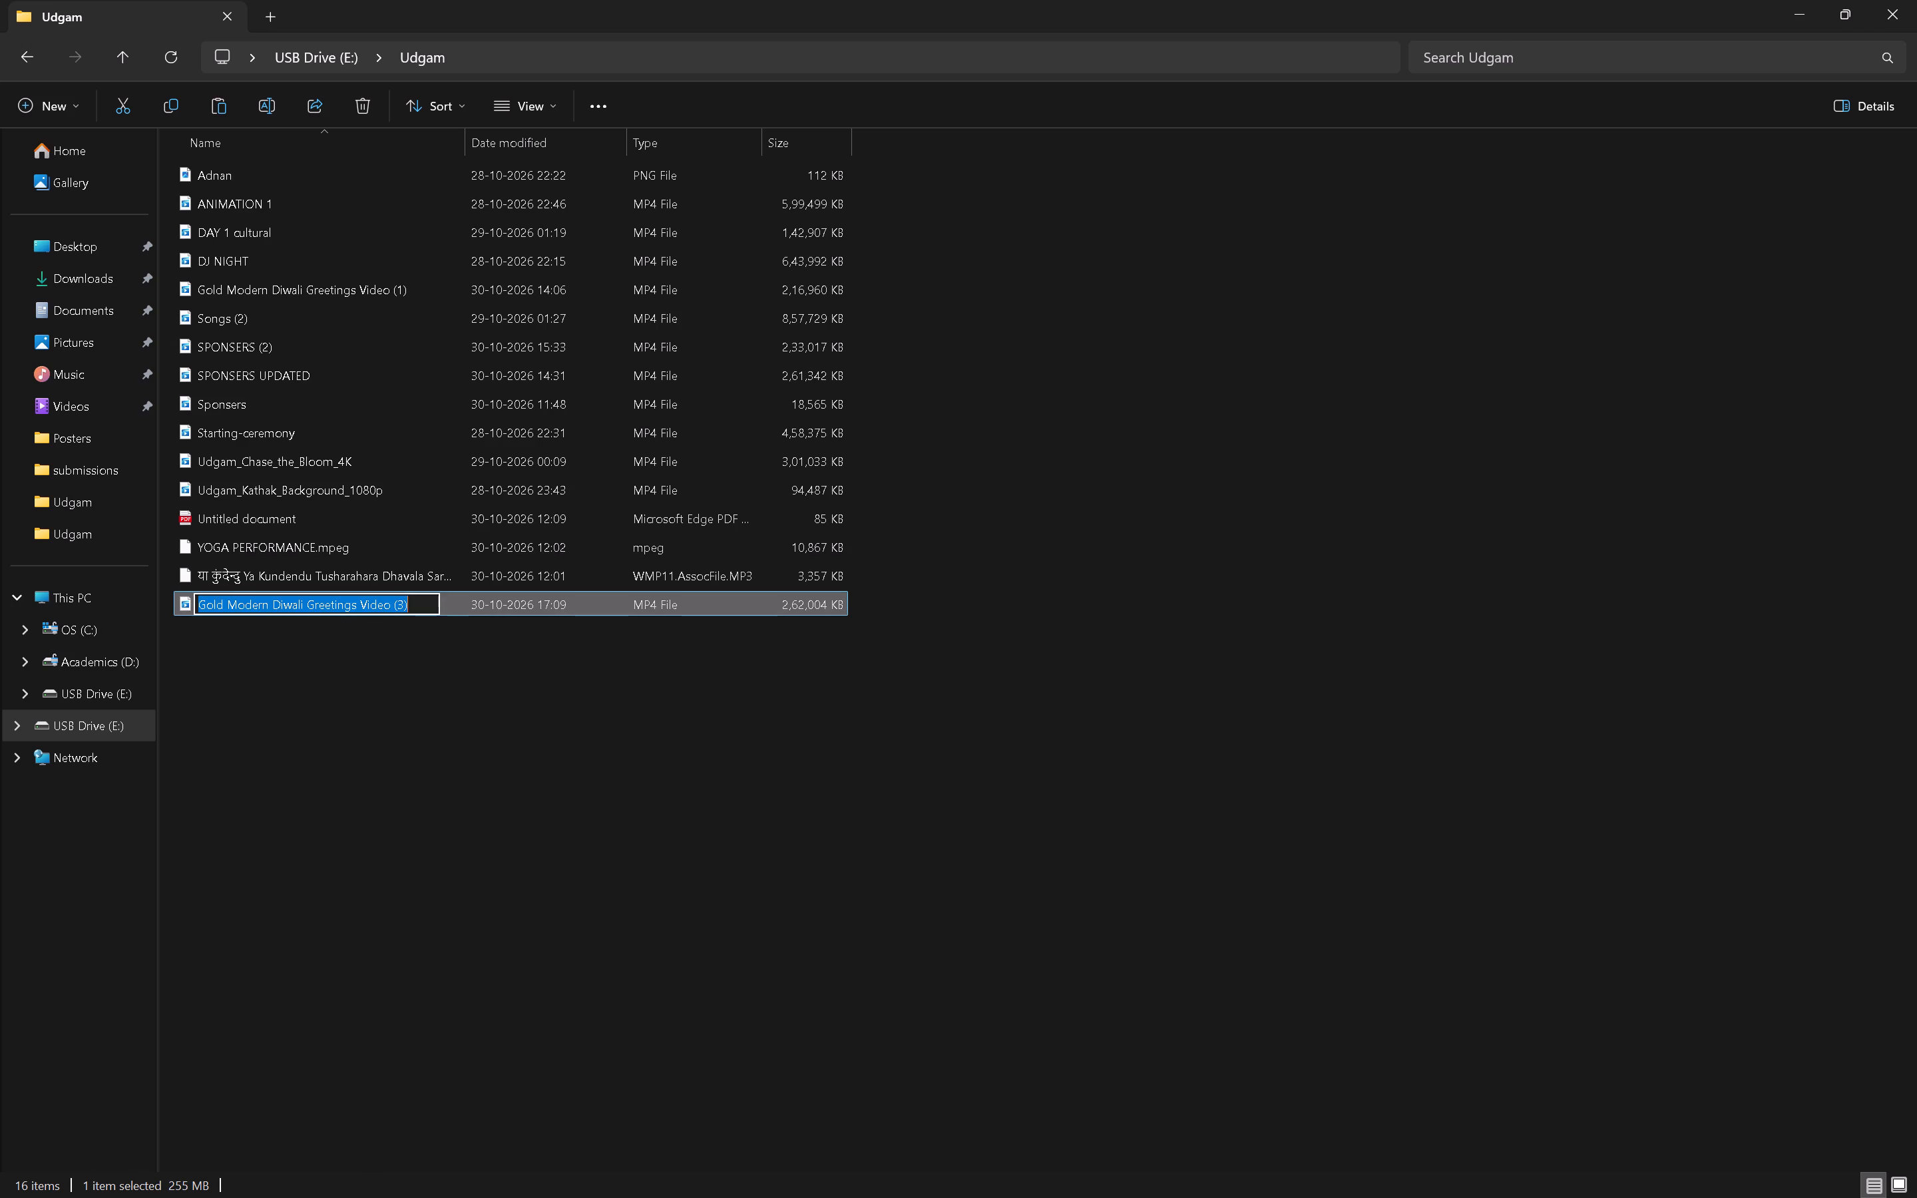
type("FINAL")
key("space")
type("SPONSERS")
key("Return")
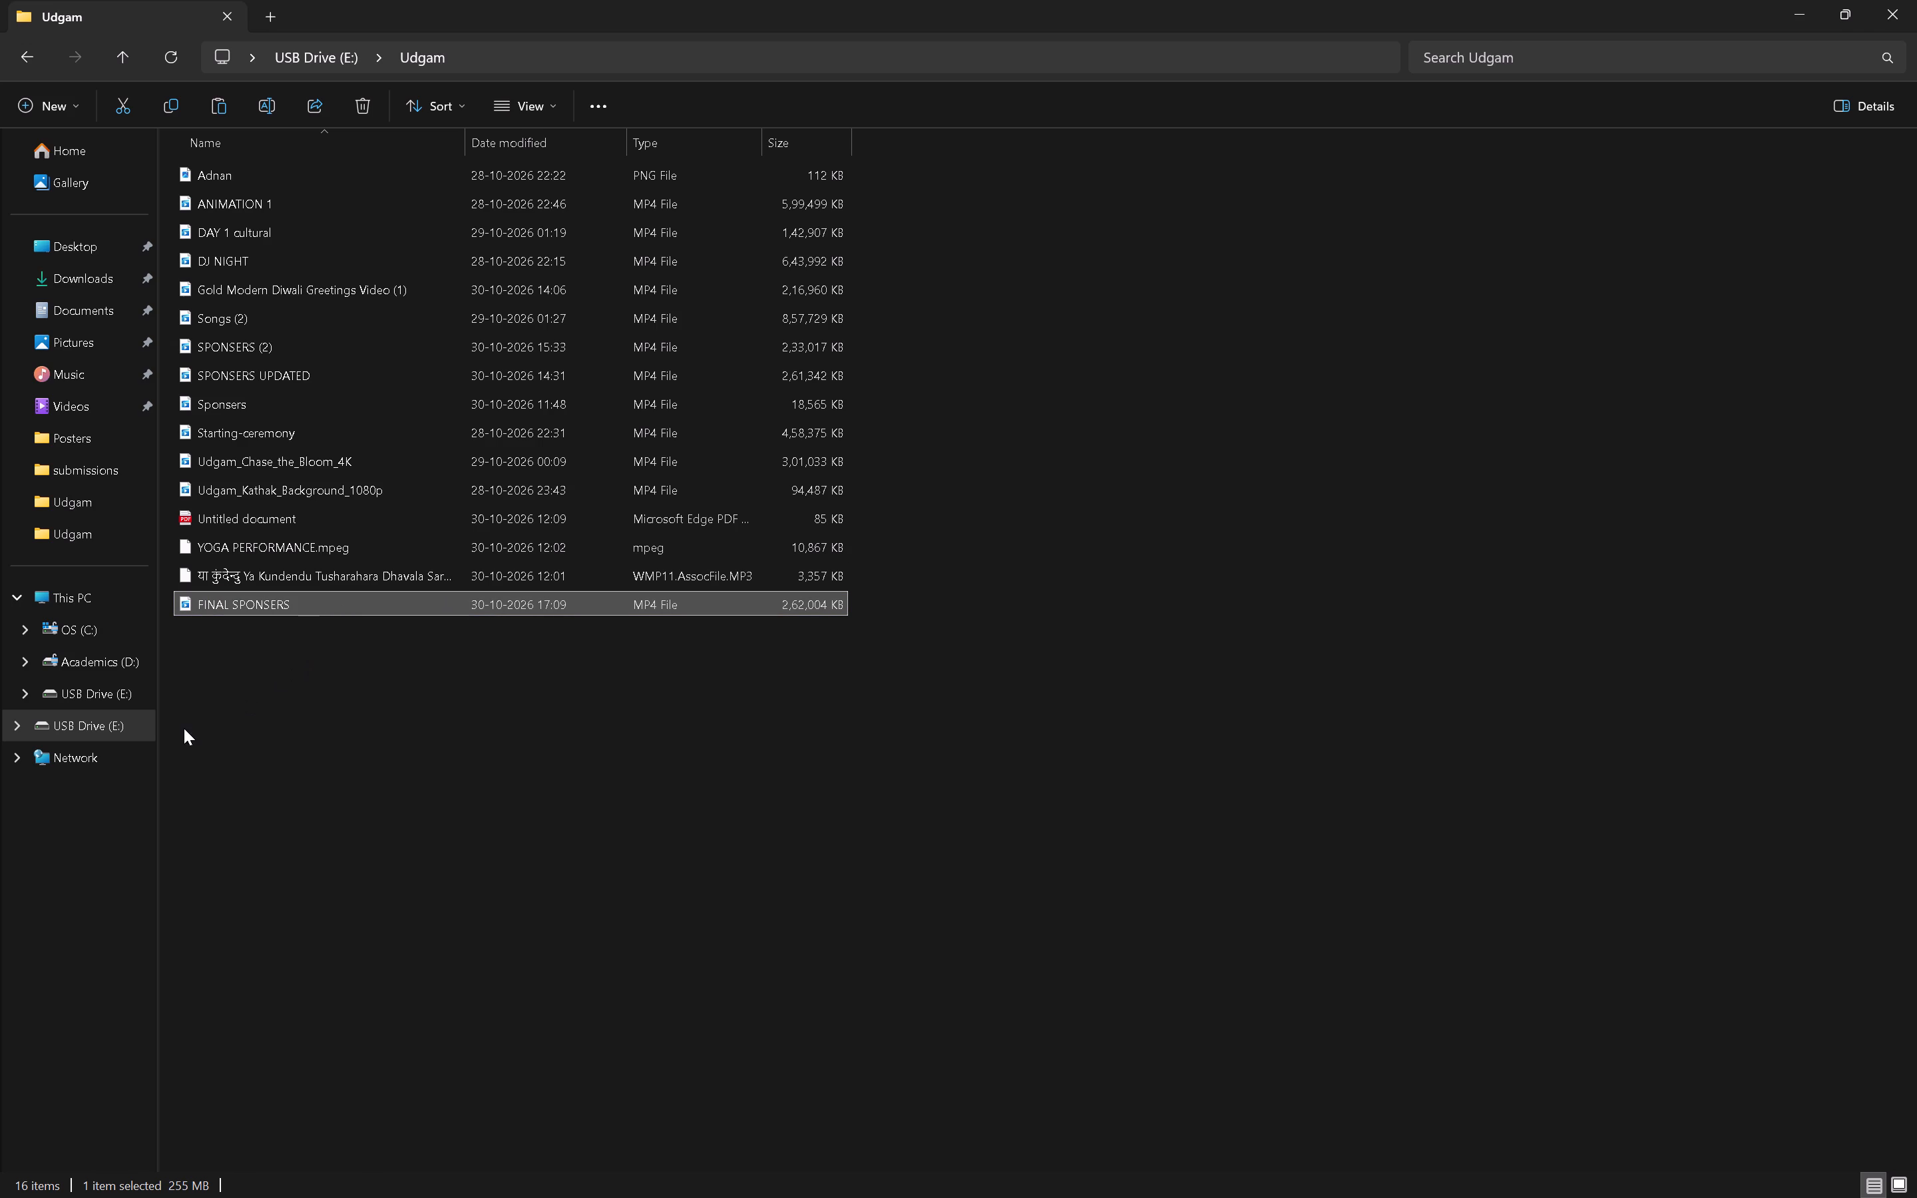
Close the Udgam folder window and minimize the browser to show the desktop.
left_click(1898, 12)
left_click(1790, 9)
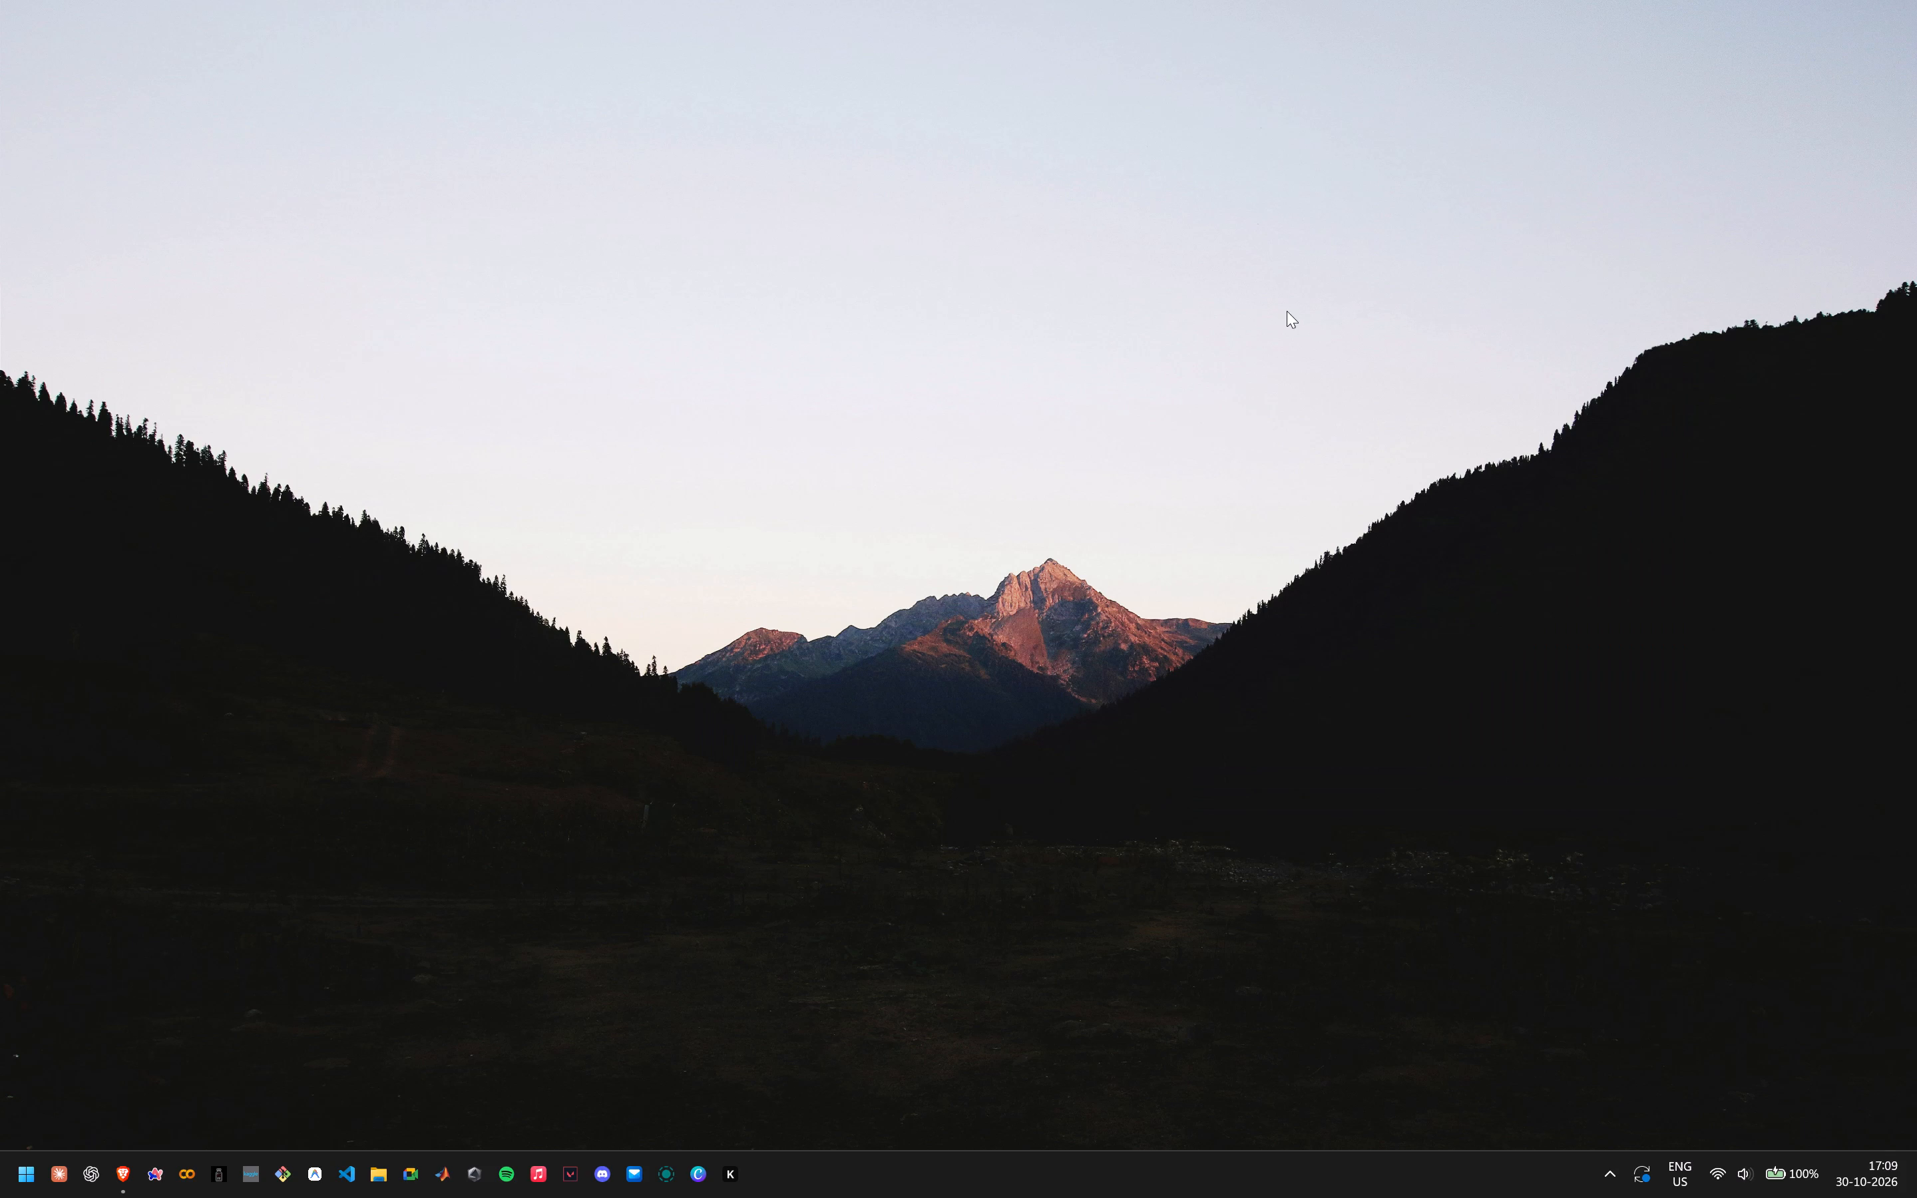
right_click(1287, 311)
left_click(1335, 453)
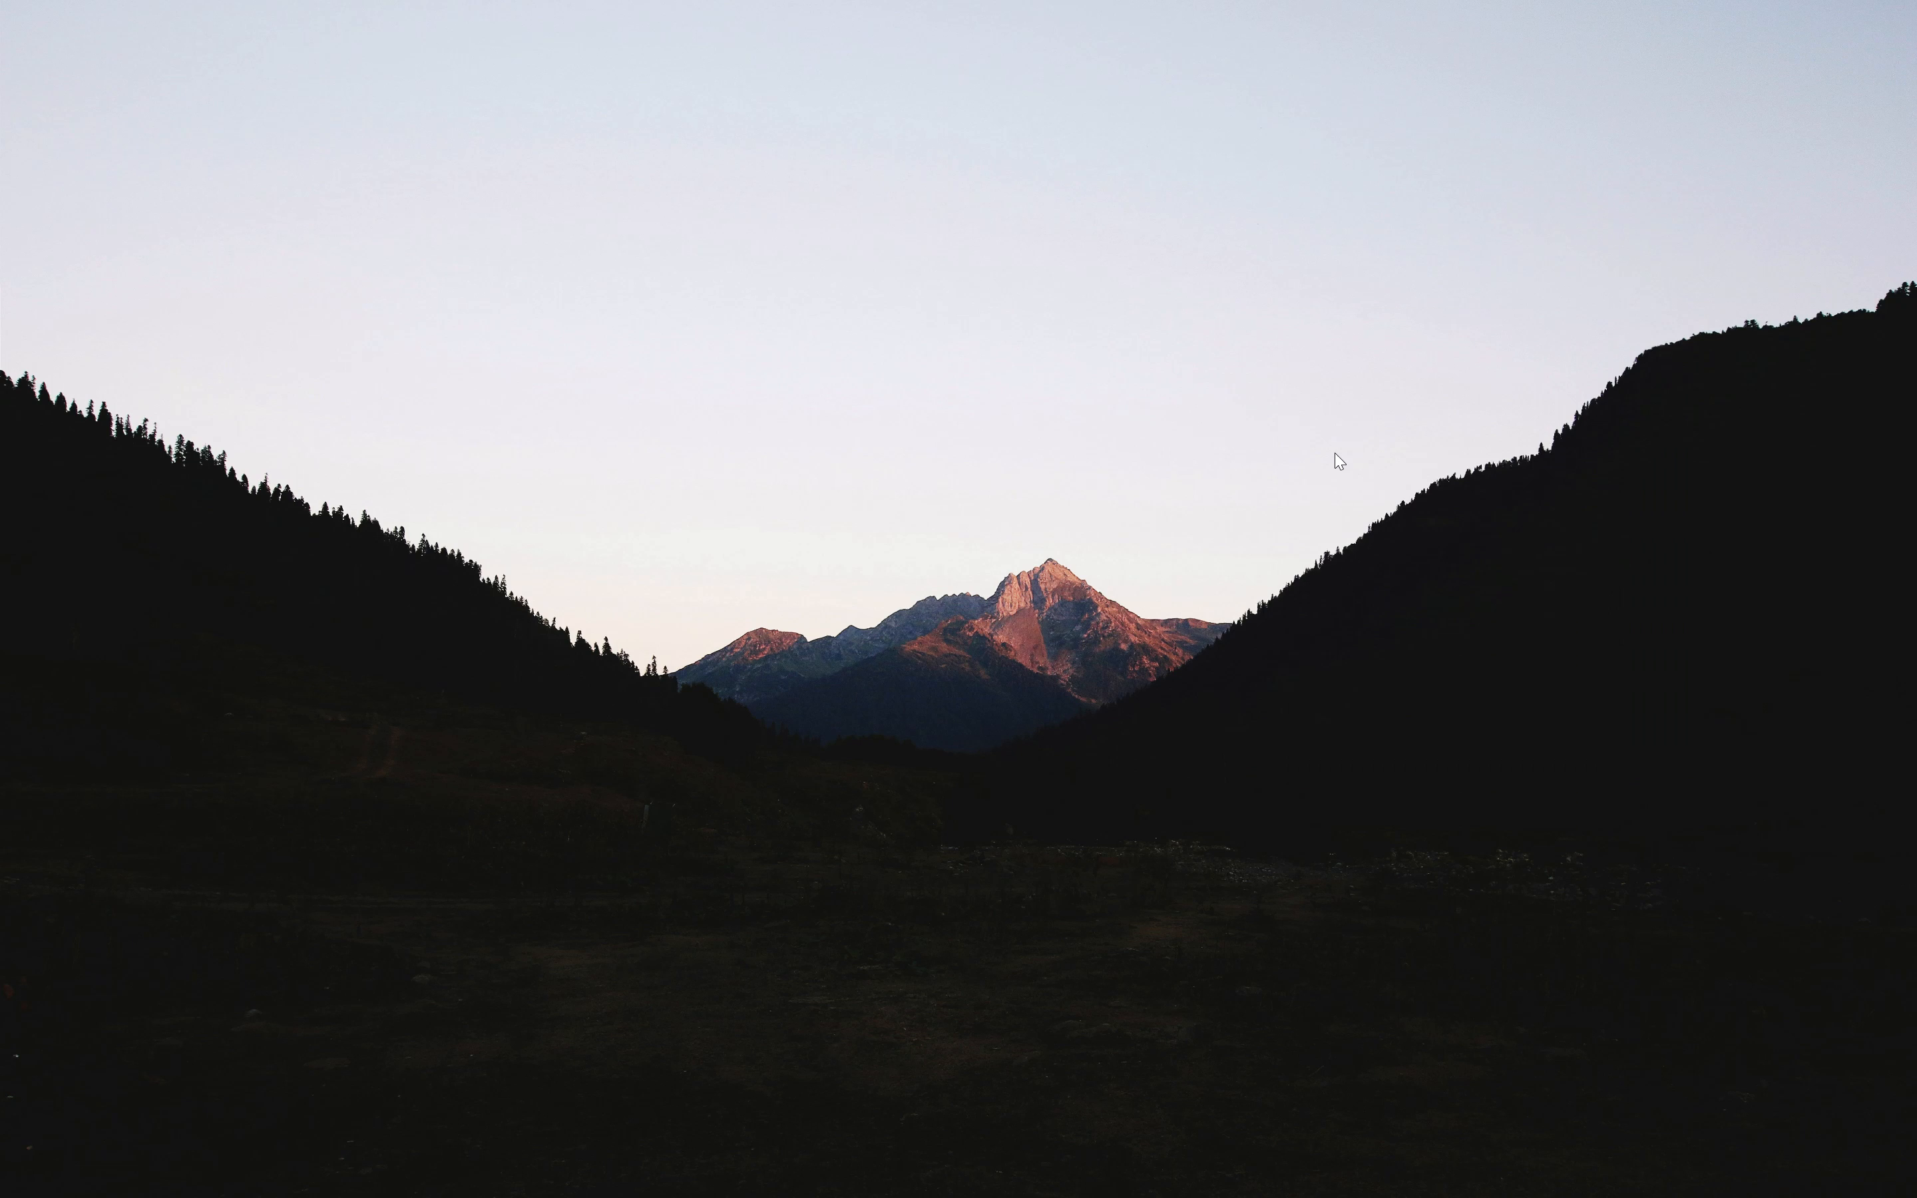
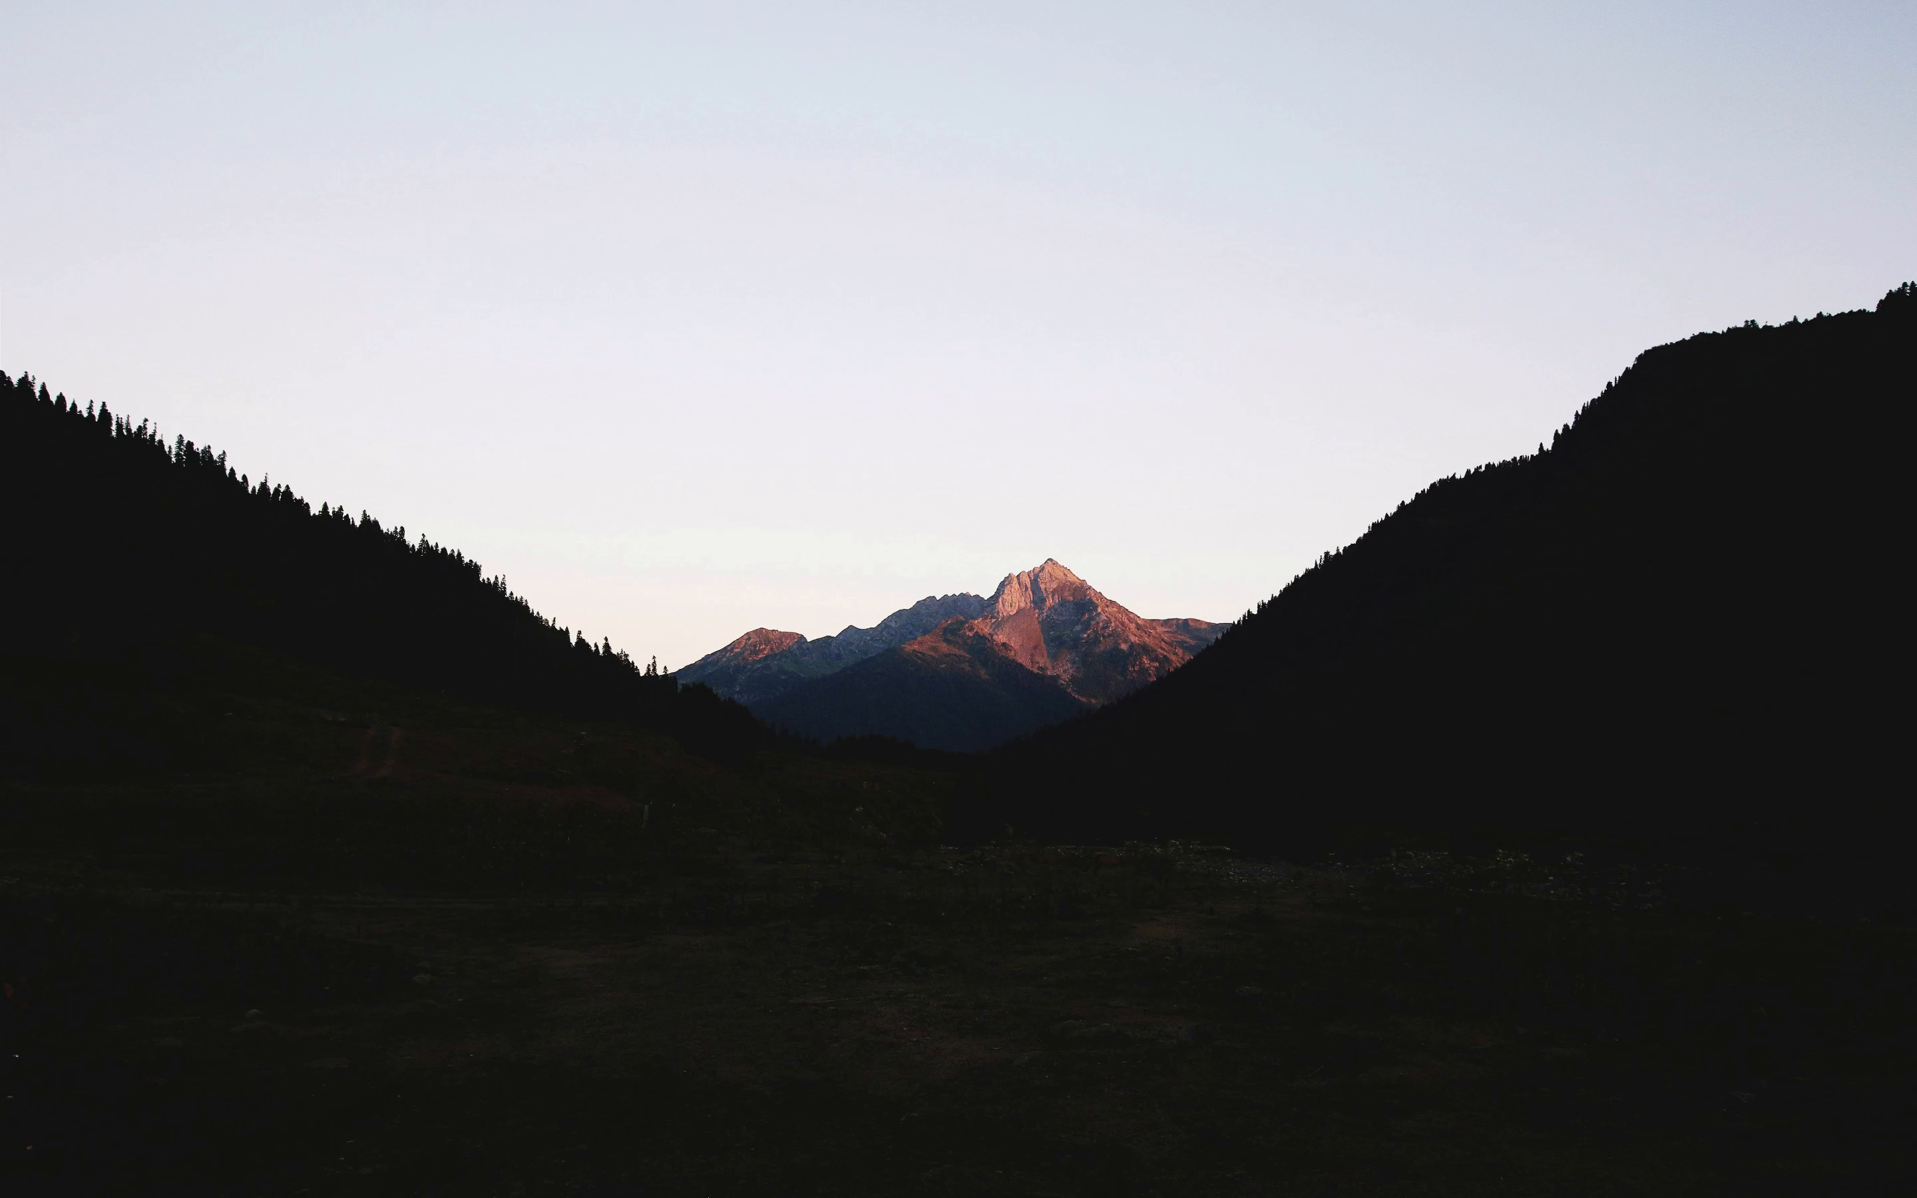
Switch back to the Gold Modern Diwali Greetings Video design in the Brave browser.
left_click(112, 1189)
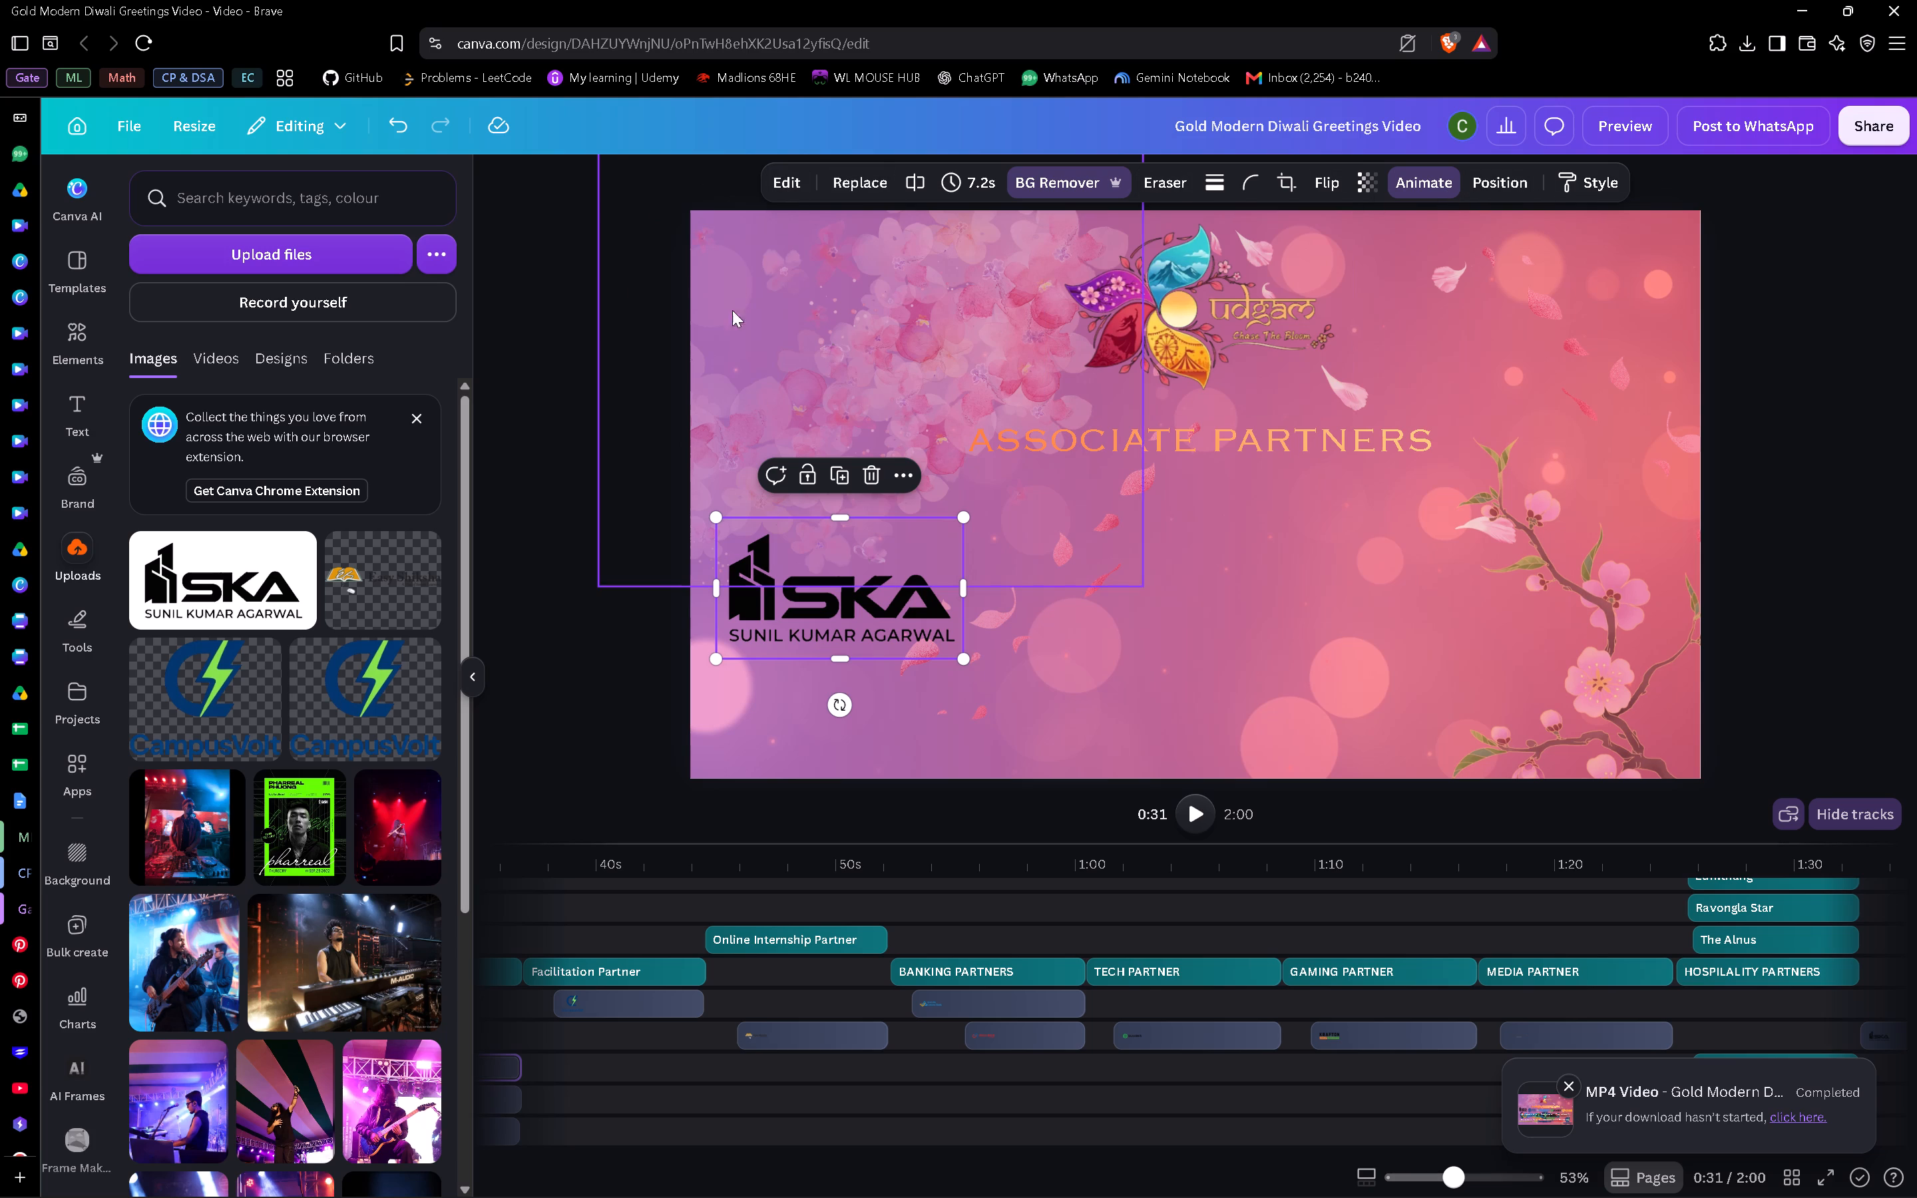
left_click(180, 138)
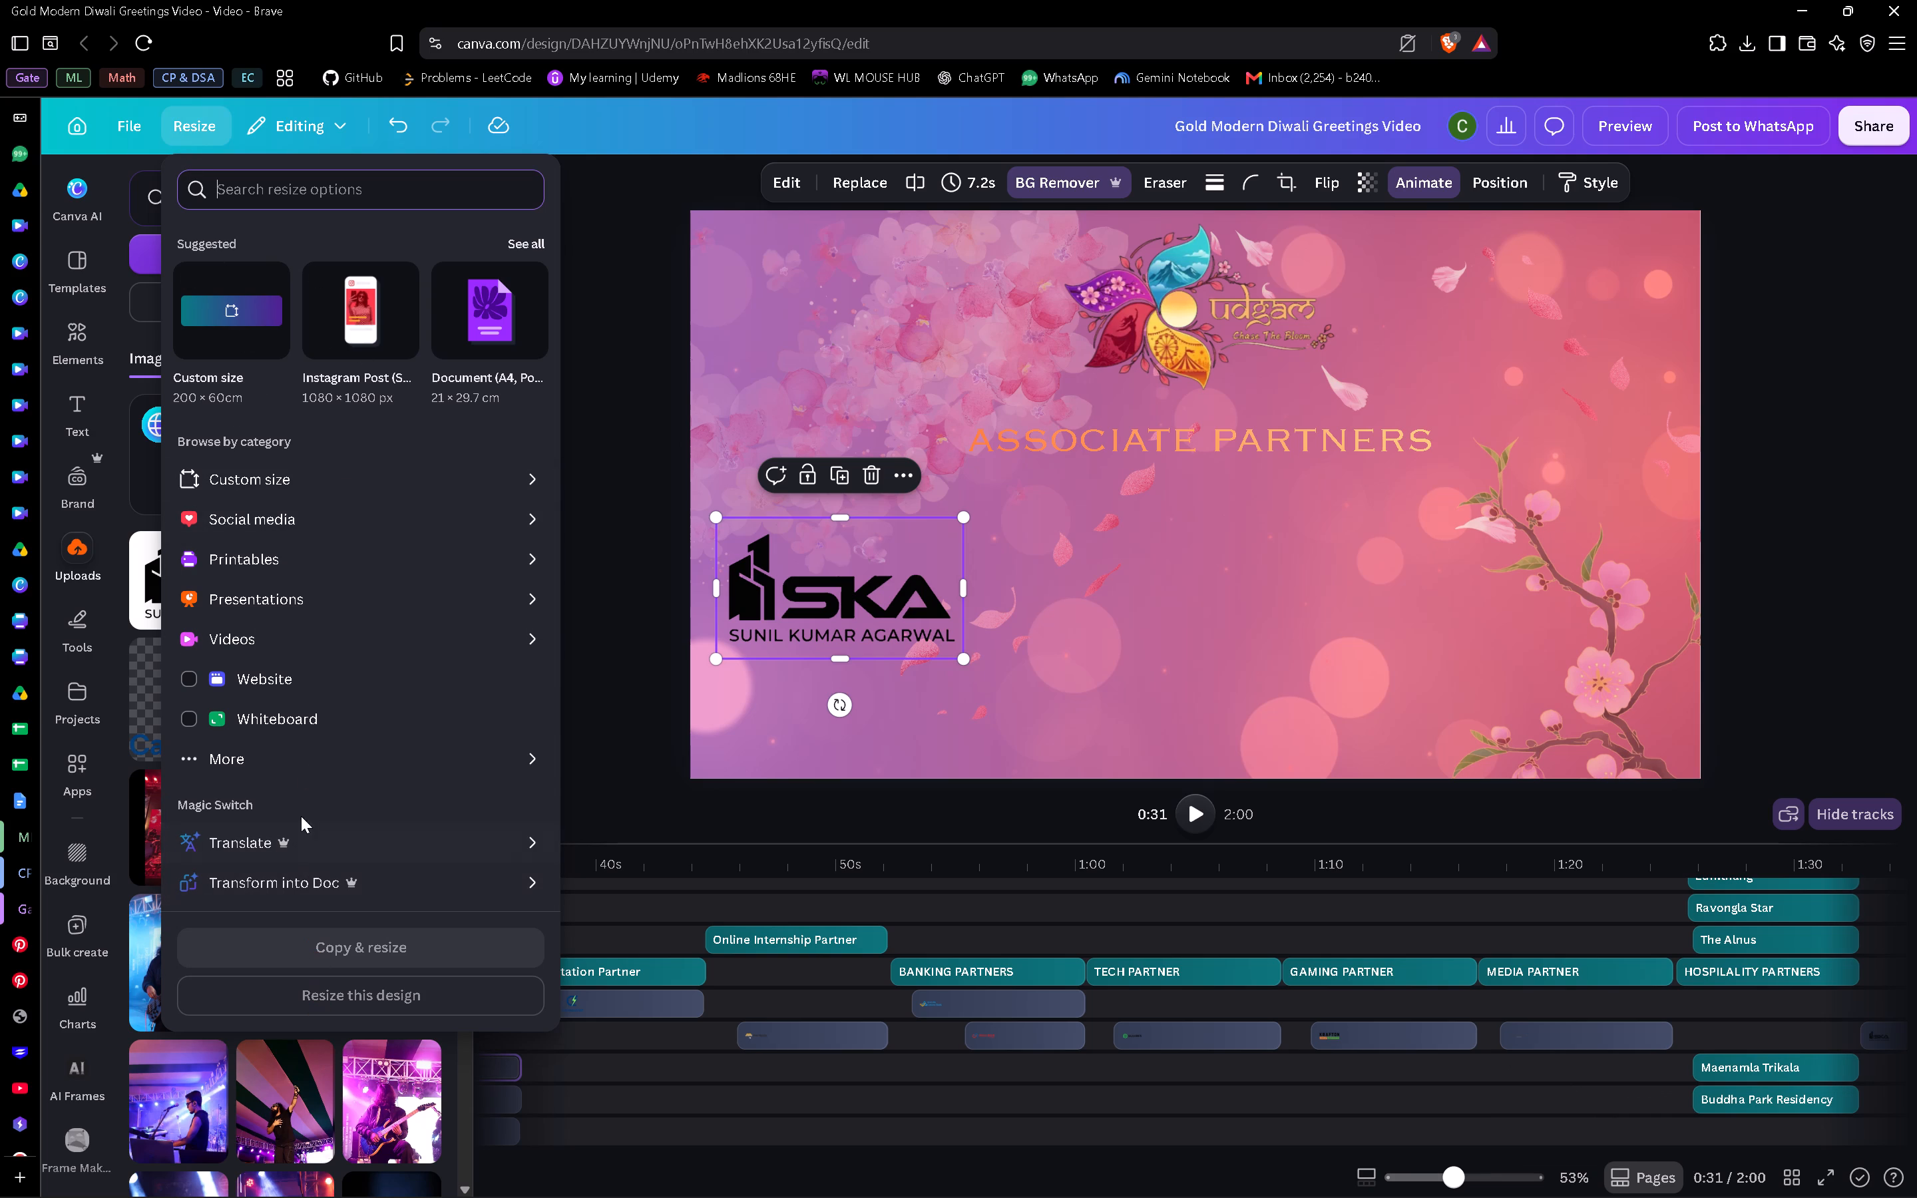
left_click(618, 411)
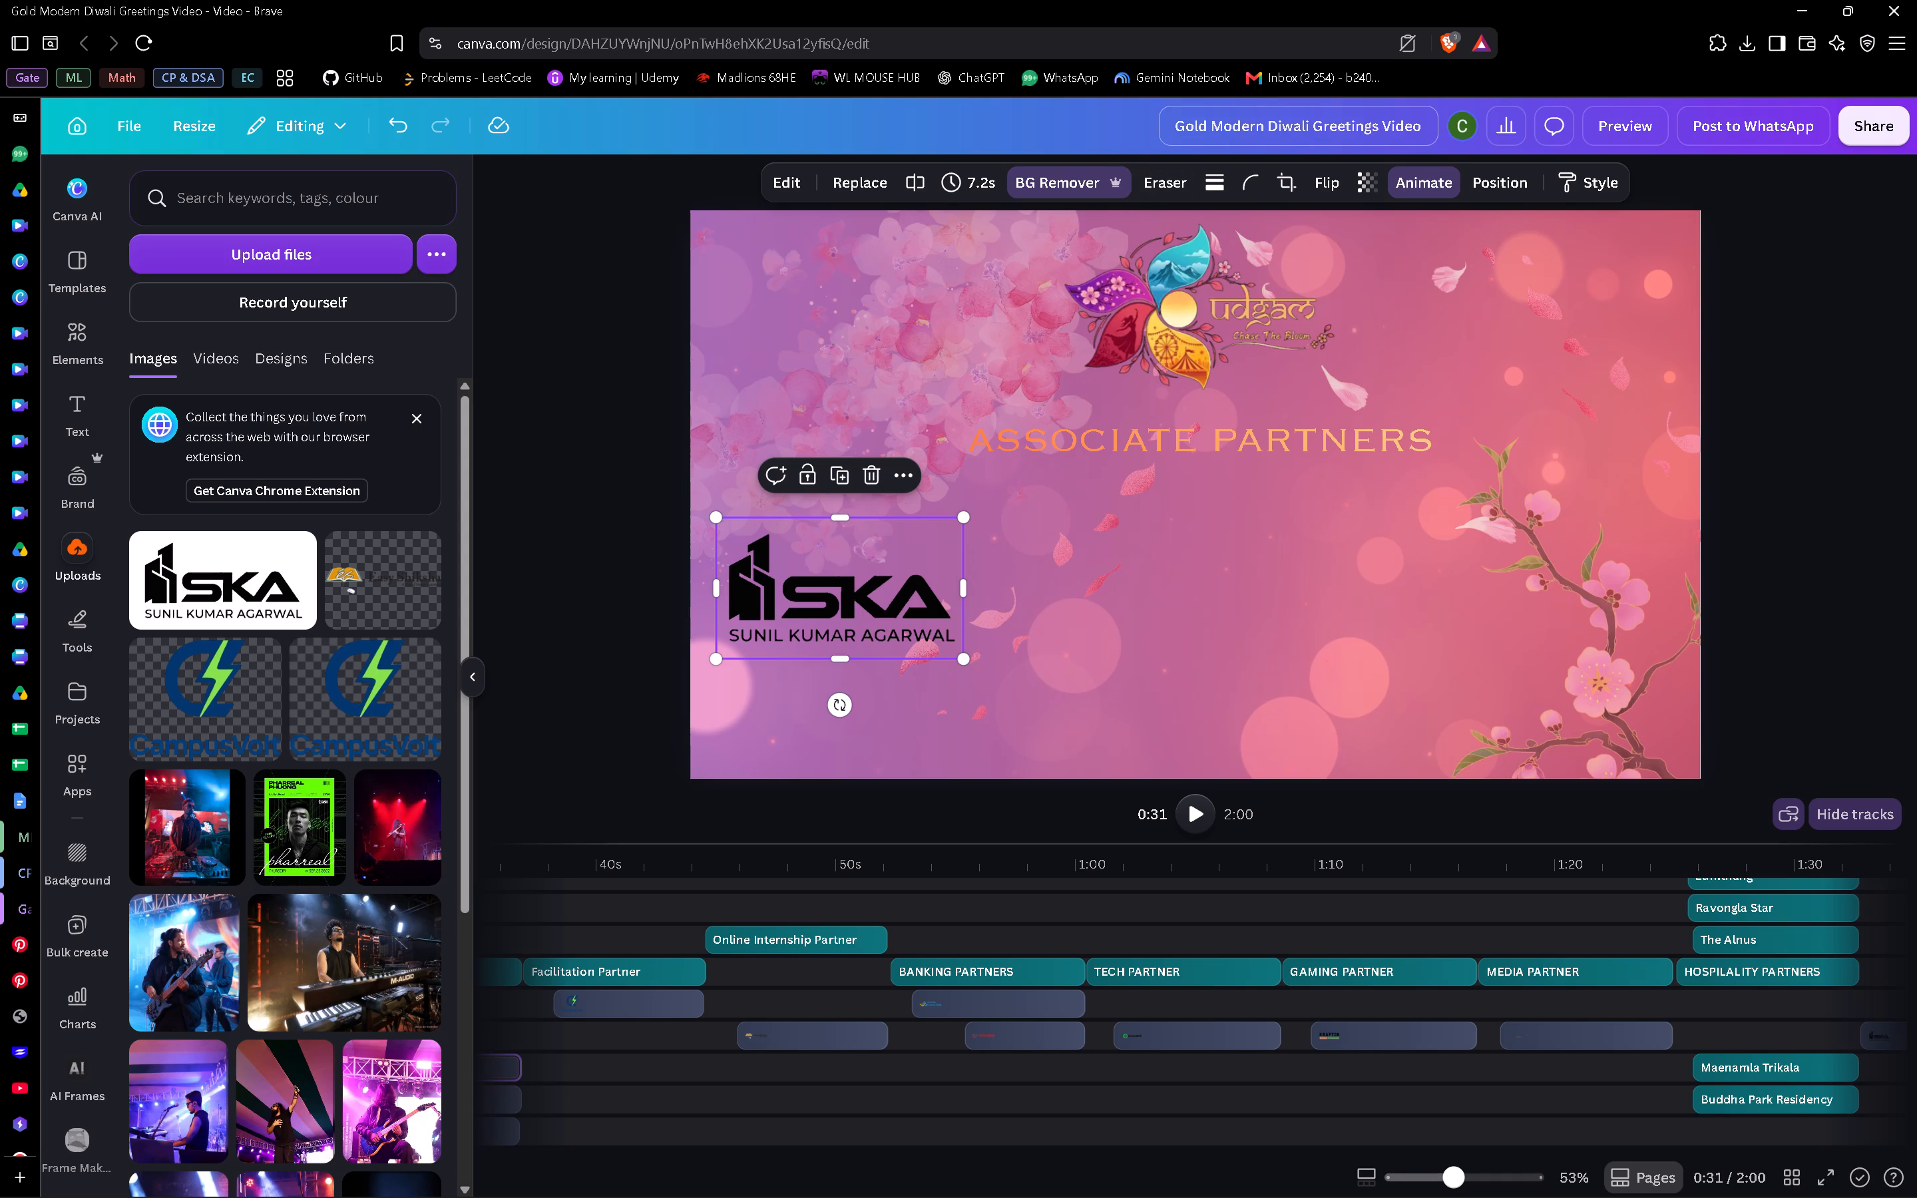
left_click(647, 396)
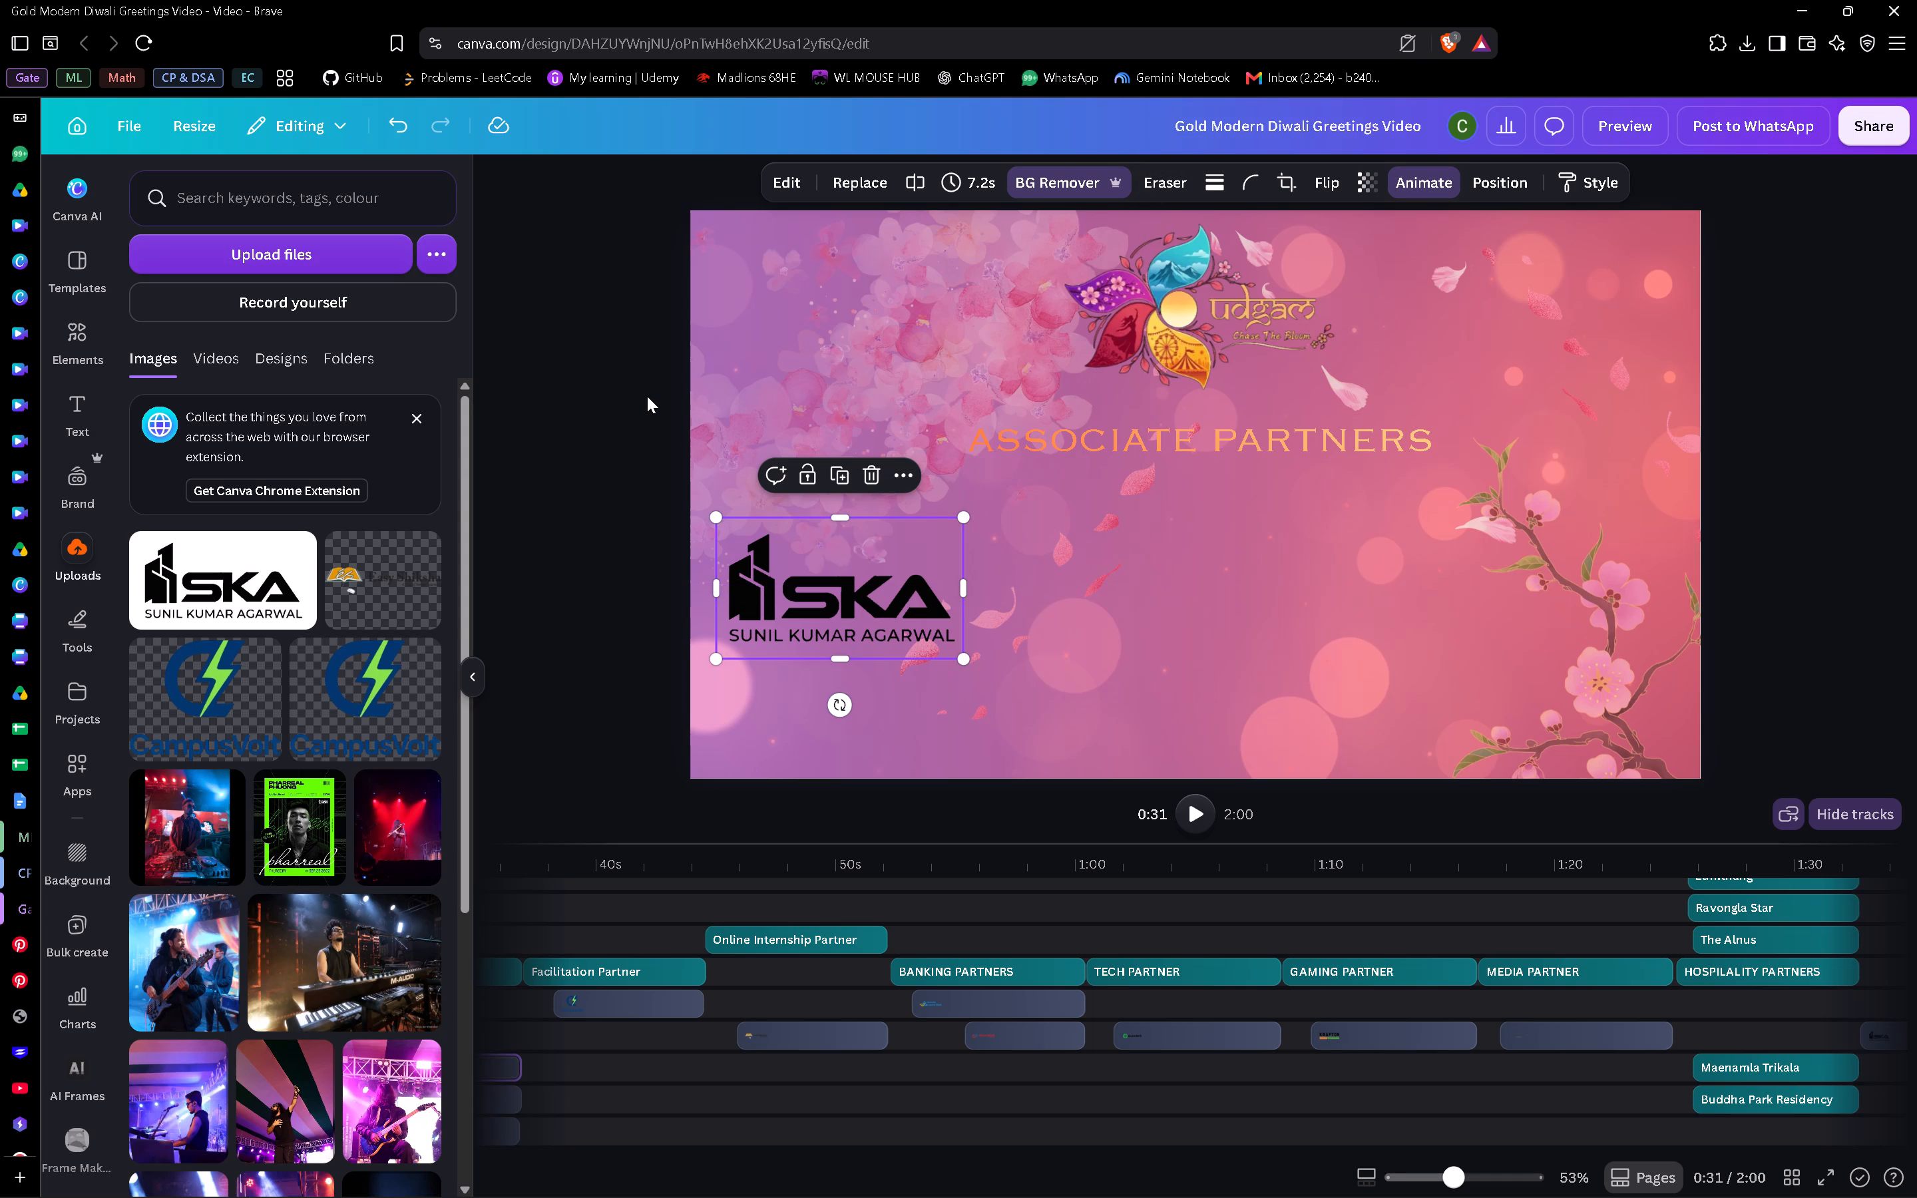